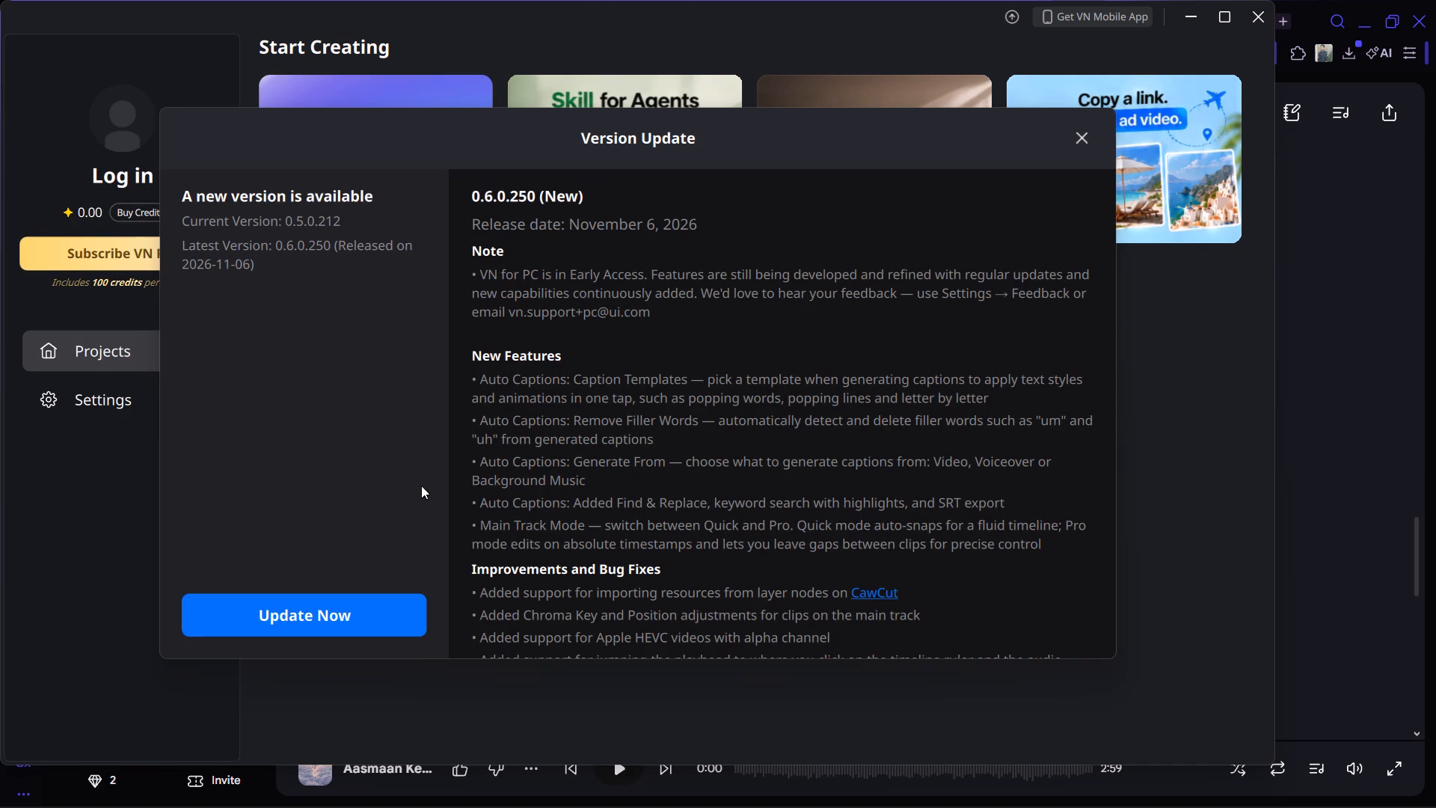
{"action": "left_click", "coordinate": [1085, 136]}
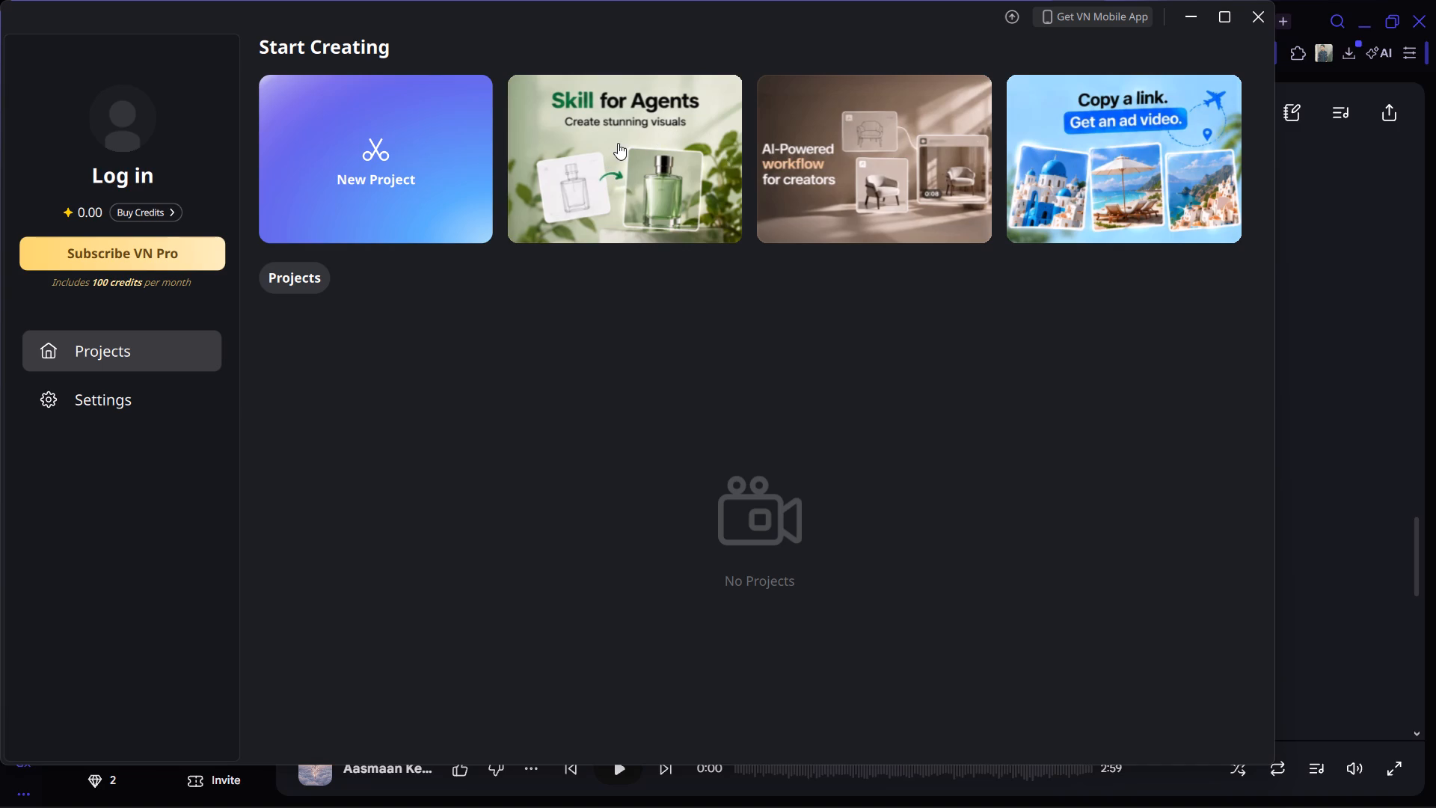
{"action": "left_click", "coordinate": [397, 167]}
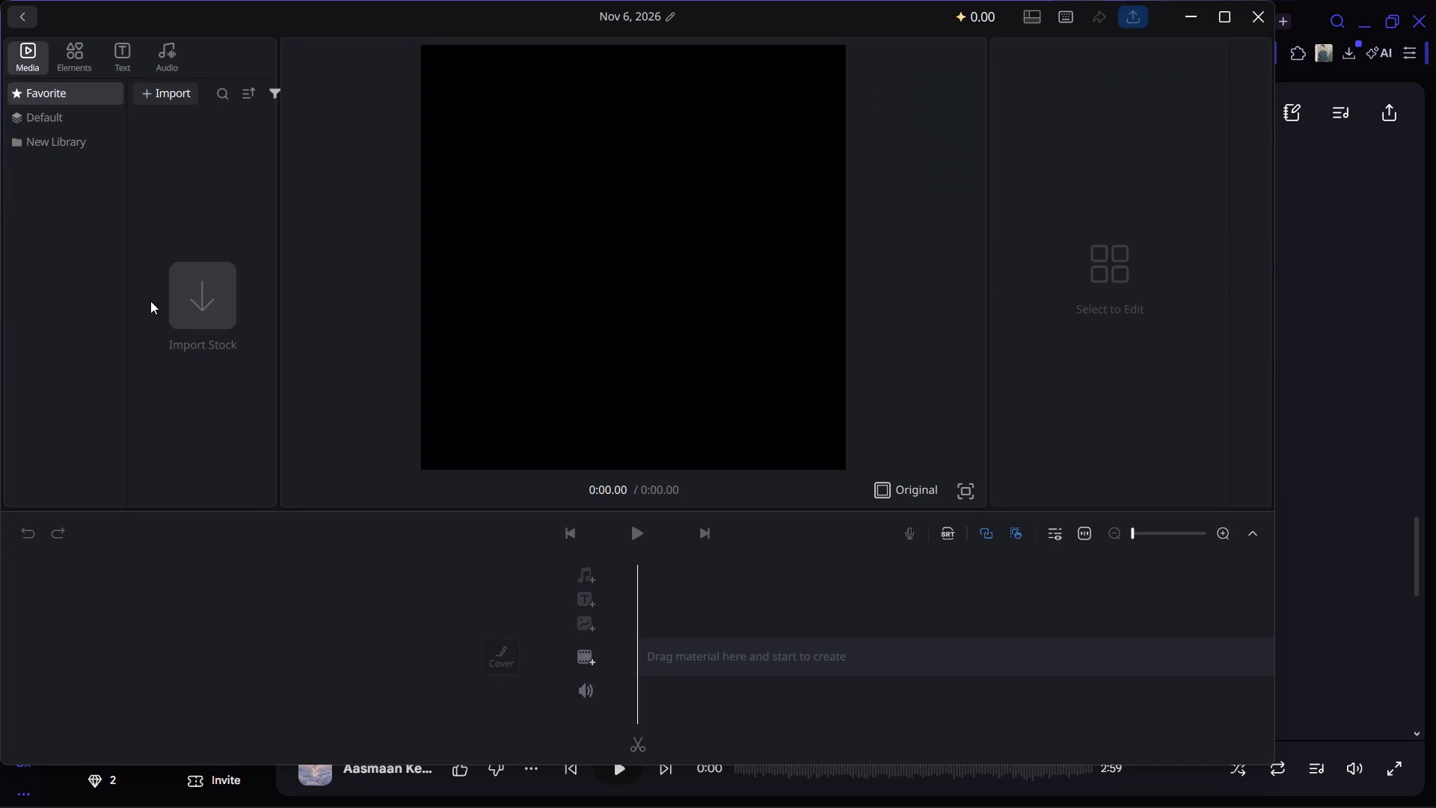
Import the video Taaron_Ke_Neeche (1).mp4 from the Downloads folder into the project media, accepting the import terms.
{"action": "left_click", "coordinate": [216, 292]}
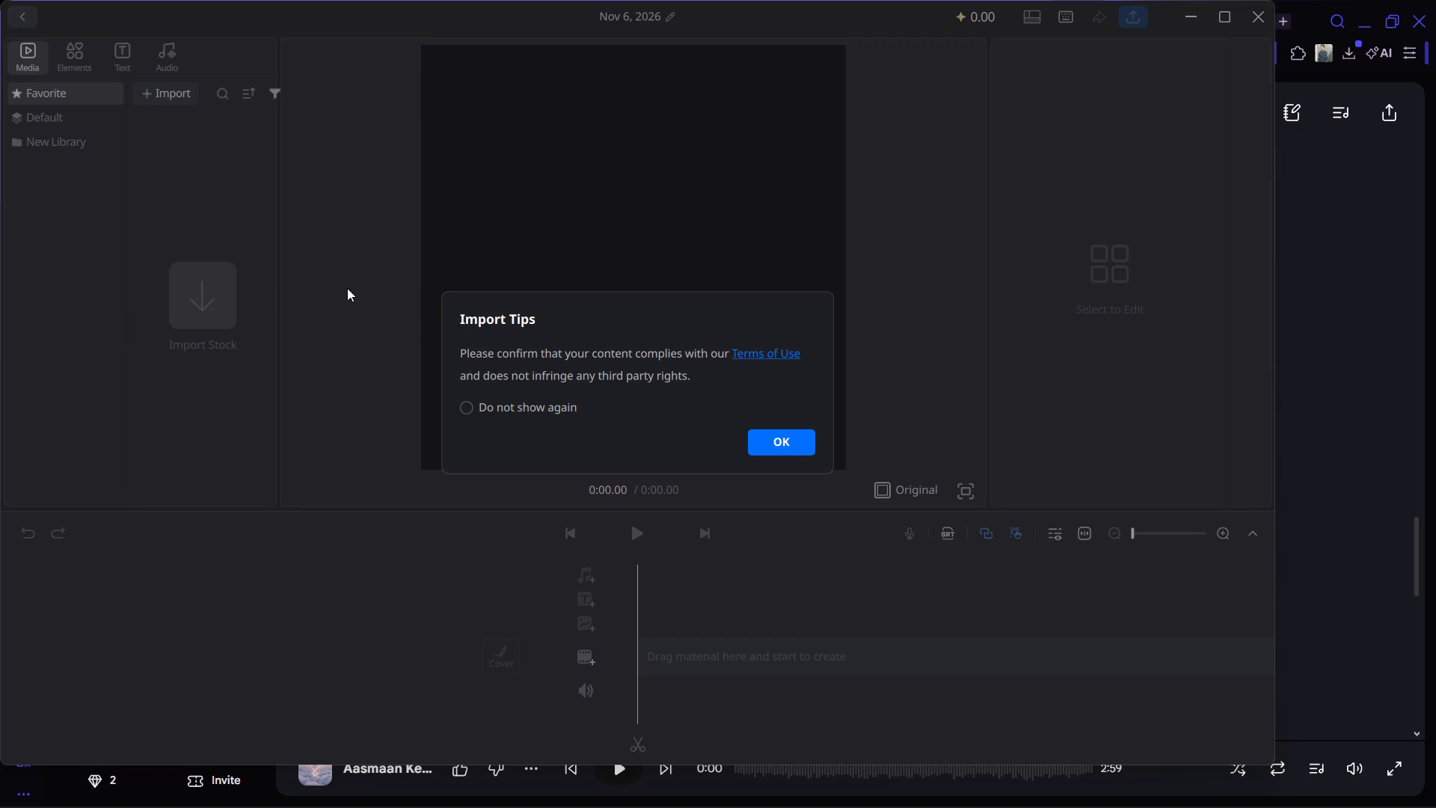
{"action": "left_click", "coordinate": [771, 447]}
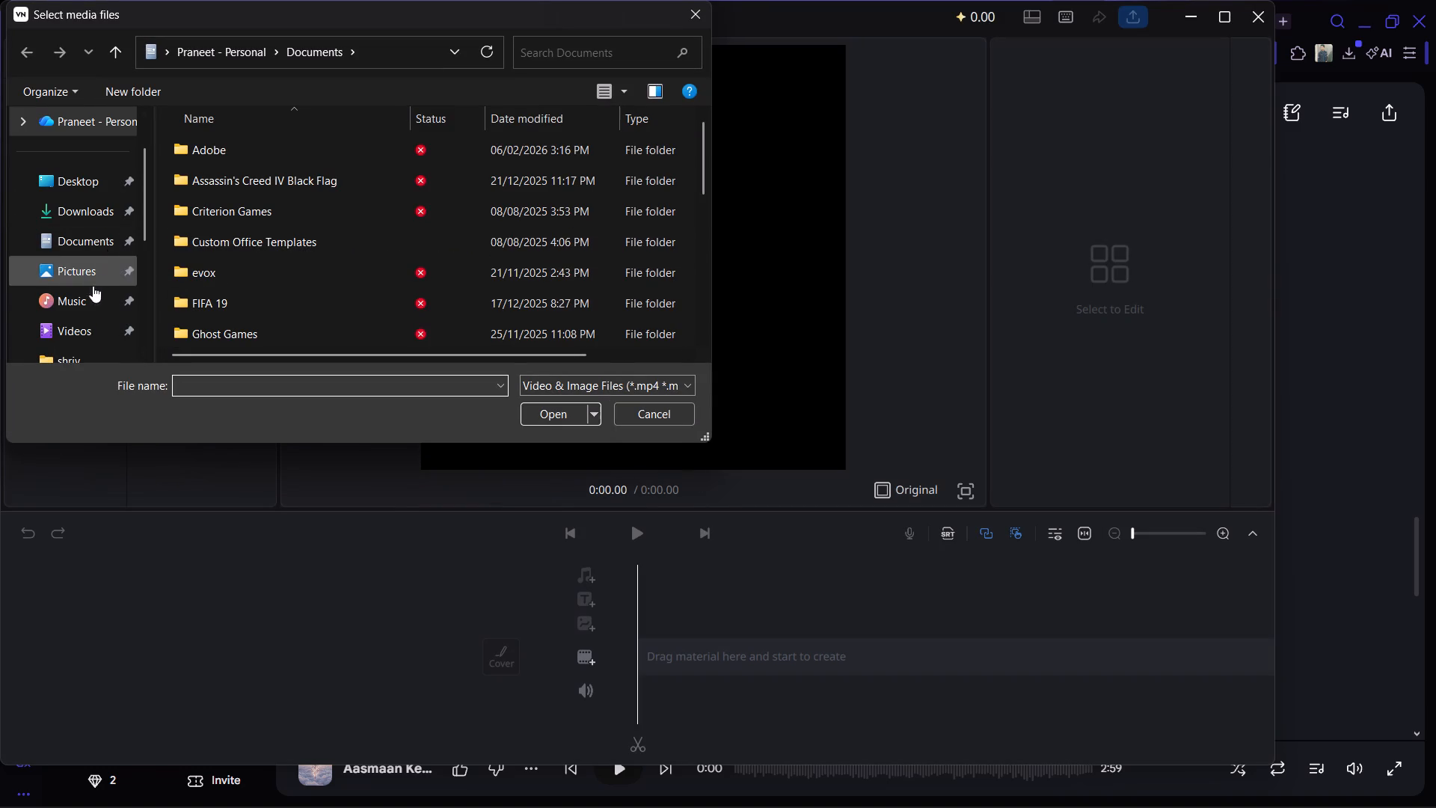
{"action": "left_click", "coordinate": [86, 316]}
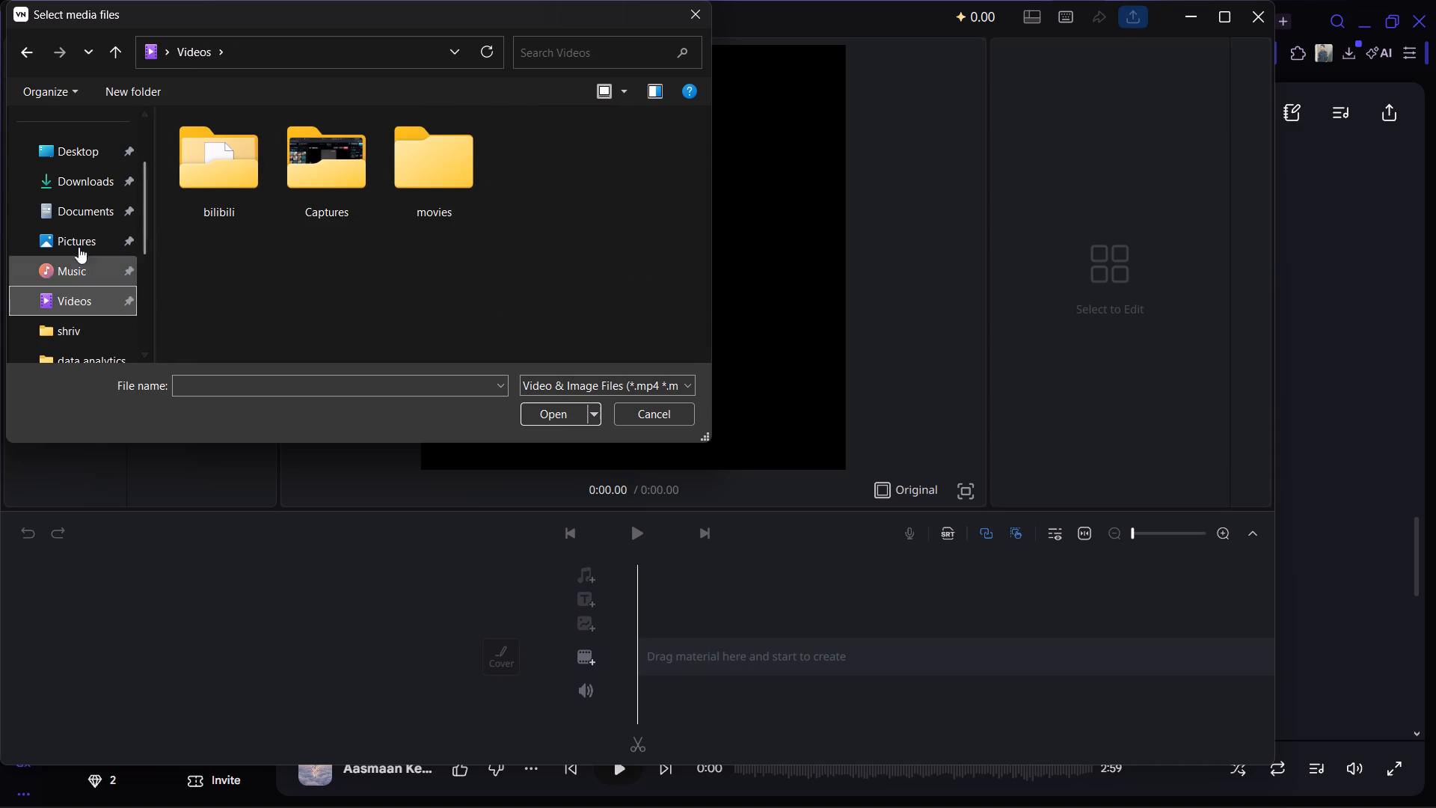
{"action": "left_click", "coordinate": [91, 169]}
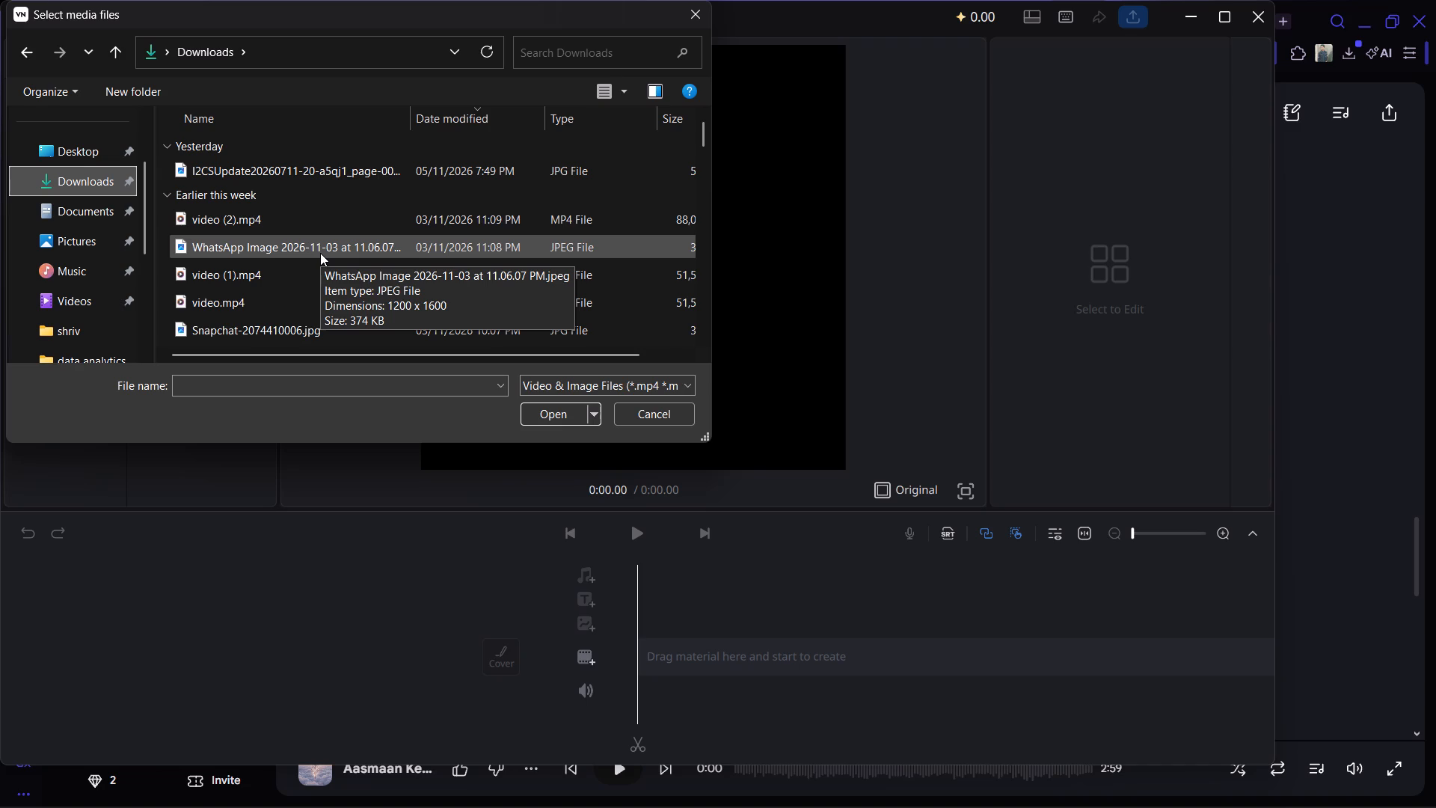
{"action": "scroll", "coordinate": [320, 253], "scroll_direction": "down", "scroll_amount": 1}
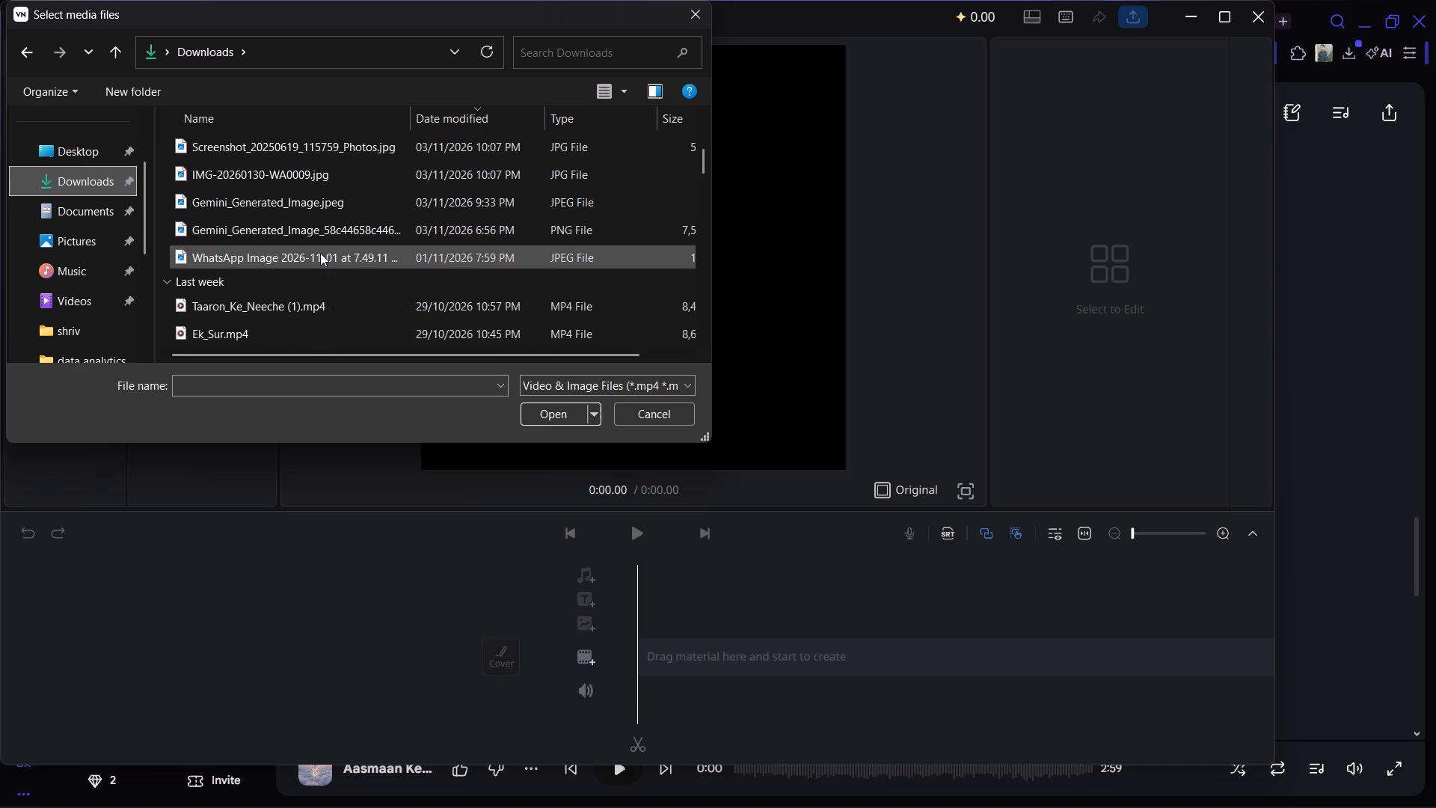
{"action": "scroll", "coordinate": [320, 253], "scroll_direction": "down", "scroll_amount": 1}
{"action": "double_click", "coordinate": [342, 308]}
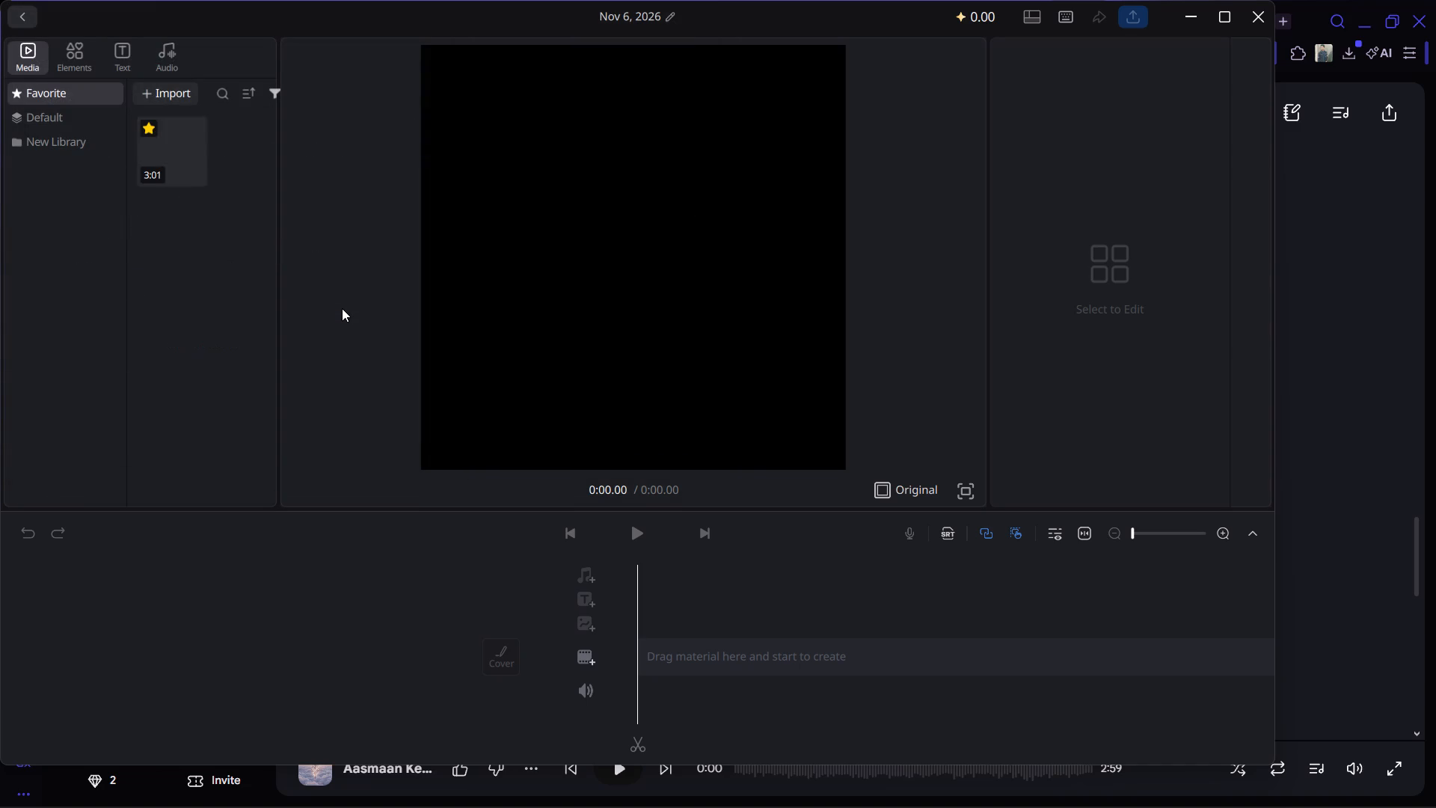
Import Screenshot 2026-11-06 221640.png from the Pictures Screenshots folder, setting the import tips not to show again.
{"action": "left_click", "coordinate": [168, 94]}
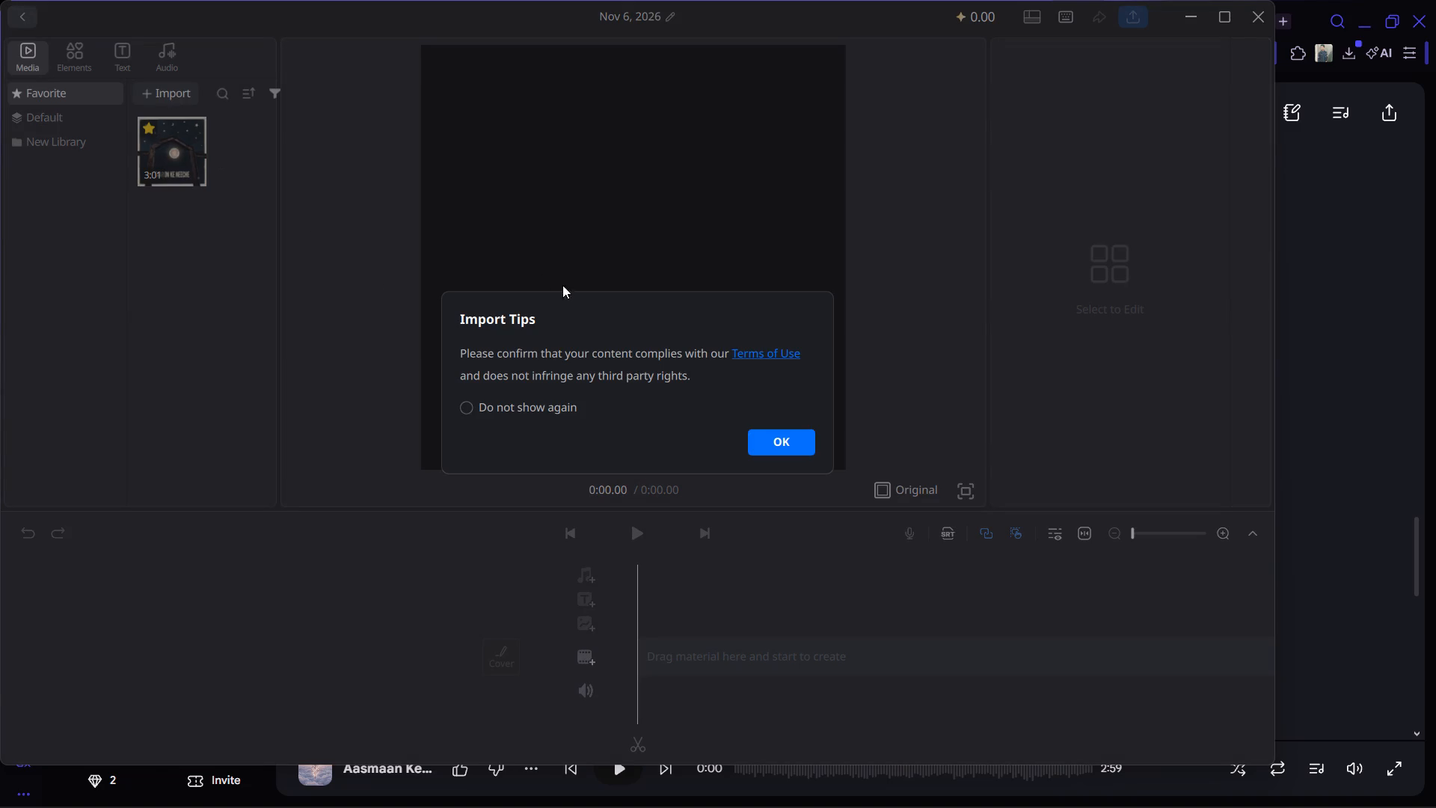
{"action": "left_click", "coordinate": [469, 402]}
{"action": "left_click", "coordinate": [767, 437]}
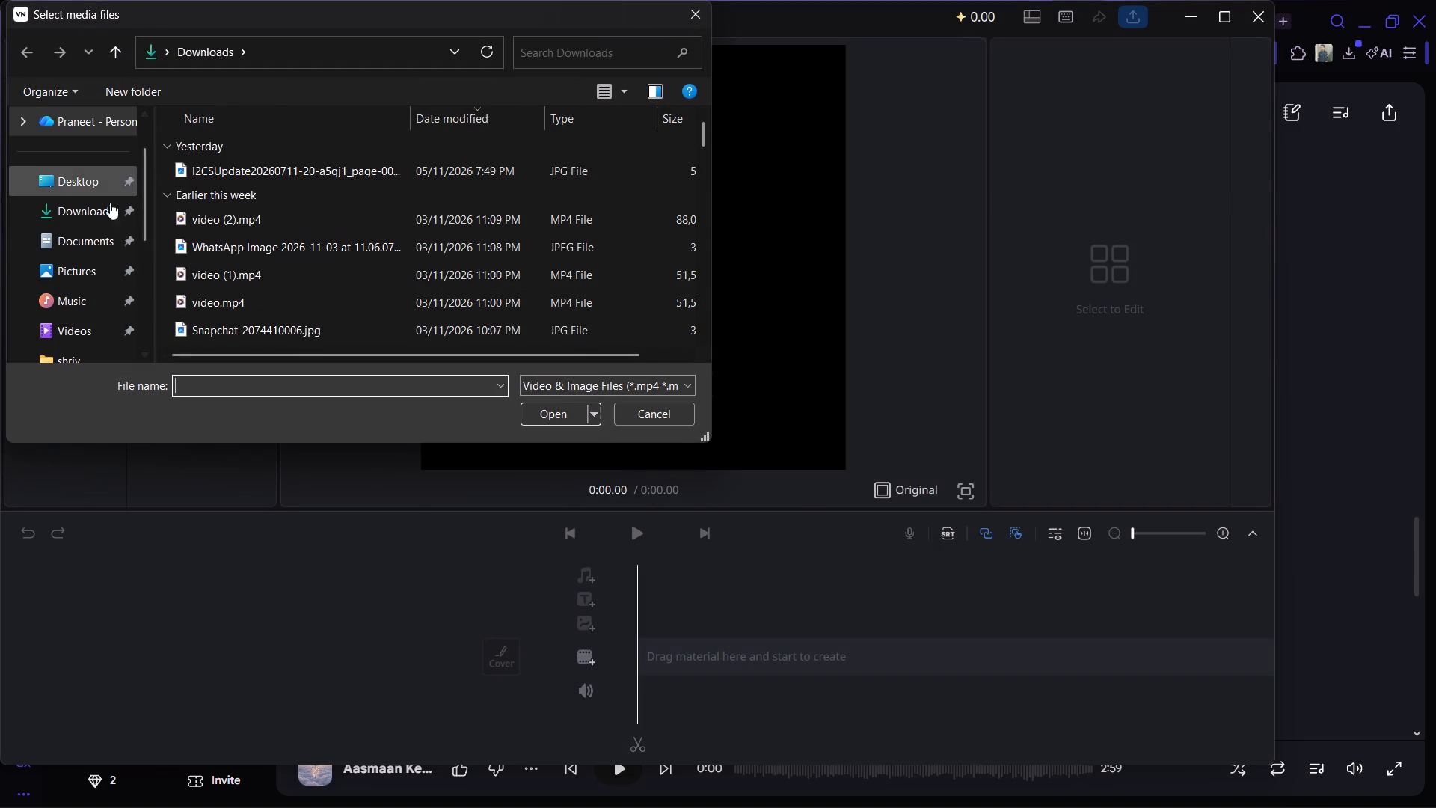
{"action": "scroll", "coordinate": [77, 293], "scroll_direction": "down", "scroll_amount": 1}
{"action": "scroll", "coordinate": [77, 293], "scroll_direction": "up", "scroll_amount": 1}
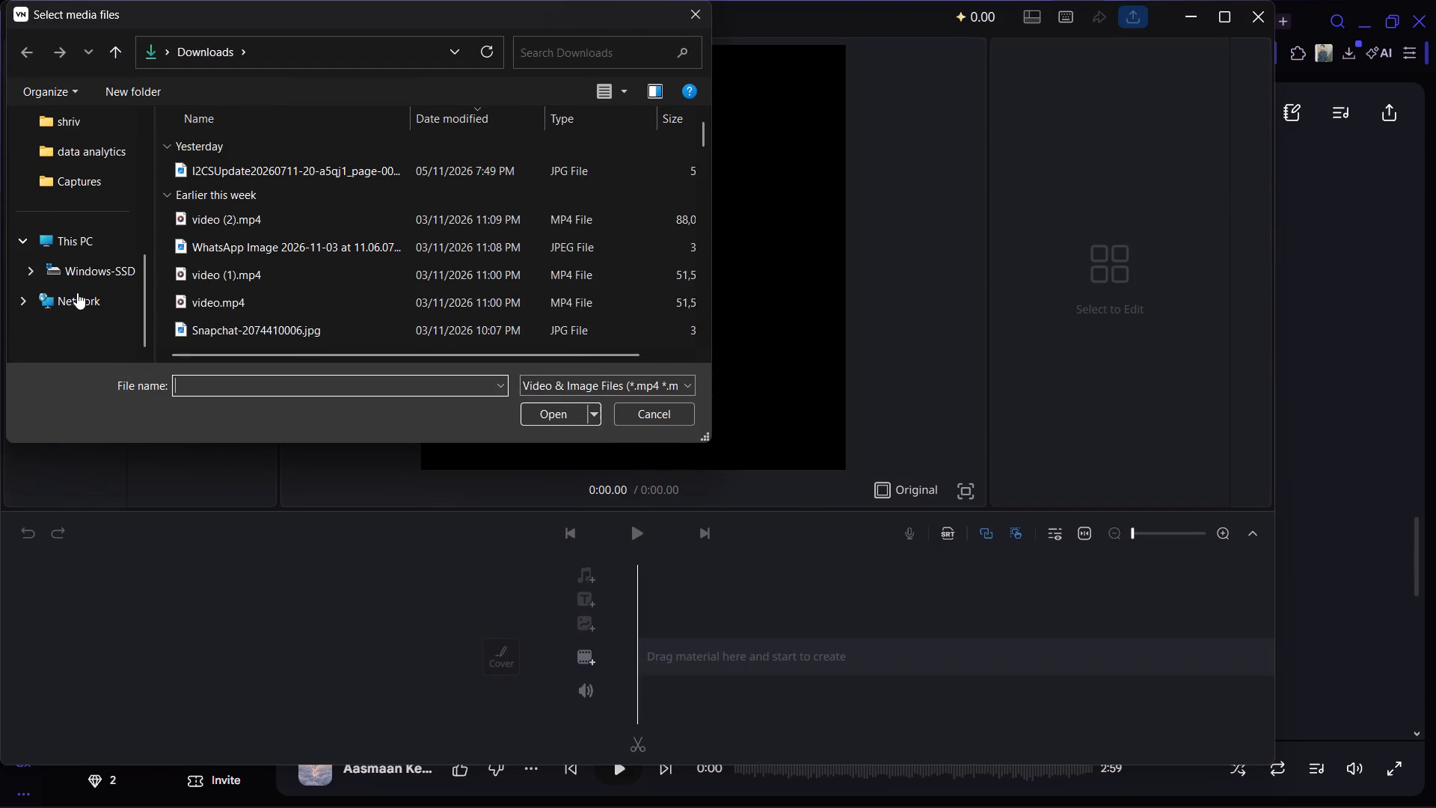
{"action": "scroll", "coordinate": [77, 293], "scroll_direction": "up", "scroll_amount": 1}
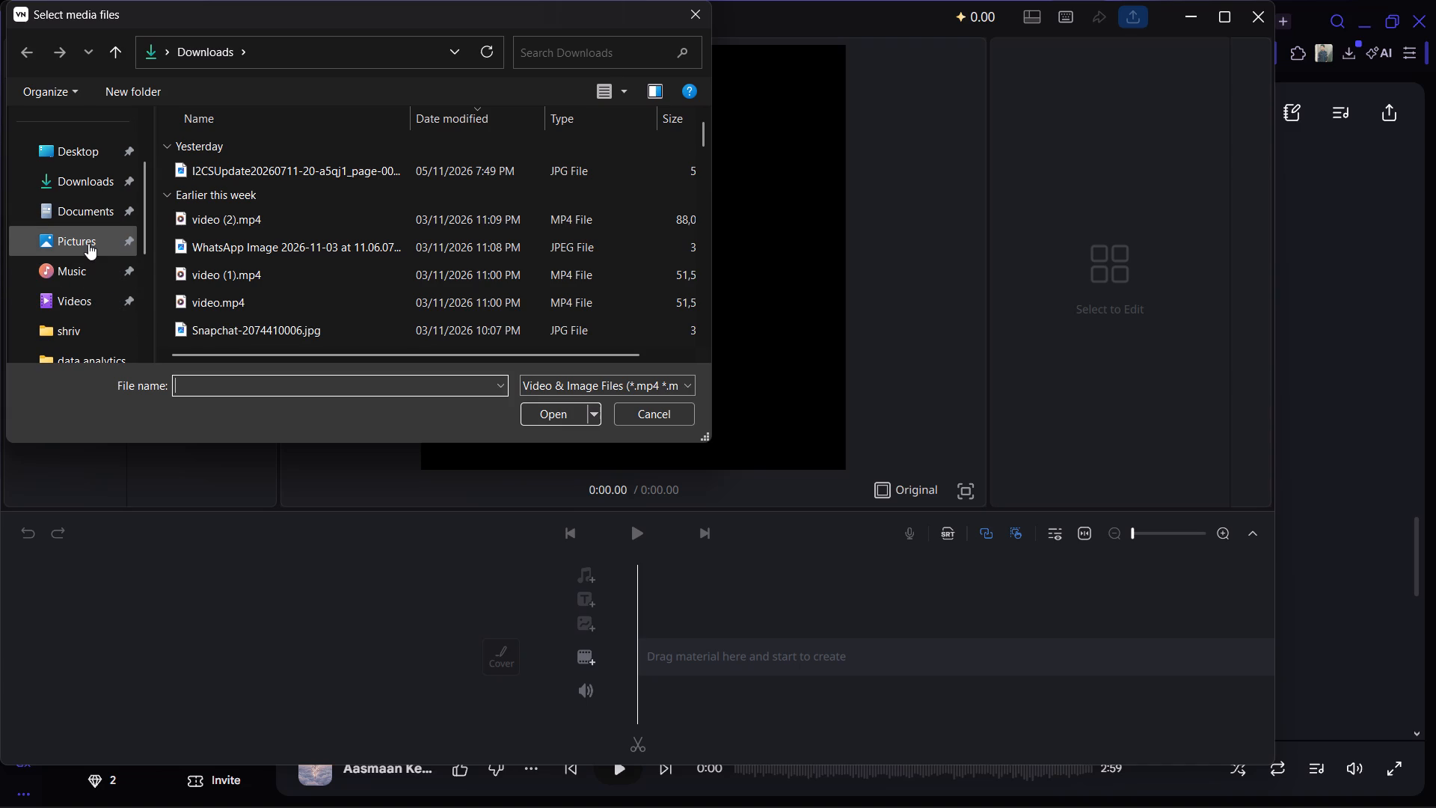
{"action": "left_click", "coordinate": [88, 243]}
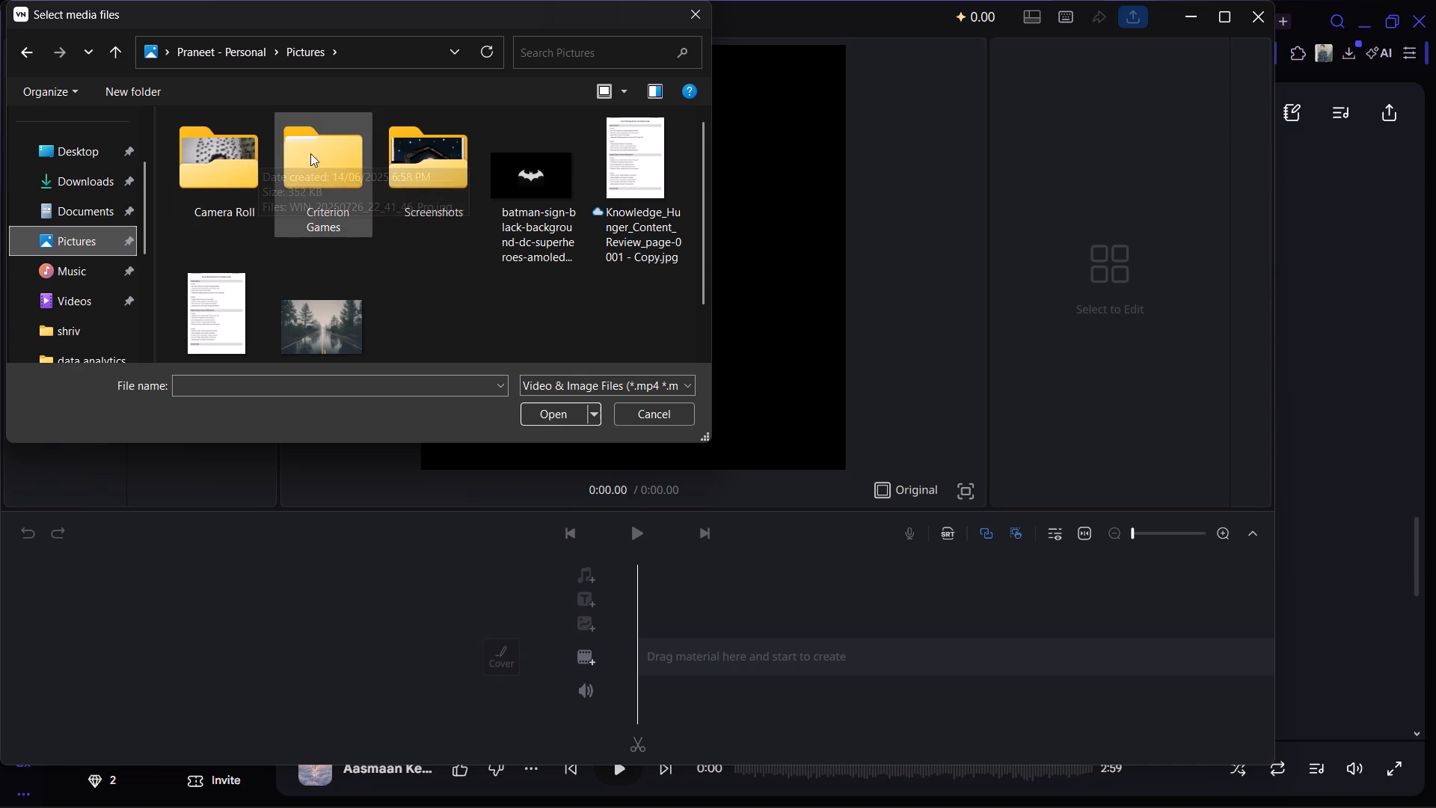
{"action": "double_click", "coordinate": [423, 169]}
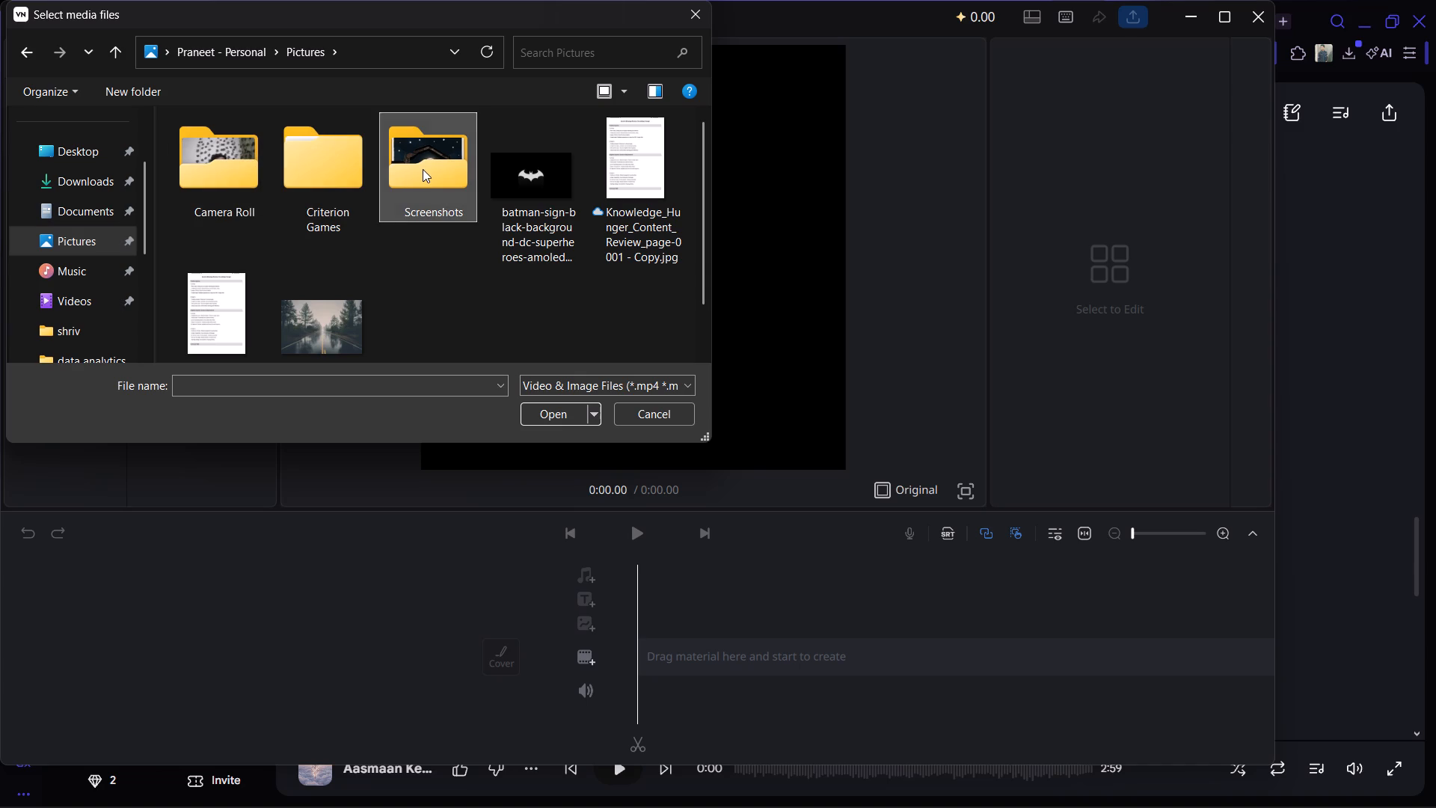
{"action": "scroll", "coordinate": [474, 212], "scroll_direction": "down", "scroll_amount": 2}
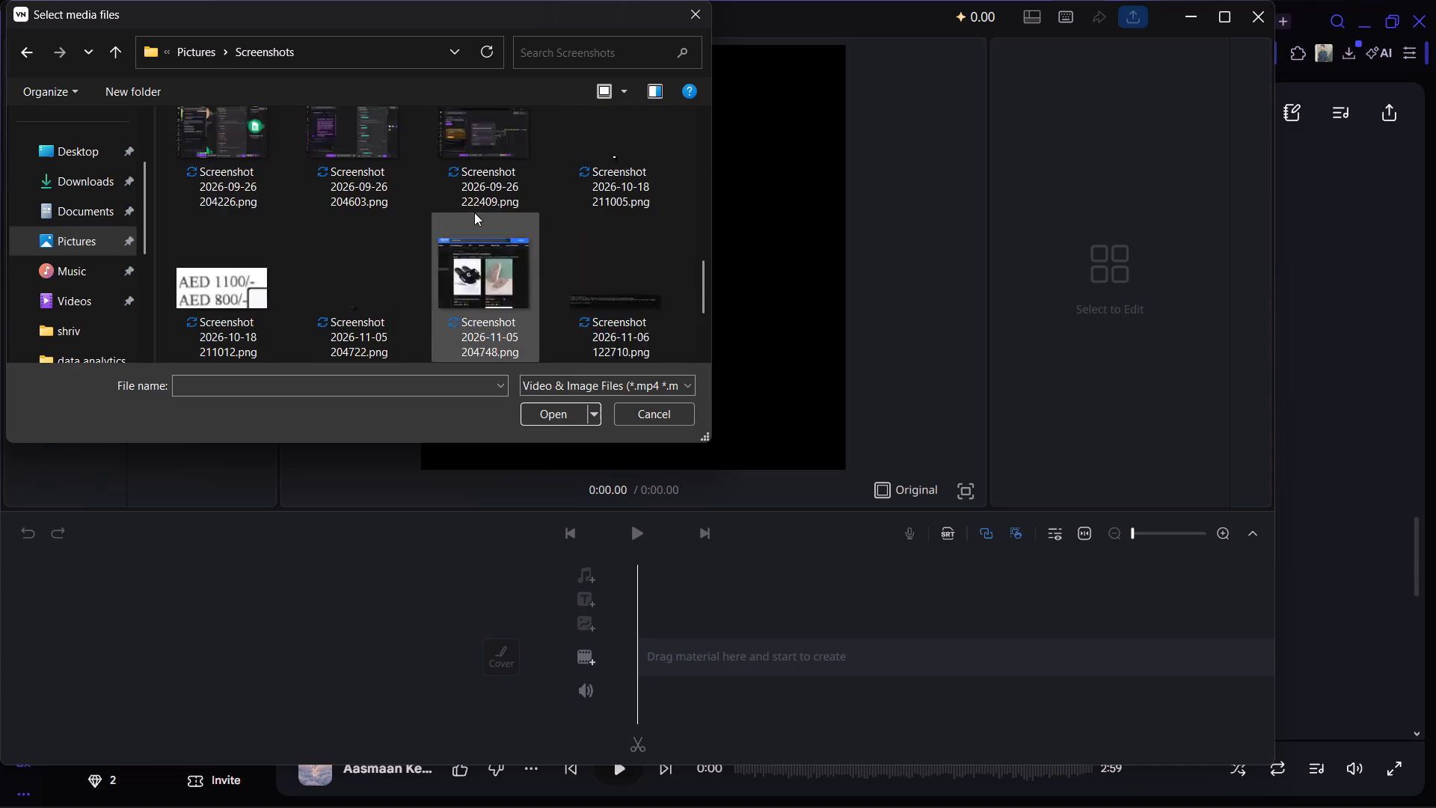
{"action": "scroll", "coordinate": [474, 212], "scroll_direction": "down", "scroll_amount": 1}
{"action": "double_click", "coordinate": [349, 266]}
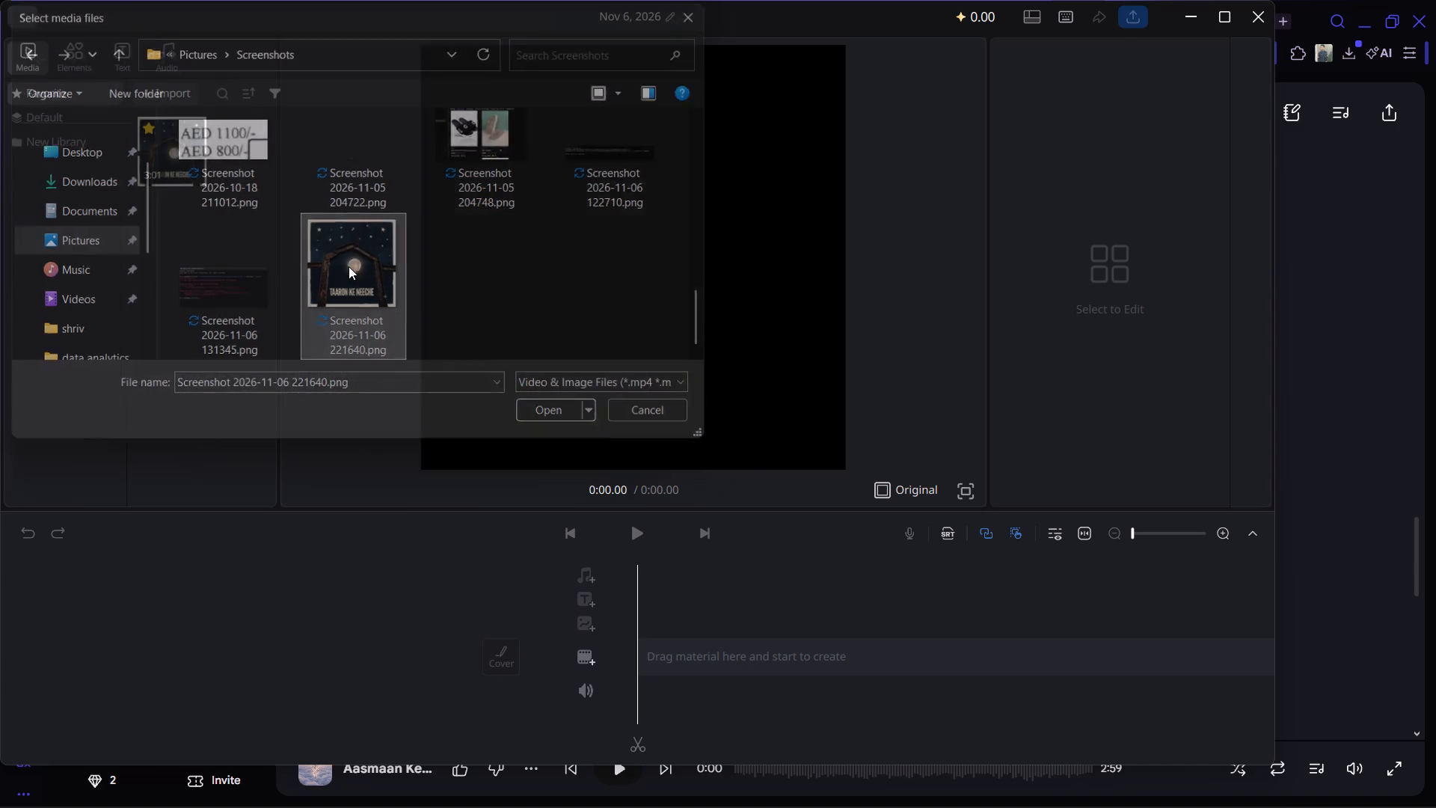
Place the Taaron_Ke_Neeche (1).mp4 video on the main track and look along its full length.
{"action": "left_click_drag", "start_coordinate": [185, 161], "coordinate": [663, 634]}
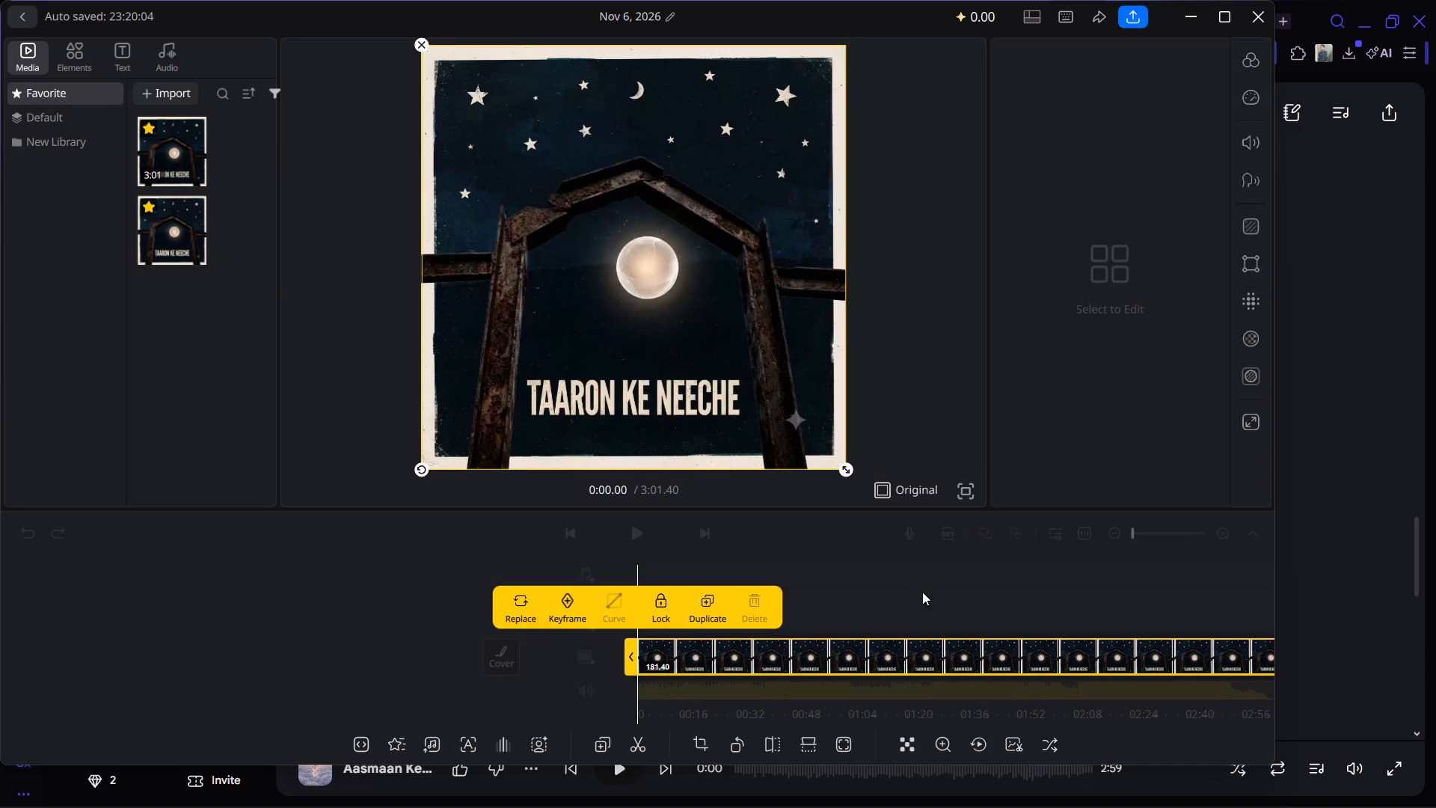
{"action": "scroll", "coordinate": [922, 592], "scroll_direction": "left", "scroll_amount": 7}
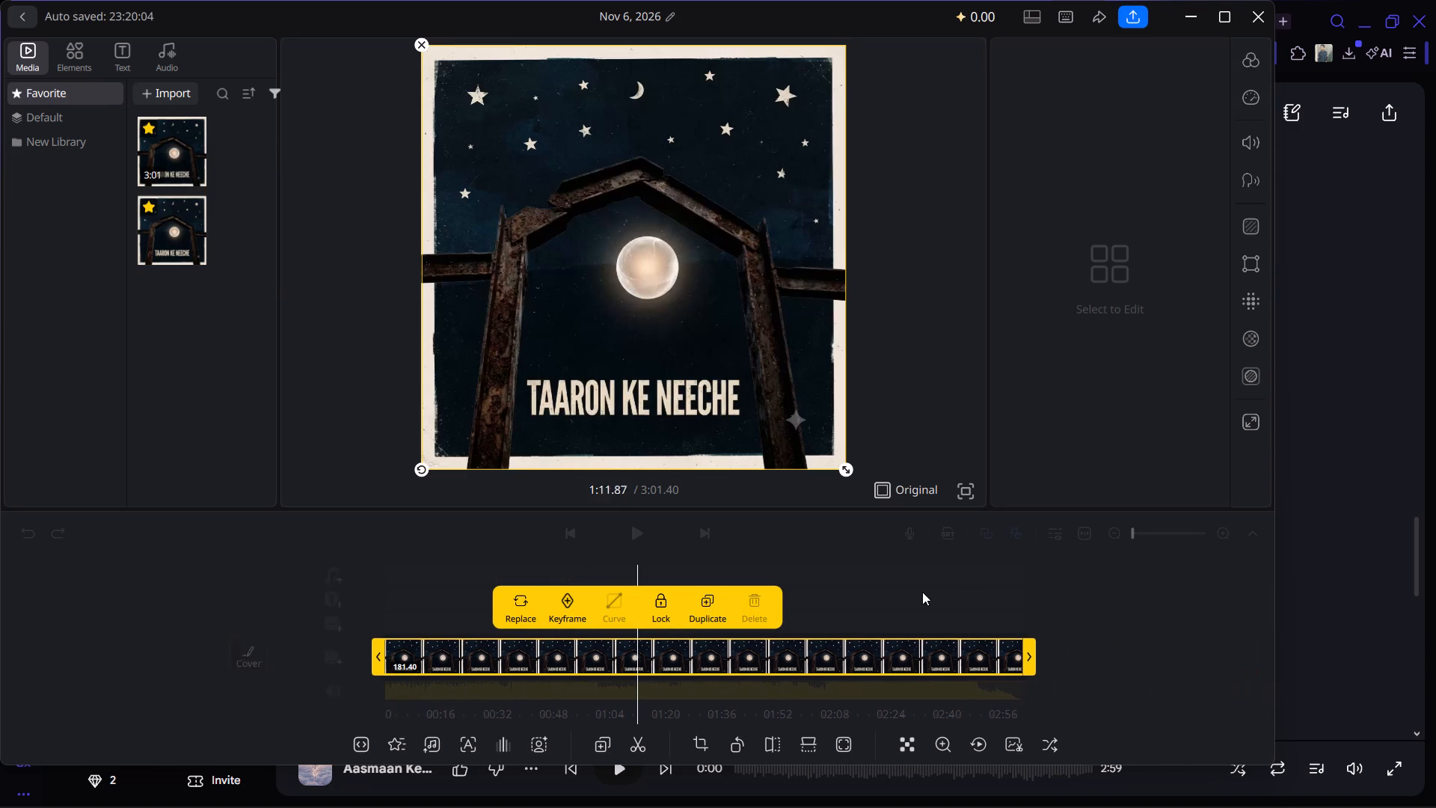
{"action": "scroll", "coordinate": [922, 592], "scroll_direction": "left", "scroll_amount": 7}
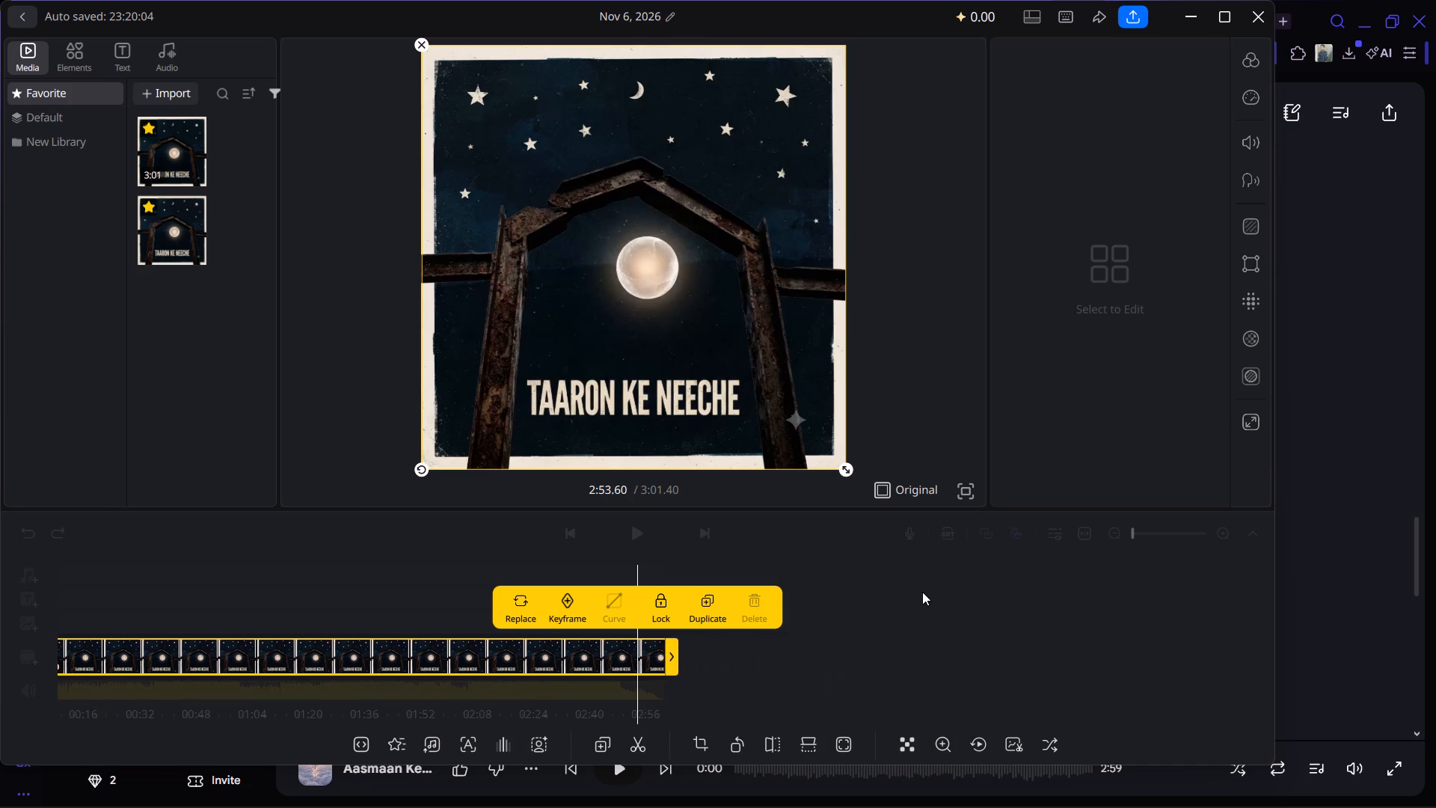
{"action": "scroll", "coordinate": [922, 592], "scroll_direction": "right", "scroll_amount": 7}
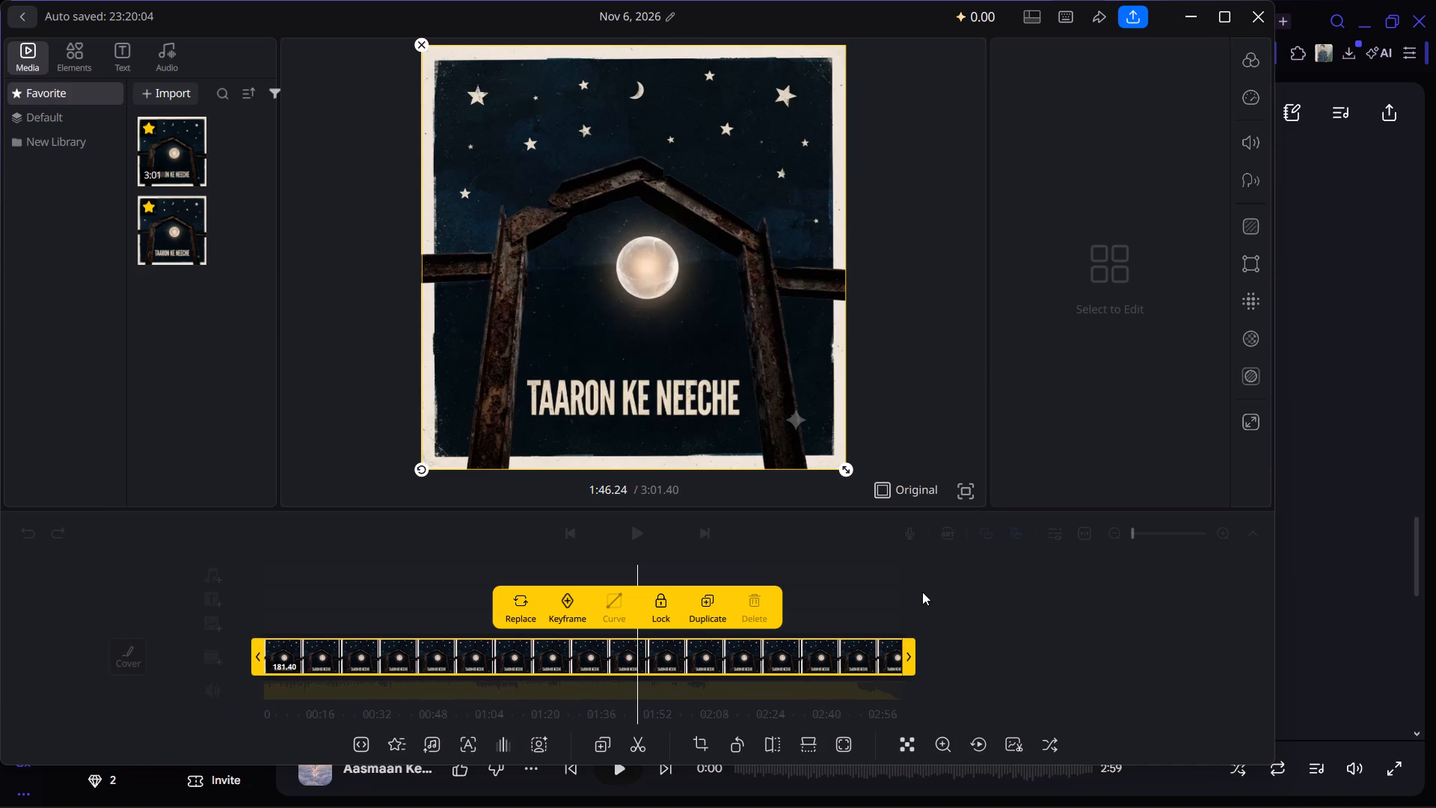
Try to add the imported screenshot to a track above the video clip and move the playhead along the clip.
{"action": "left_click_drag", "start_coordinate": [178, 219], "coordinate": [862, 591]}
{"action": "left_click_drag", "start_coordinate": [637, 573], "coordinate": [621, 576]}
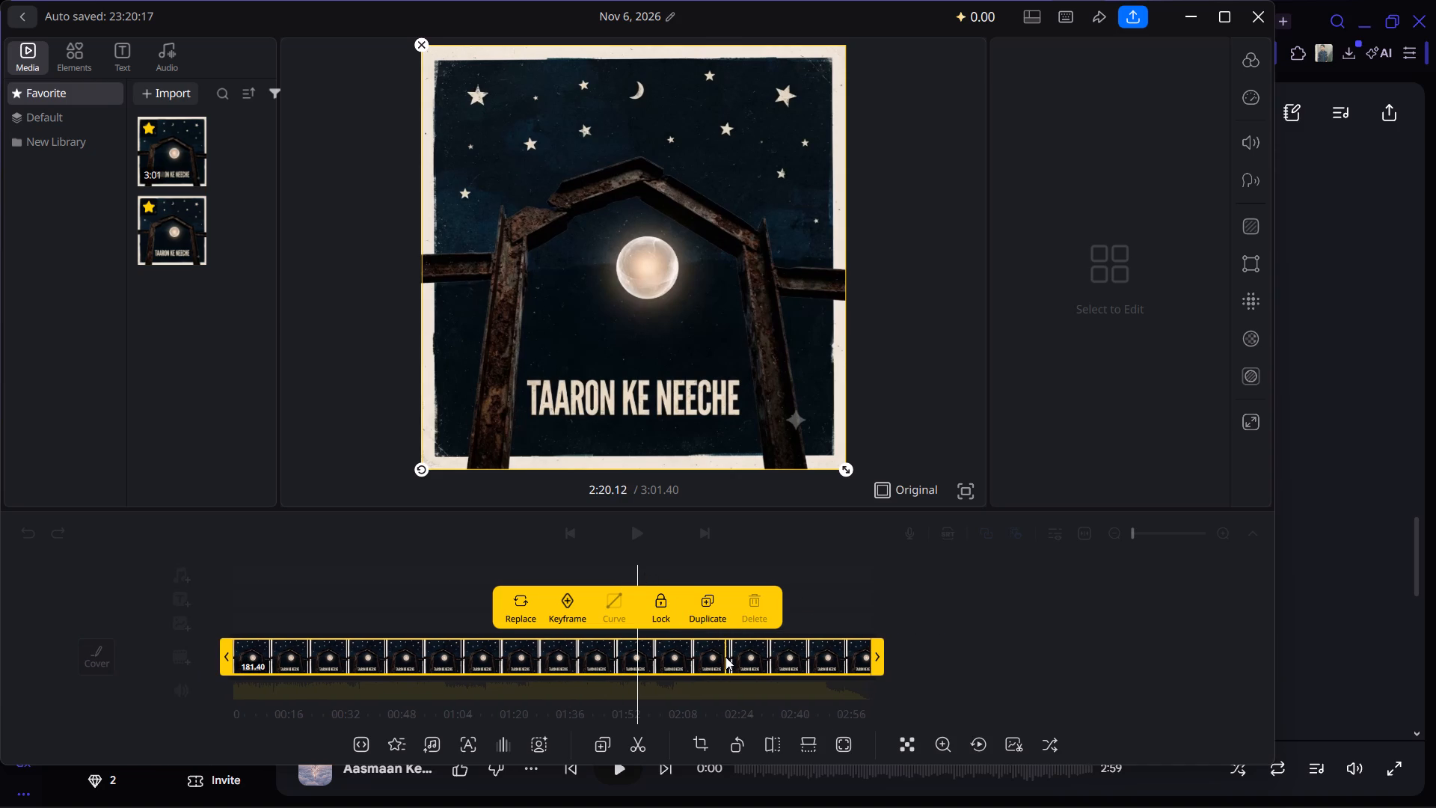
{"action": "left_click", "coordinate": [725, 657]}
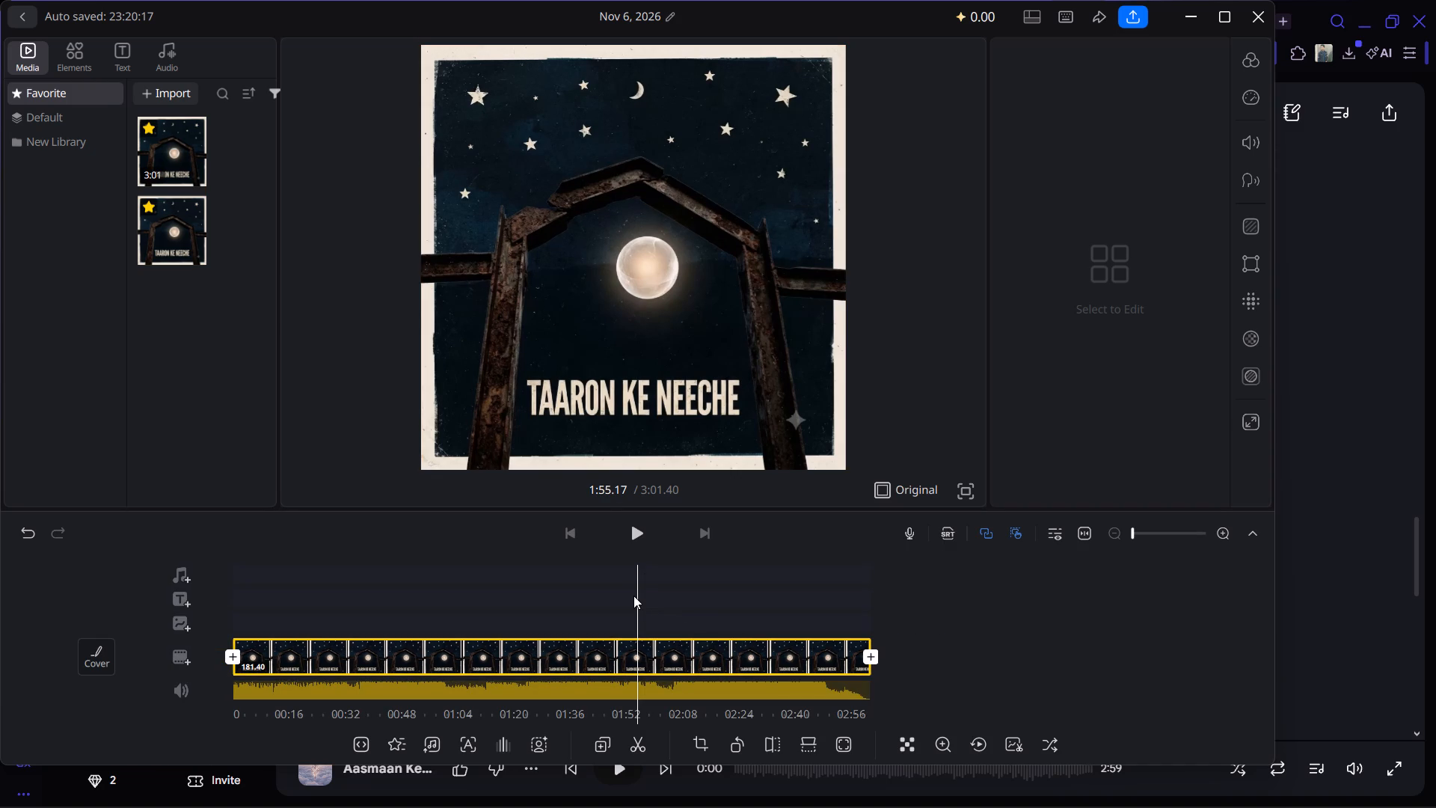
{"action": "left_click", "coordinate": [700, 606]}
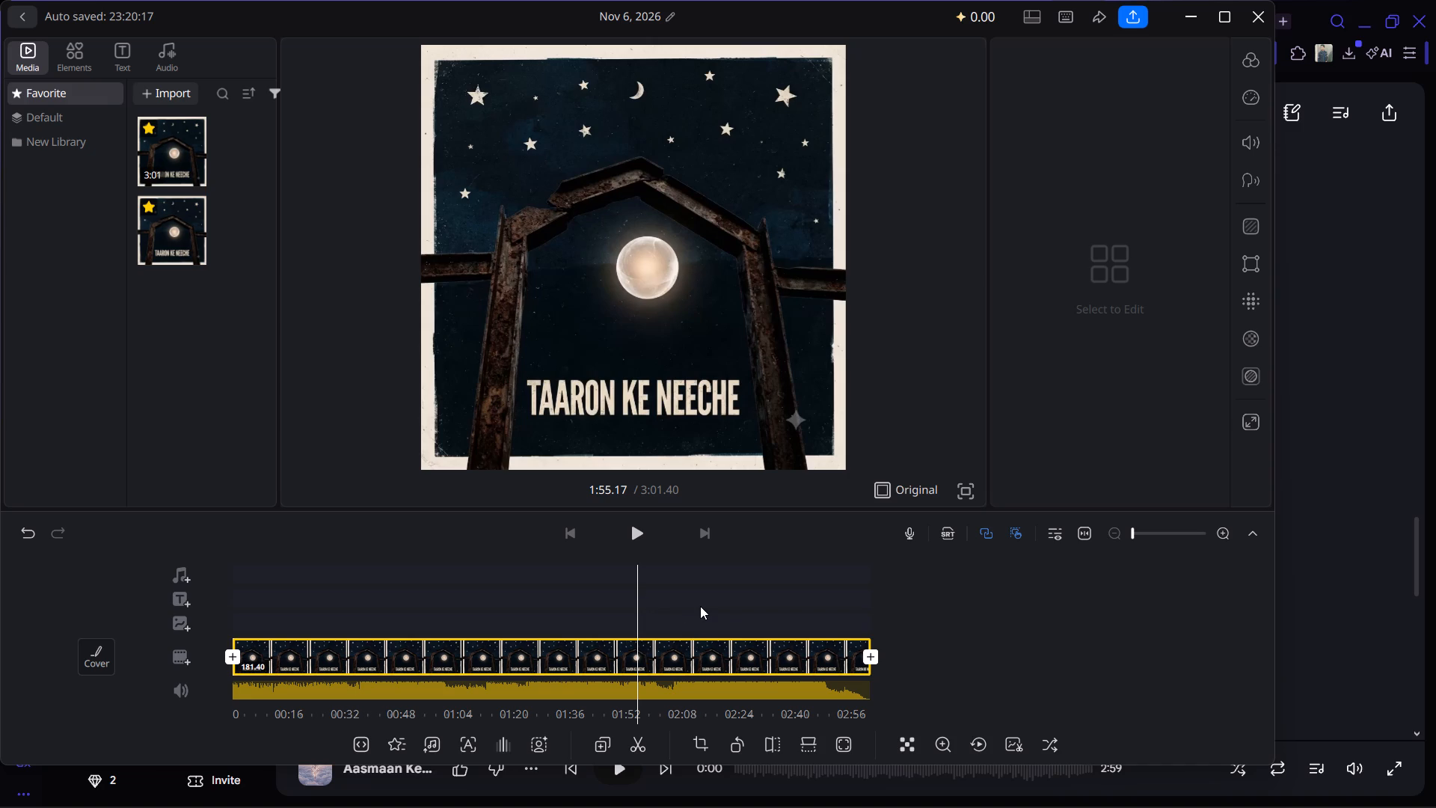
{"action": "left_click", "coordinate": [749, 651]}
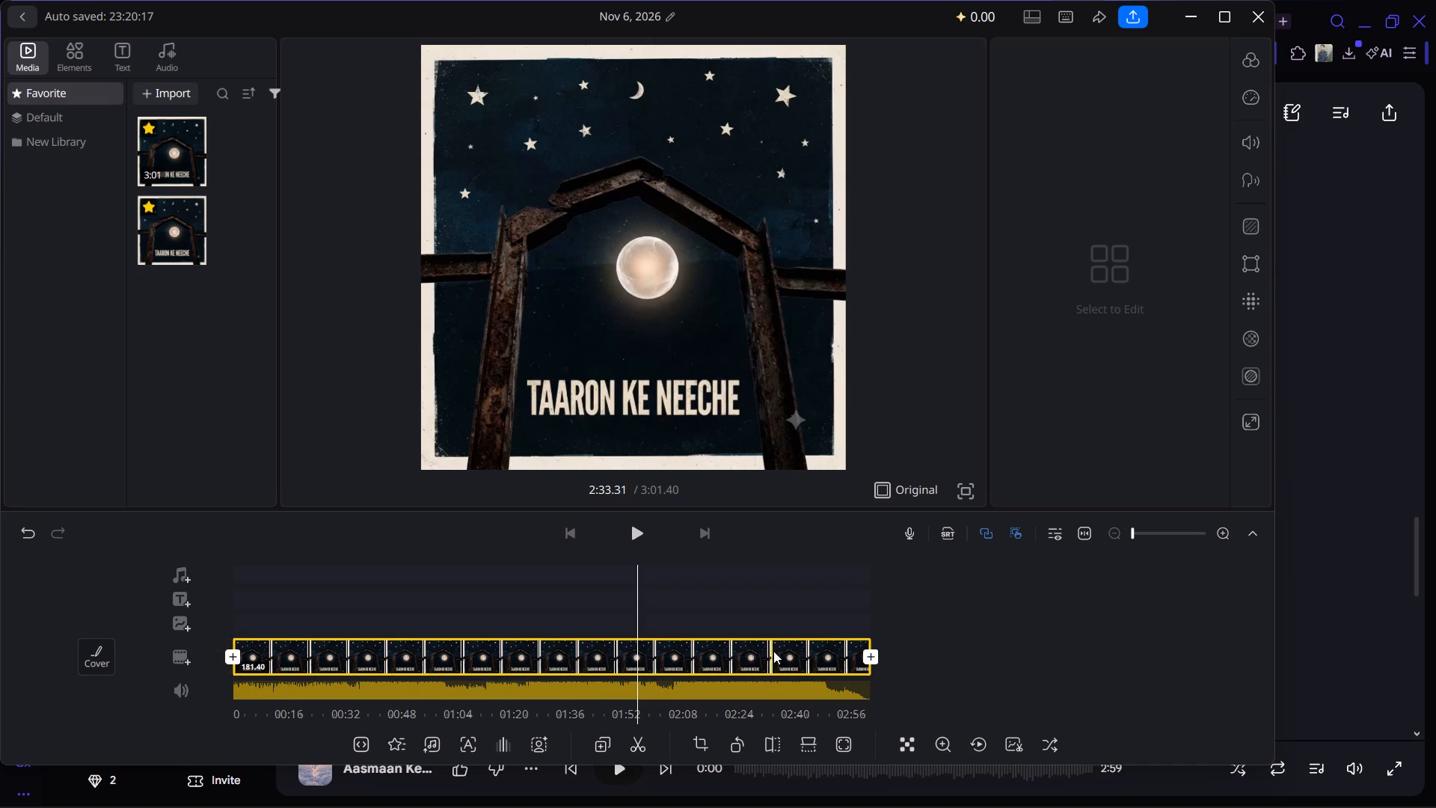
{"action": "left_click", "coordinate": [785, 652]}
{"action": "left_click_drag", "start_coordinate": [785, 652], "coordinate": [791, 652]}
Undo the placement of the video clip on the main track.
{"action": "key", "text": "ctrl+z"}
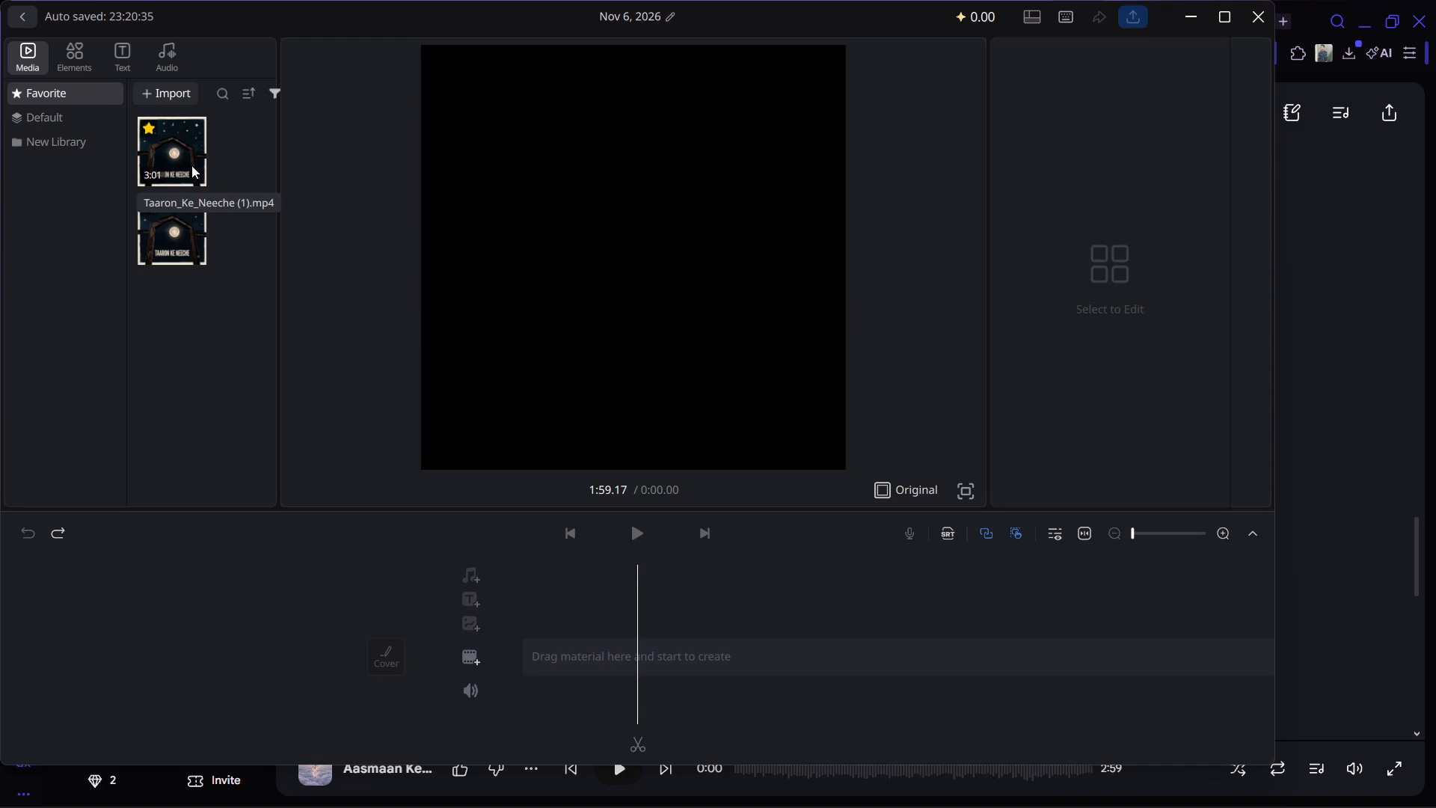
Place the Taaron_Ke_Neeche (1).mp4 video on the empty main track again.
{"action": "left_click_drag", "start_coordinate": [191, 165], "coordinate": [706, 673]}
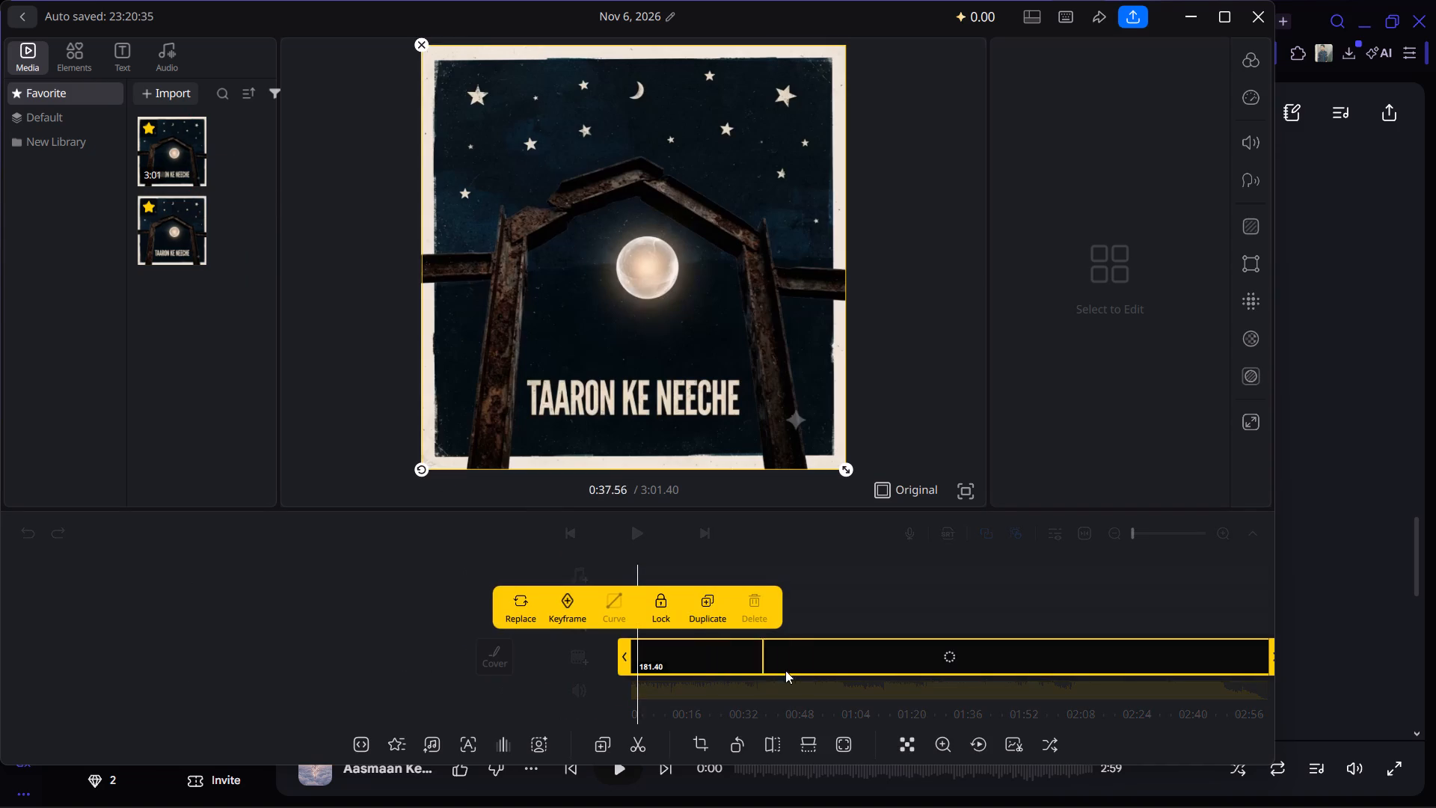
Add Screenshot 2026-11-06 221640.png as an overlay clip at about 2:53.6, shortly before the video's closing logo.
{"action": "left_click", "coordinate": [1204, 665]}
{"action": "key", "text": "space"}
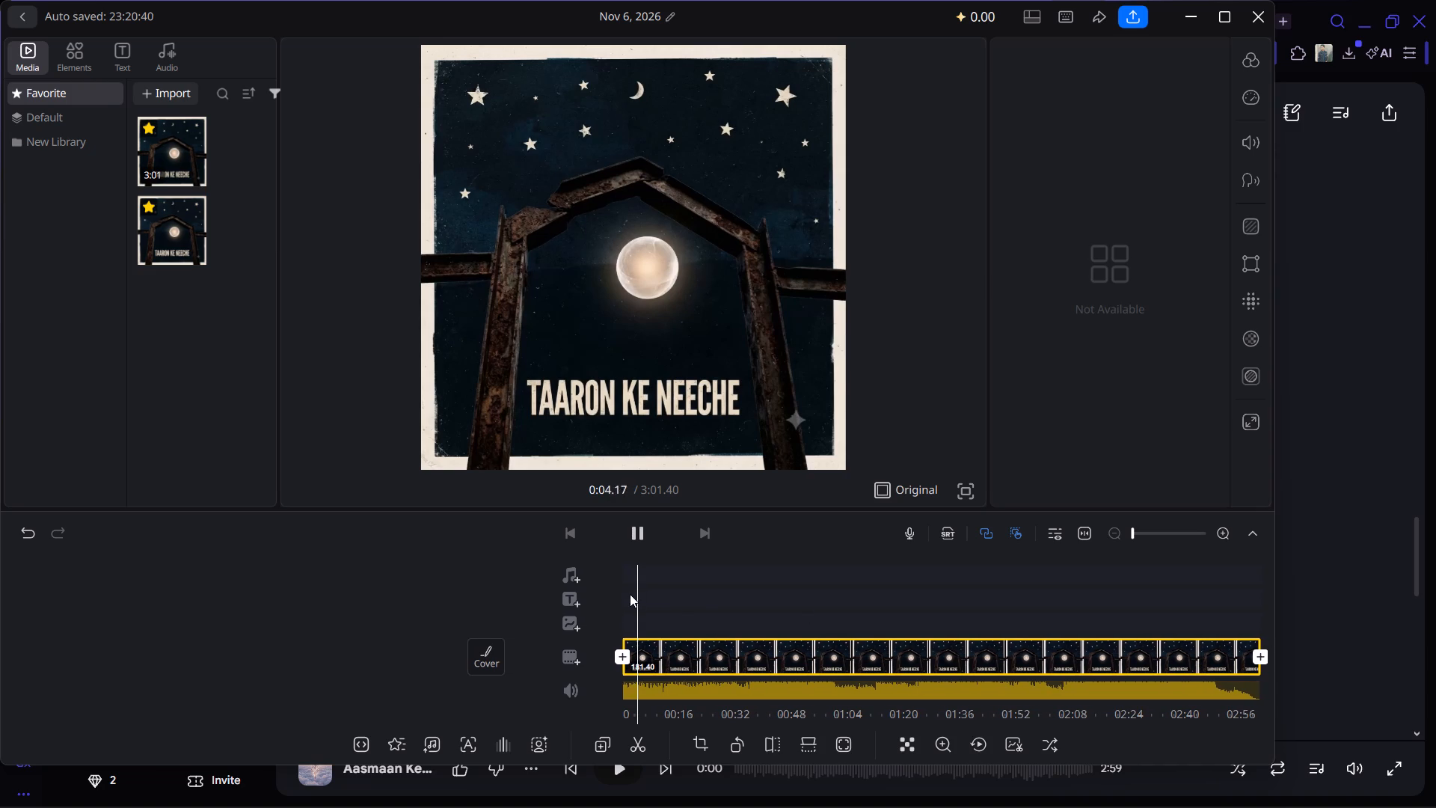
{"action": "left_click_drag", "start_coordinate": [636, 594], "coordinate": [762, 590]}
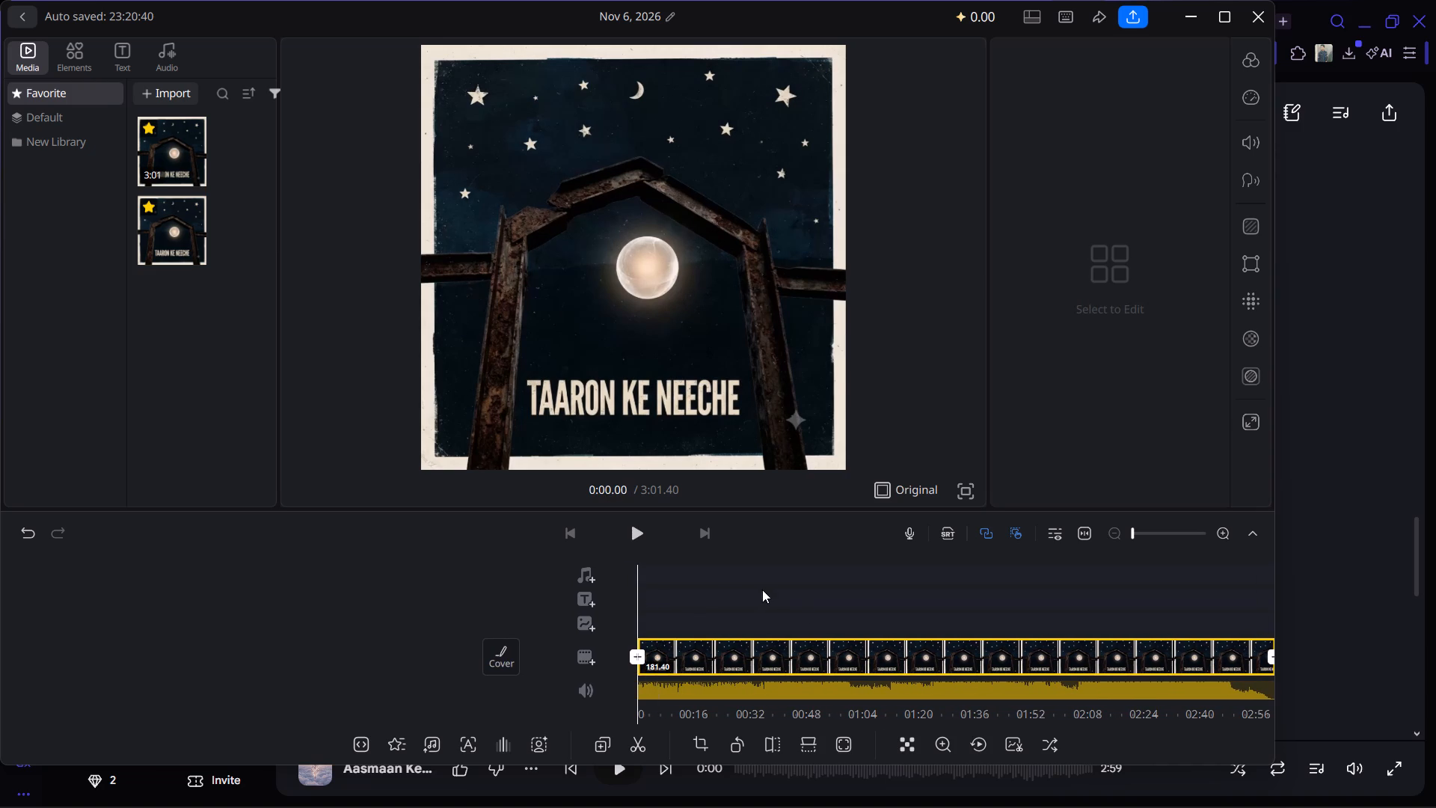
{"action": "left_click_drag", "start_coordinate": [762, 590], "coordinate": [328, 635]}
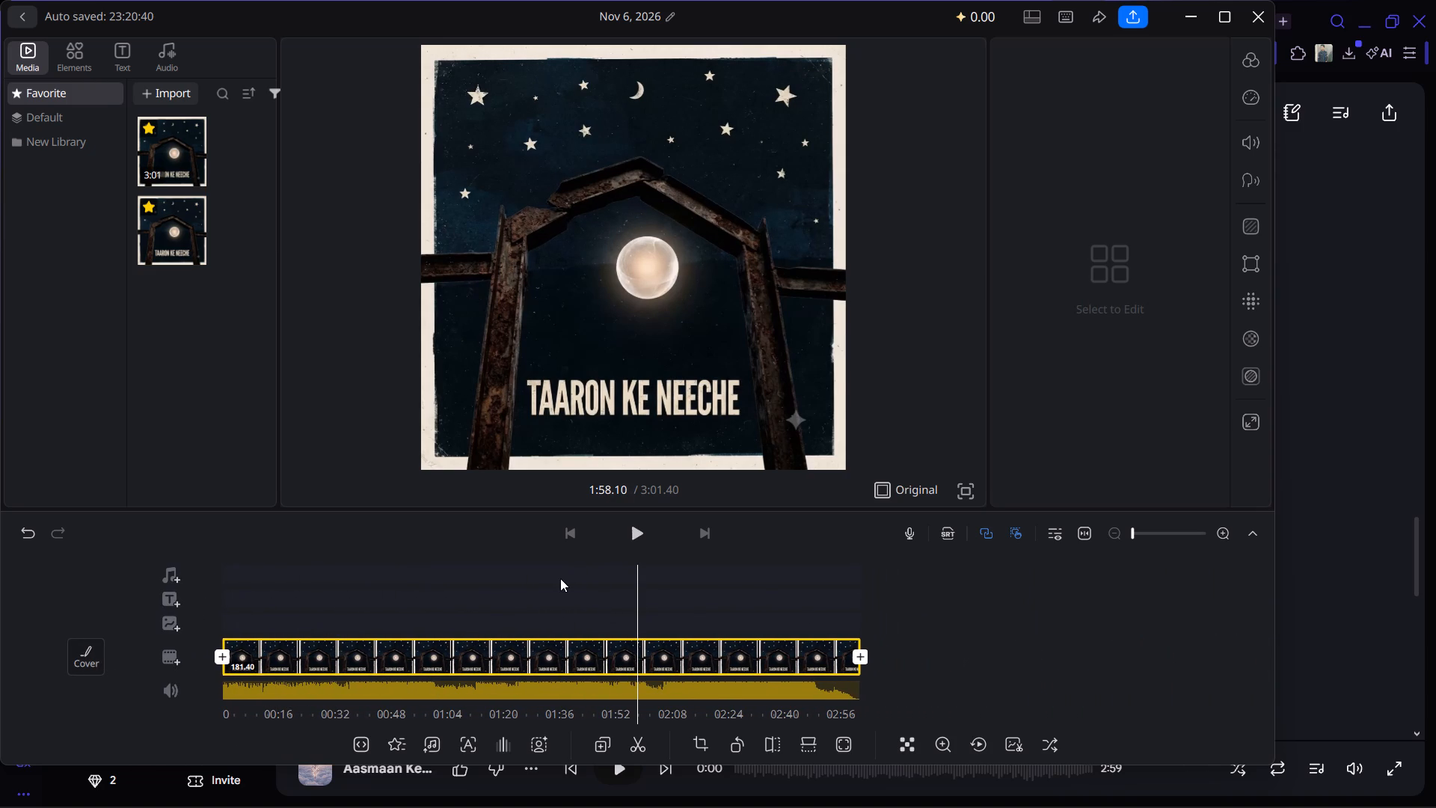
{"action": "left_click_drag", "start_coordinate": [560, 578], "coordinate": [436, 576]}
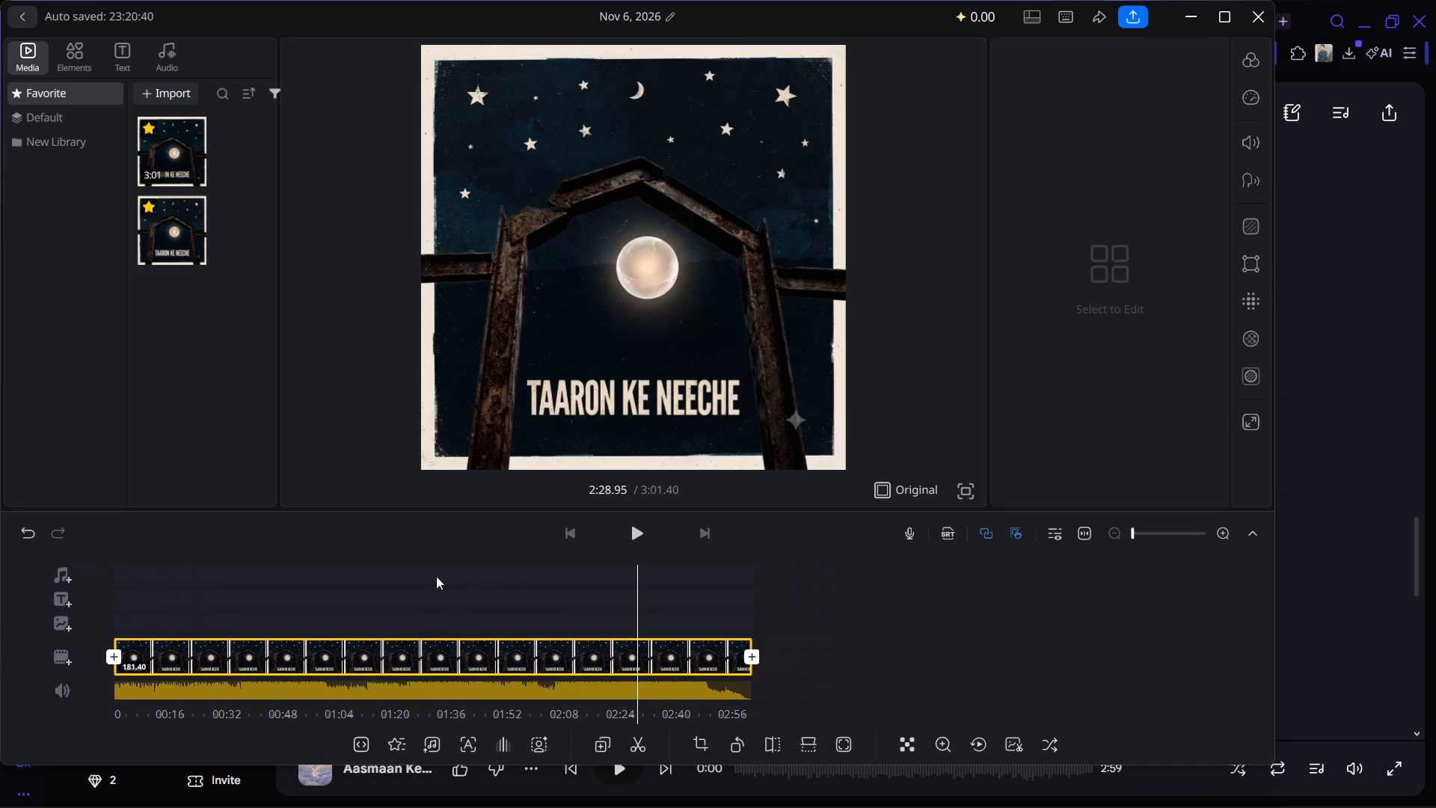
{"action": "left_click_drag", "start_coordinate": [436, 576], "coordinate": [354, 554]}
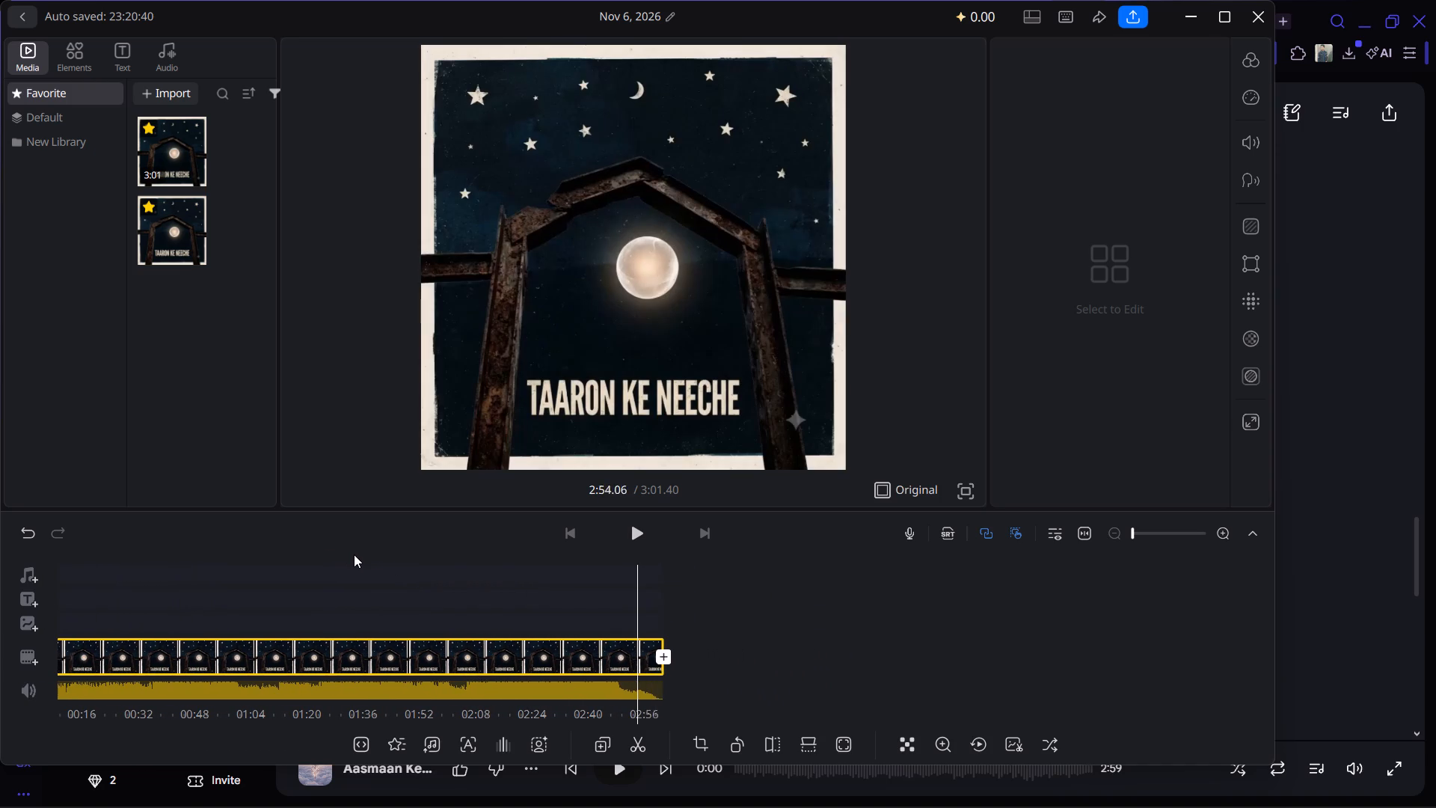
{"action": "left_click_drag", "start_coordinate": [354, 554], "coordinate": [335, 555]}
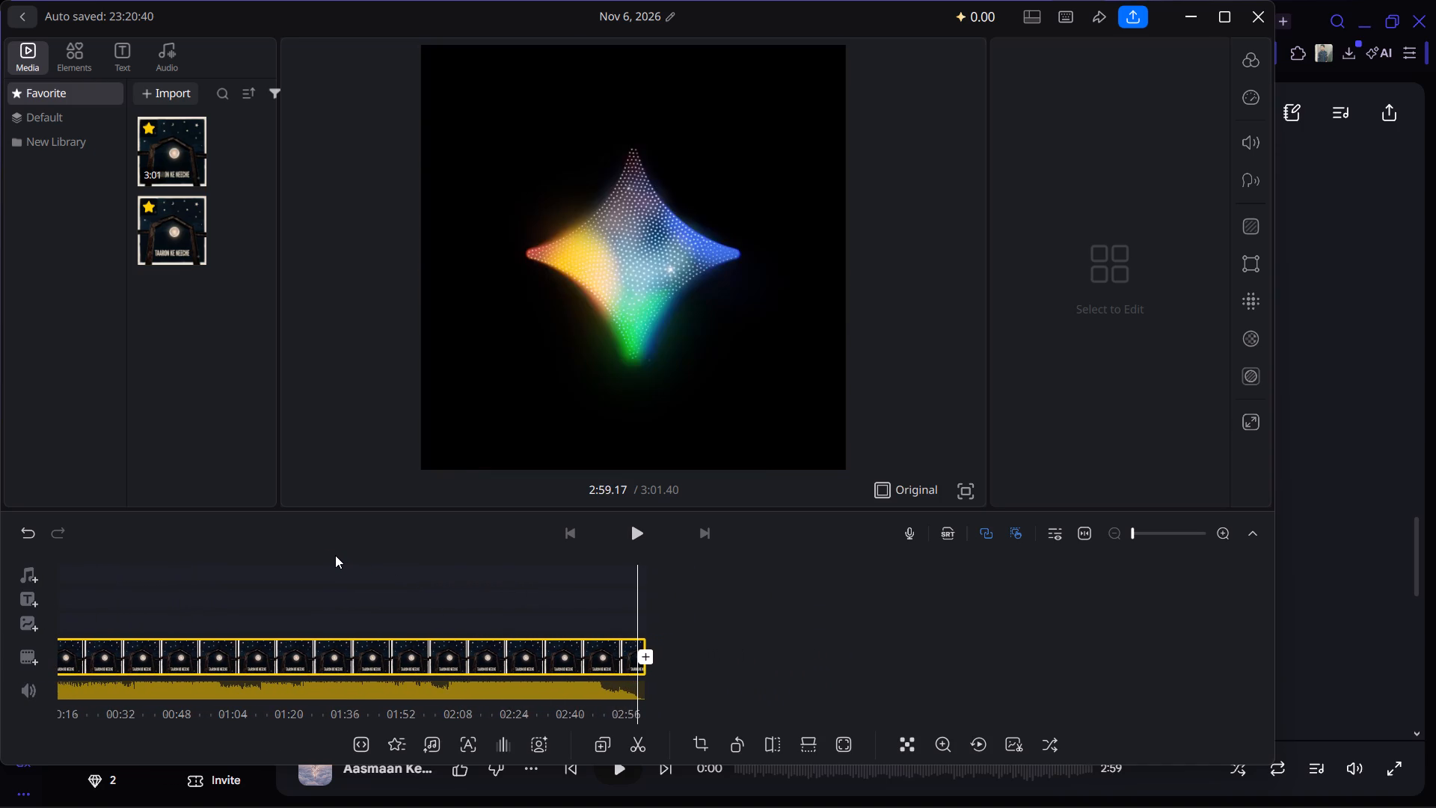
{"action": "left_click_drag", "start_coordinate": [335, 555], "coordinate": [355, 554]}
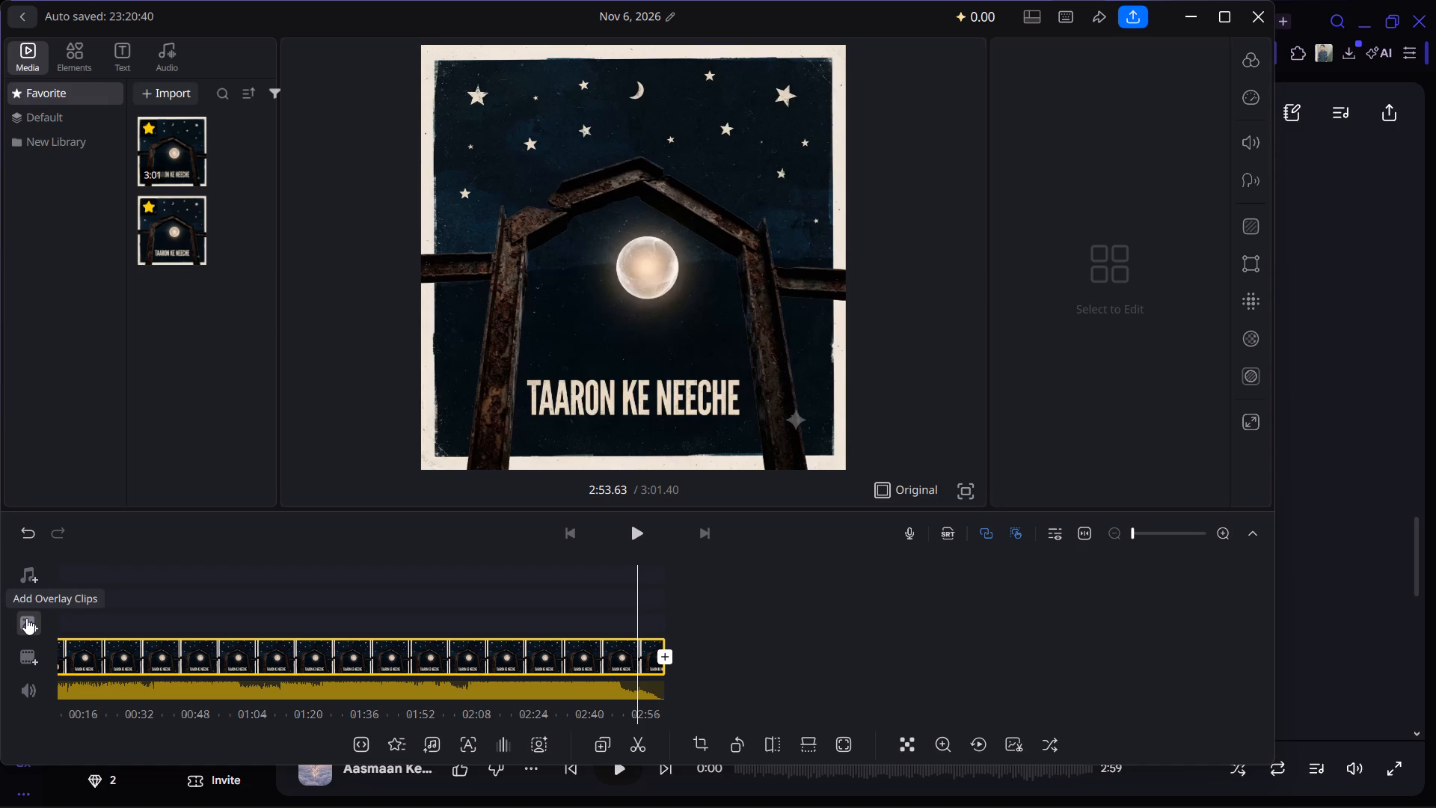
{"action": "left_click", "coordinate": [26, 618]}
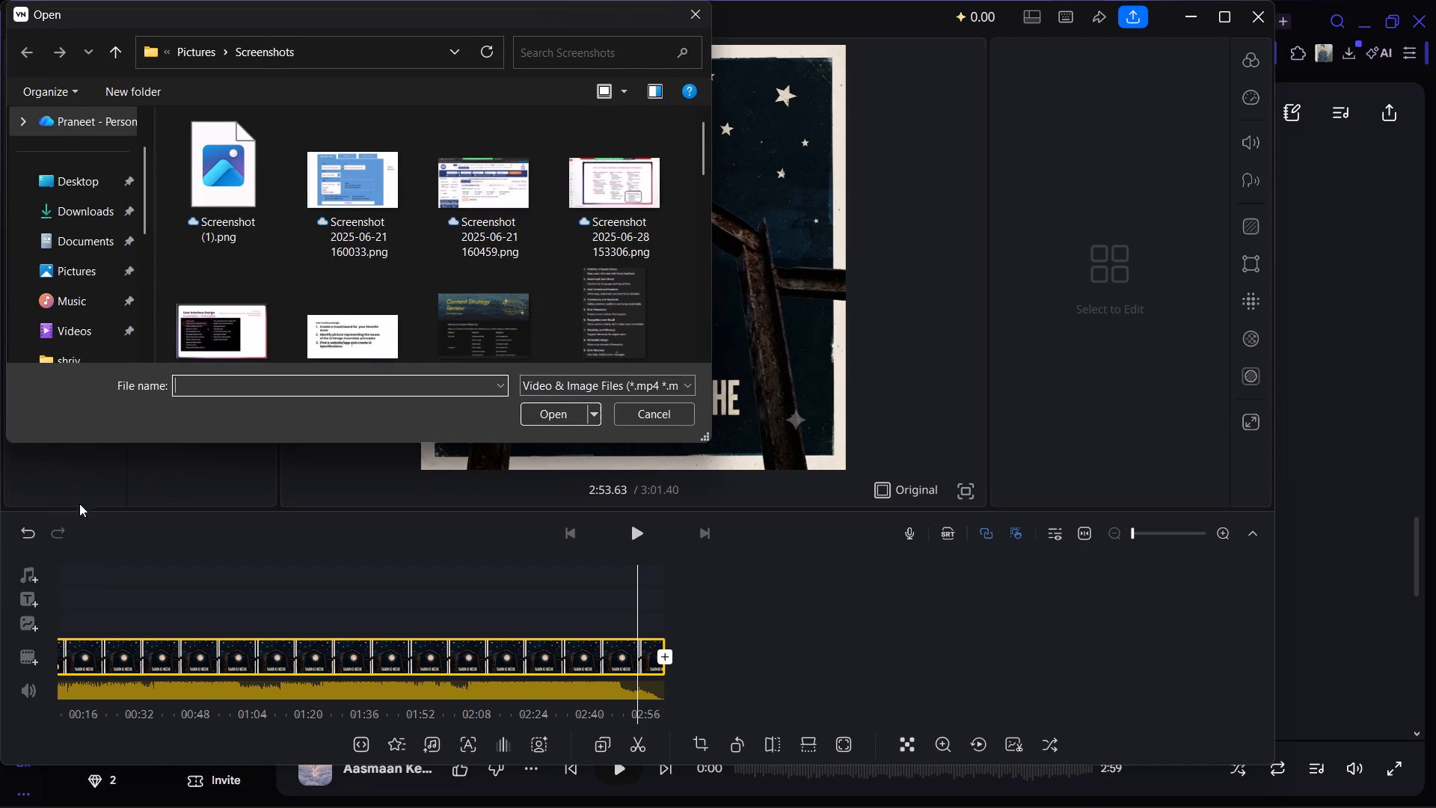
{"action": "scroll", "coordinate": [407, 265], "scroll_direction": "down", "scroll_amount": 10}
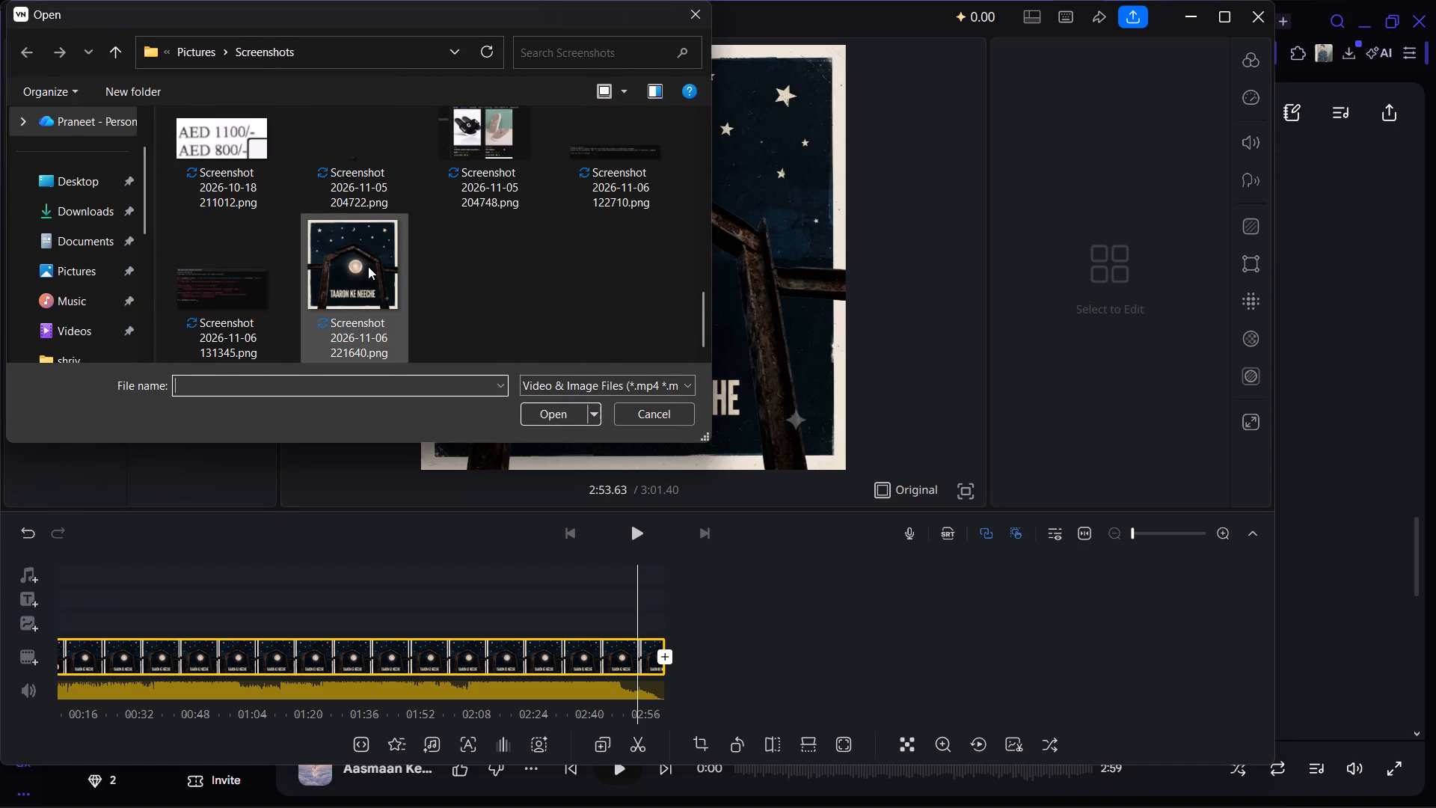
{"action": "left_click", "coordinate": [368, 266]}
{"action": "double_click", "coordinate": [368, 266]}
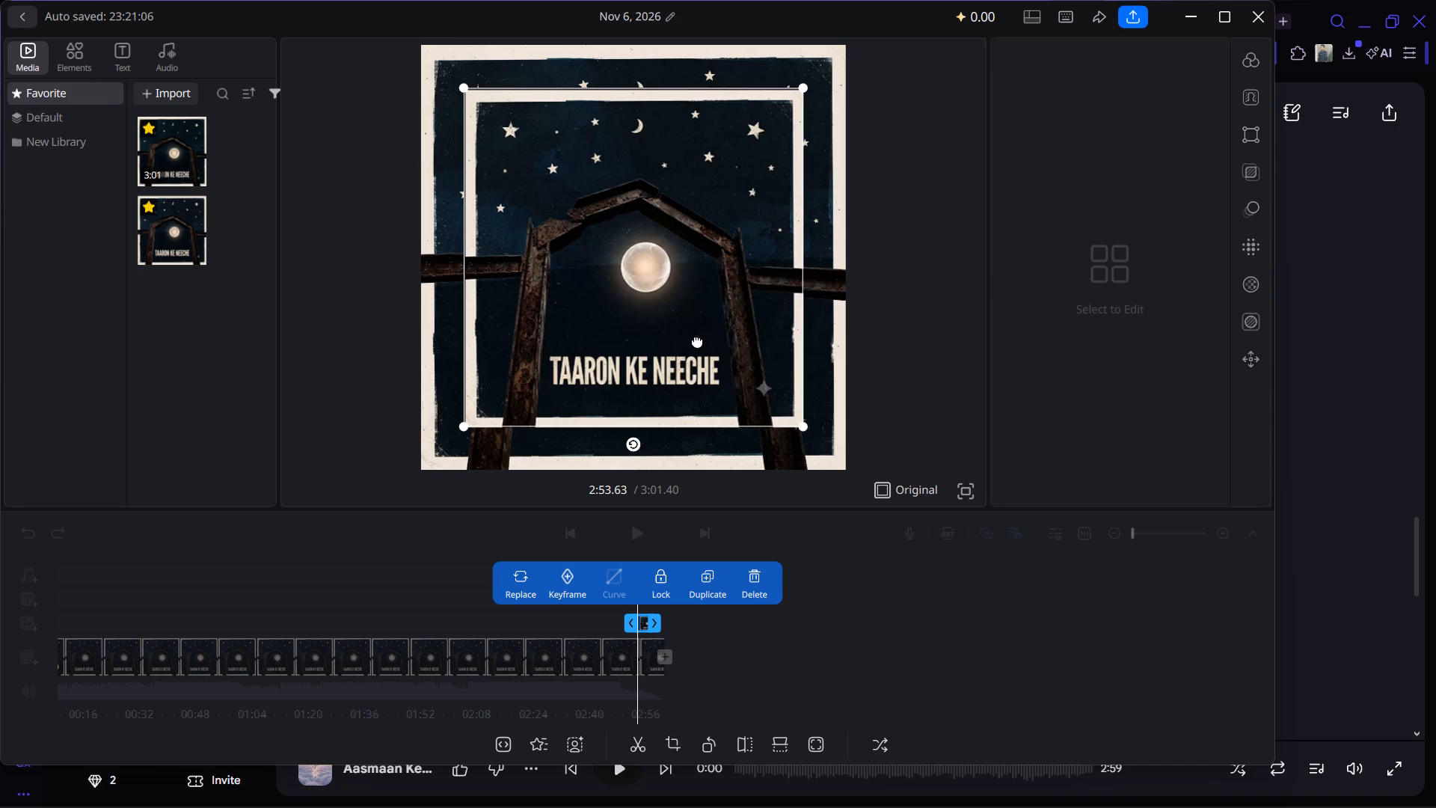
Enlarge and reposition the overlay screenshot in the preview so it covers the whole video frame and lines up with the cover art.
{"action": "left_click_drag", "start_coordinate": [803, 426], "coordinate": [829, 463]}
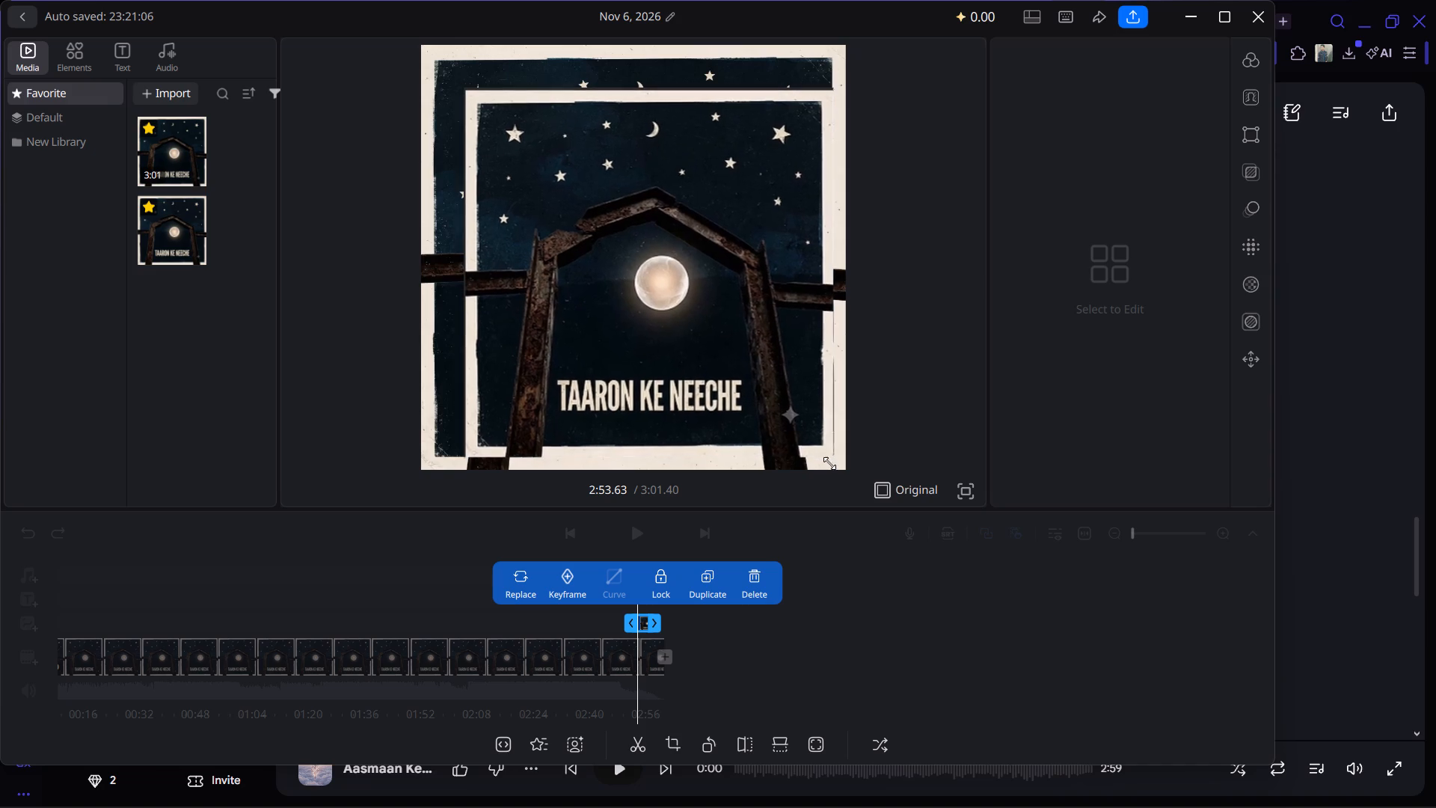
{"action": "left_click_drag", "start_coordinate": [829, 463], "coordinate": [840, 476]}
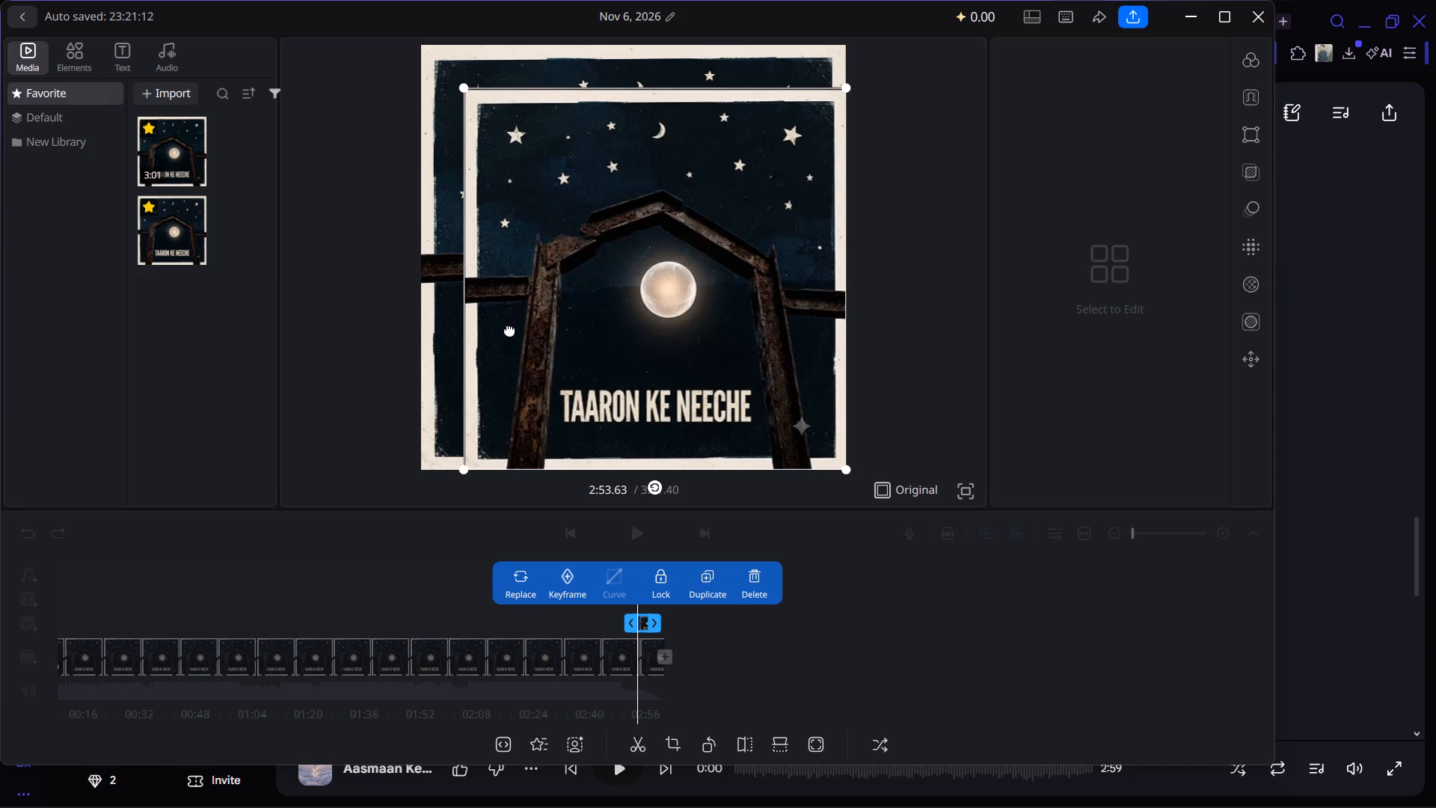
{"action": "left_click_drag", "start_coordinate": [464, 468], "coordinate": [440, 392]}
{"action": "left_click_drag", "start_coordinate": [608, 293], "coordinate": [565, 264]}
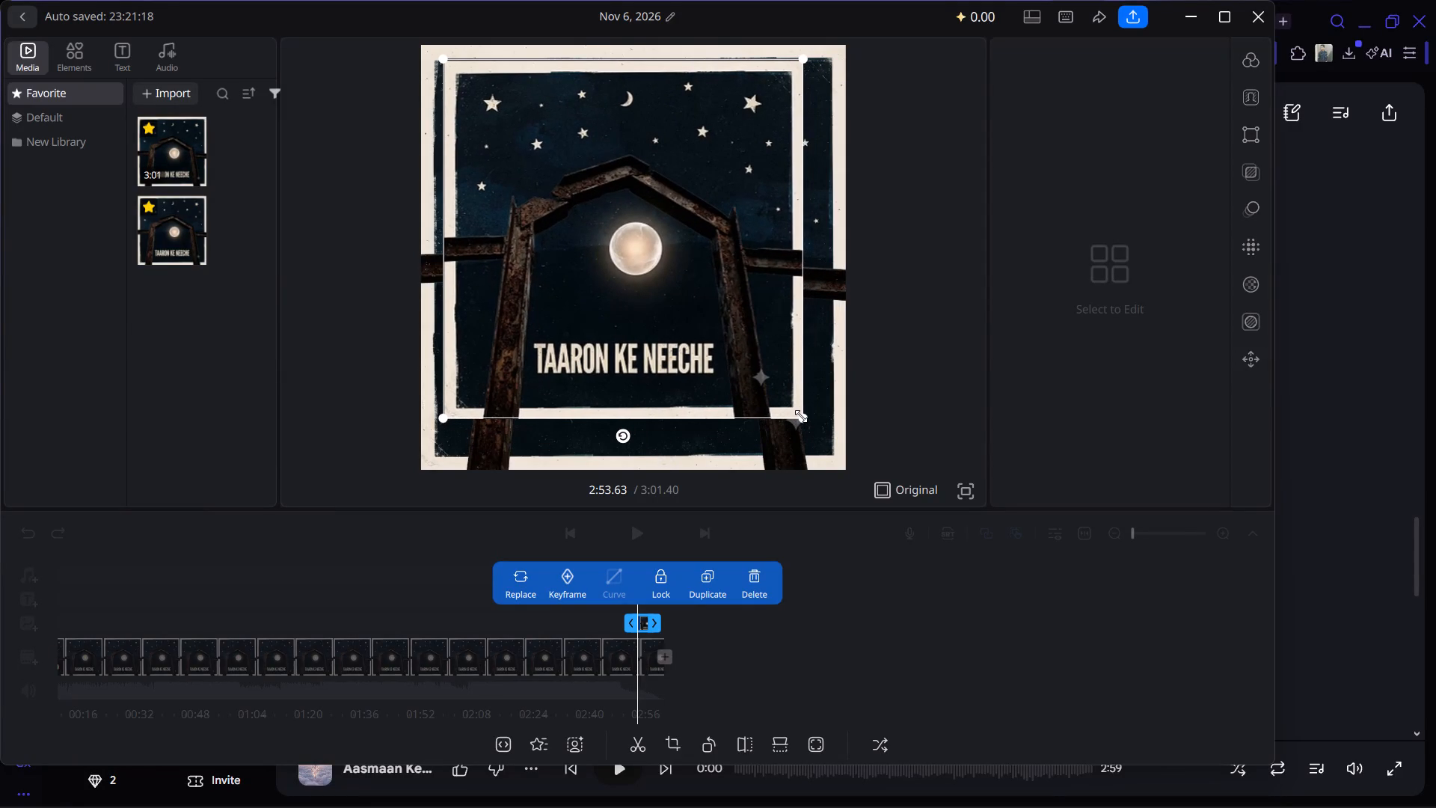
{"action": "left_click_drag", "start_coordinate": [801, 416], "coordinate": [823, 474]}
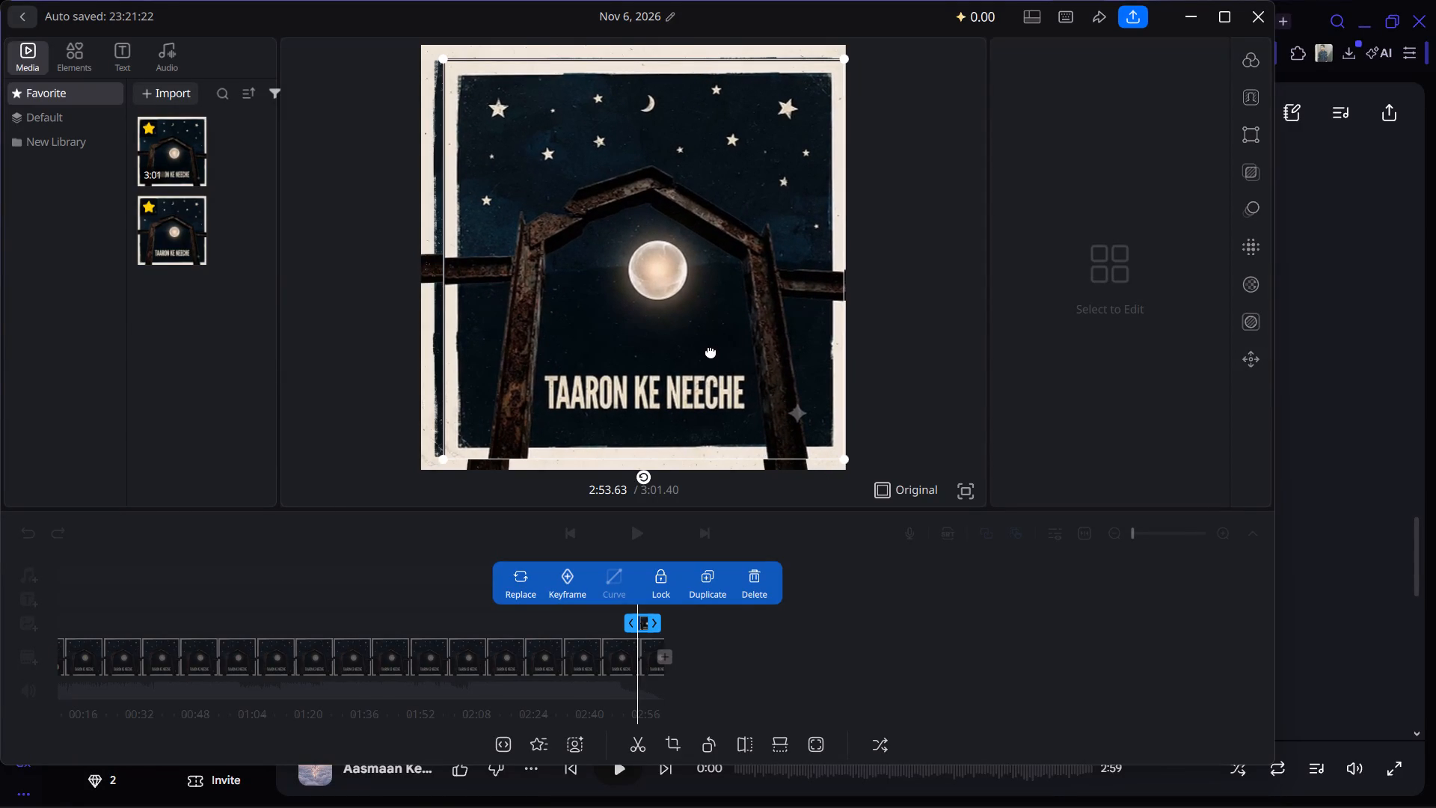
{"action": "left_click_drag", "start_coordinate": [710, 351], "coordinate": [700, 351]}
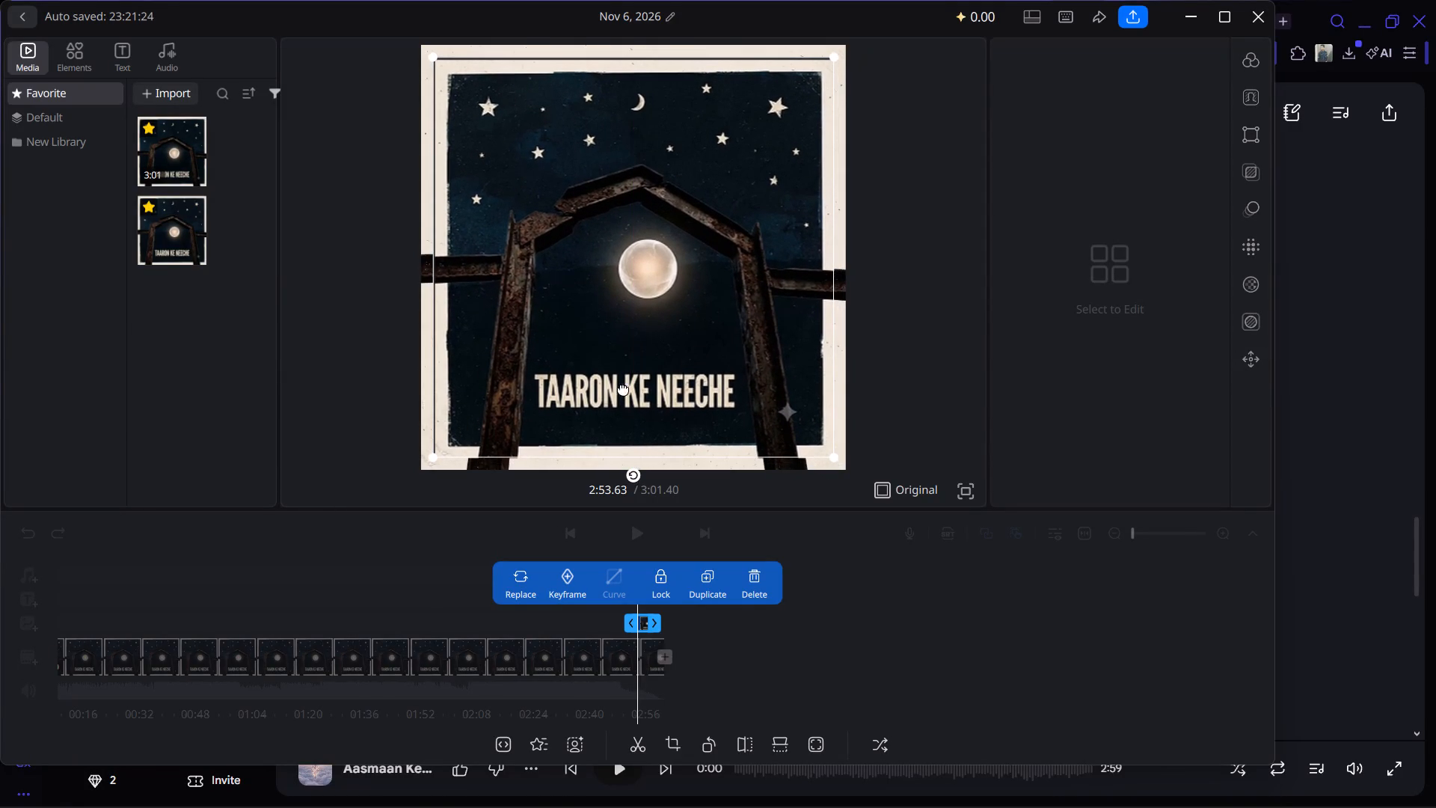
{"action": "left_click_drag", "start_coordinate": [432, 459], "coordinate": [428, 465]}
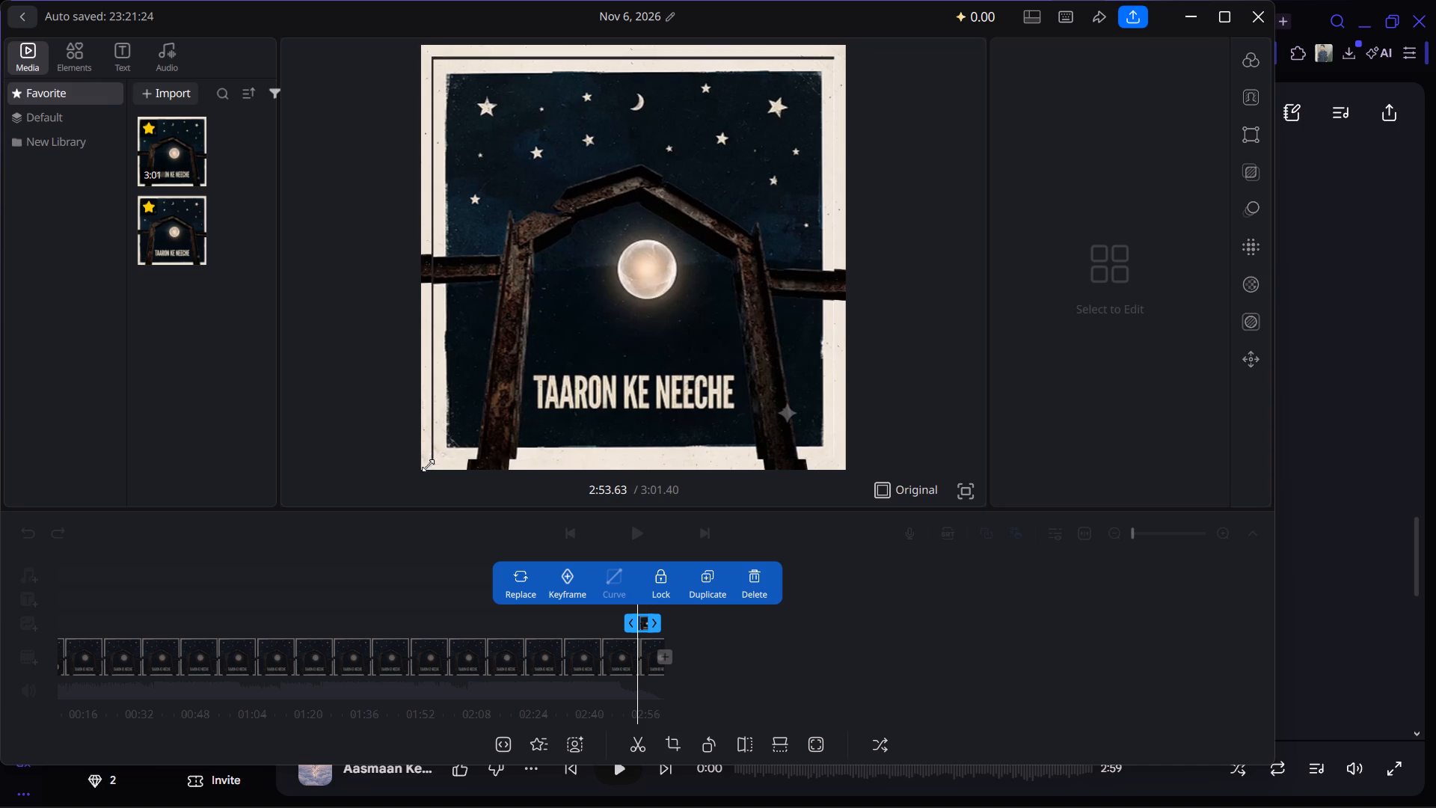
{"action": "left_click_drag", "start_coordinate": [428, 465], "coordinate": [423, 474]}
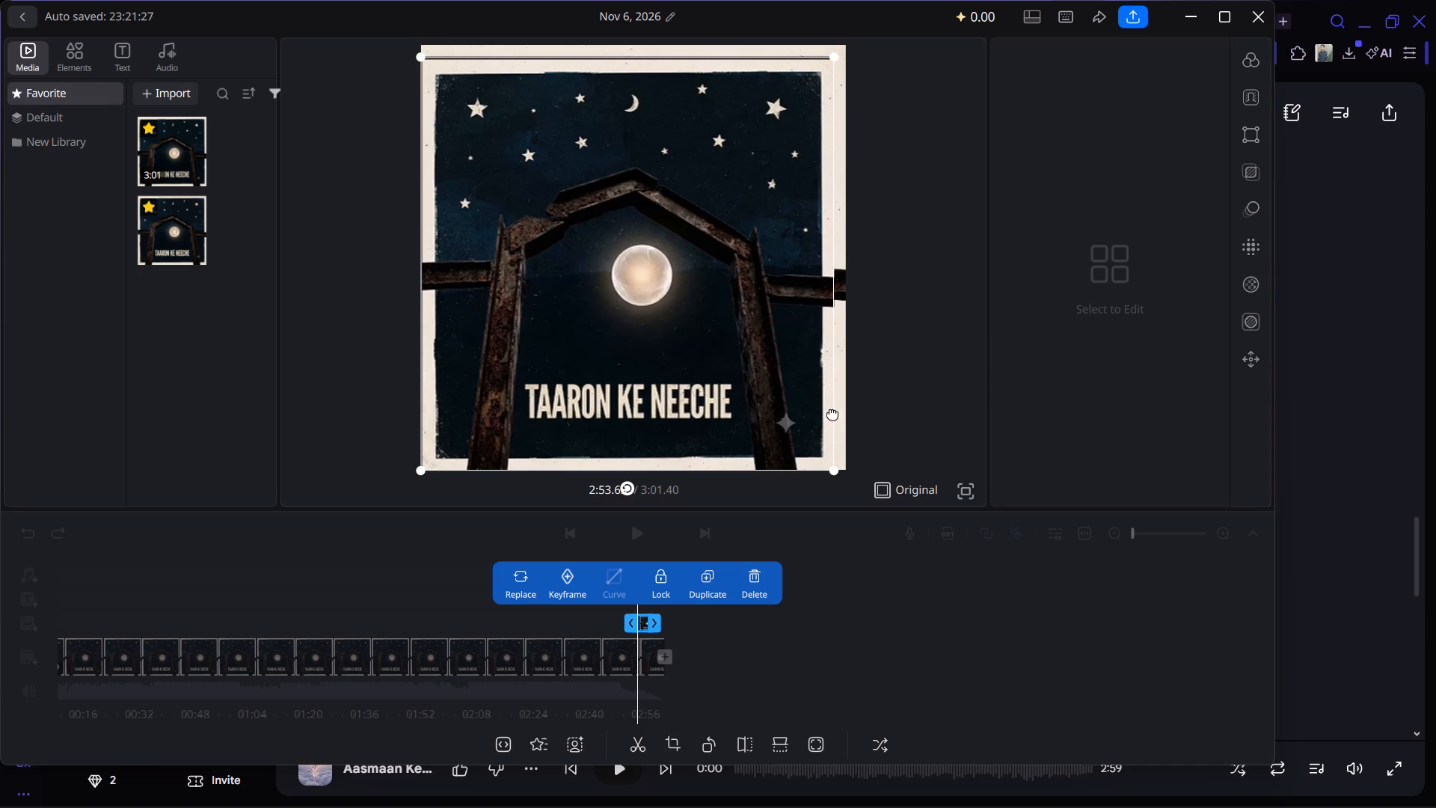
{"action": "left_click_drag", "start_coordinate": [833, 471], "coordinate": [847, 473]}
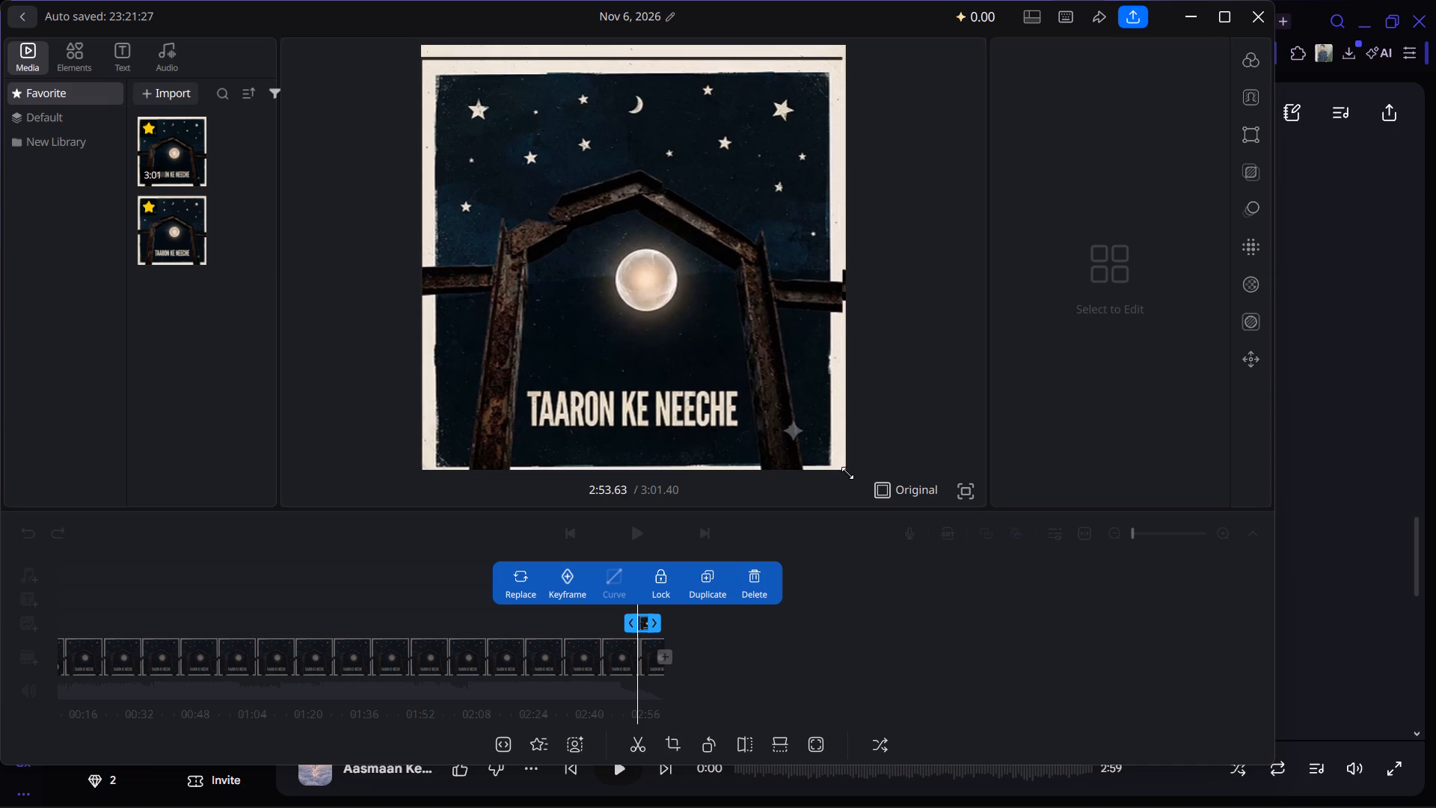
{"action": "left_click_drag", "start_coordinate": [847, 473], "coordinate": [850, 476]}
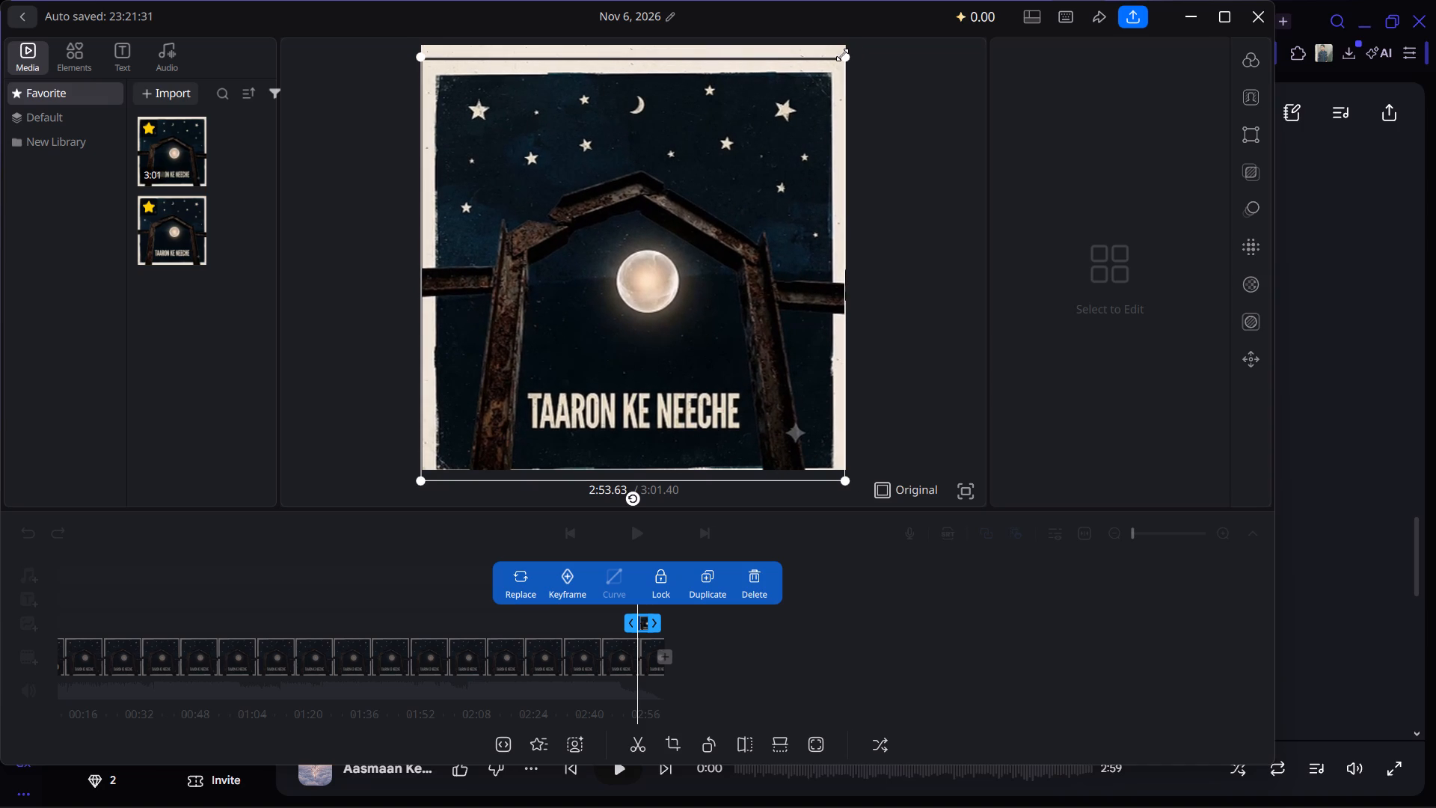
{"action": "left_click_drag", "start_coordinate": [842, 55], "coordinate": [847, 37]}
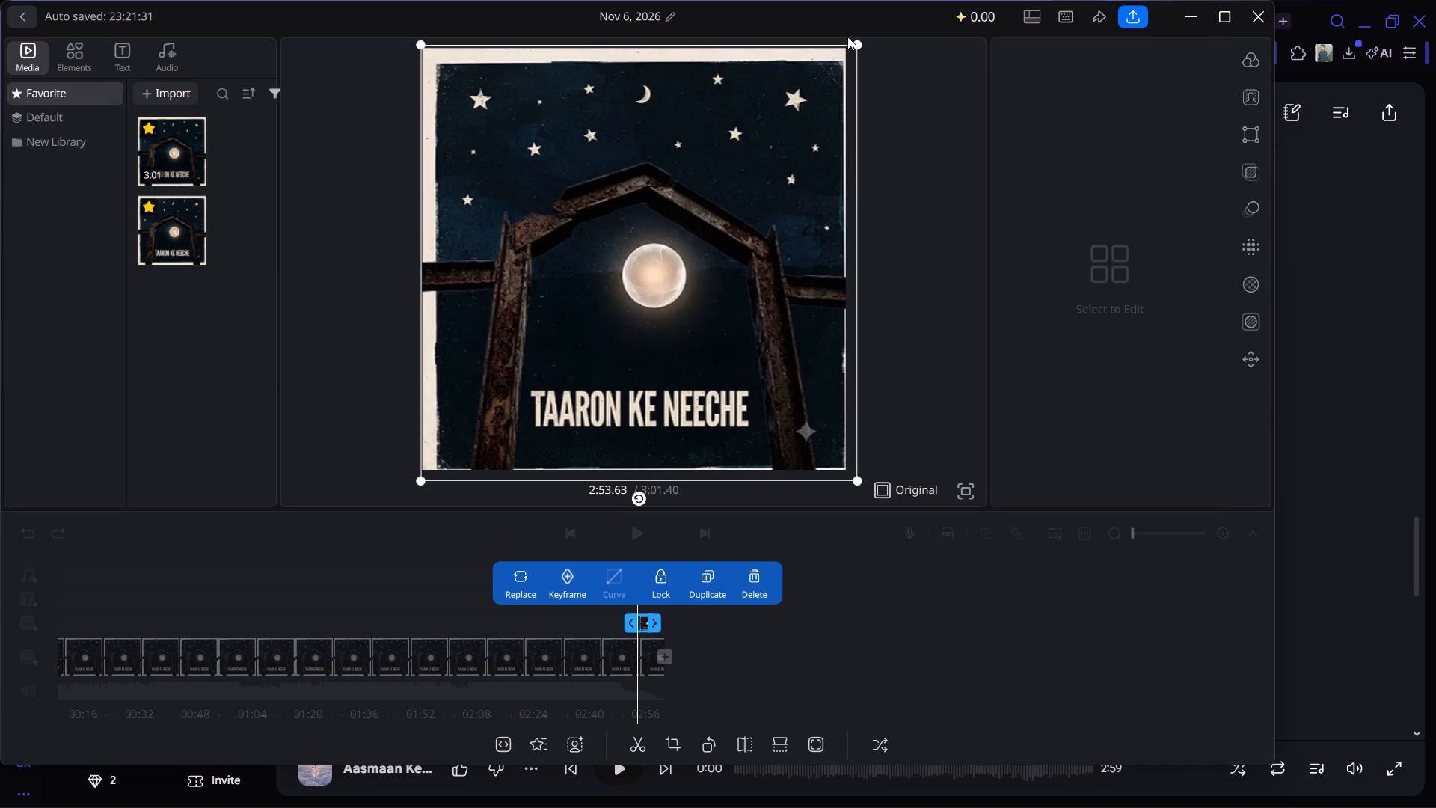
{"action": "left_click_drag", "start_coordinate": [791, 116], "coordinate": [785, 113]}
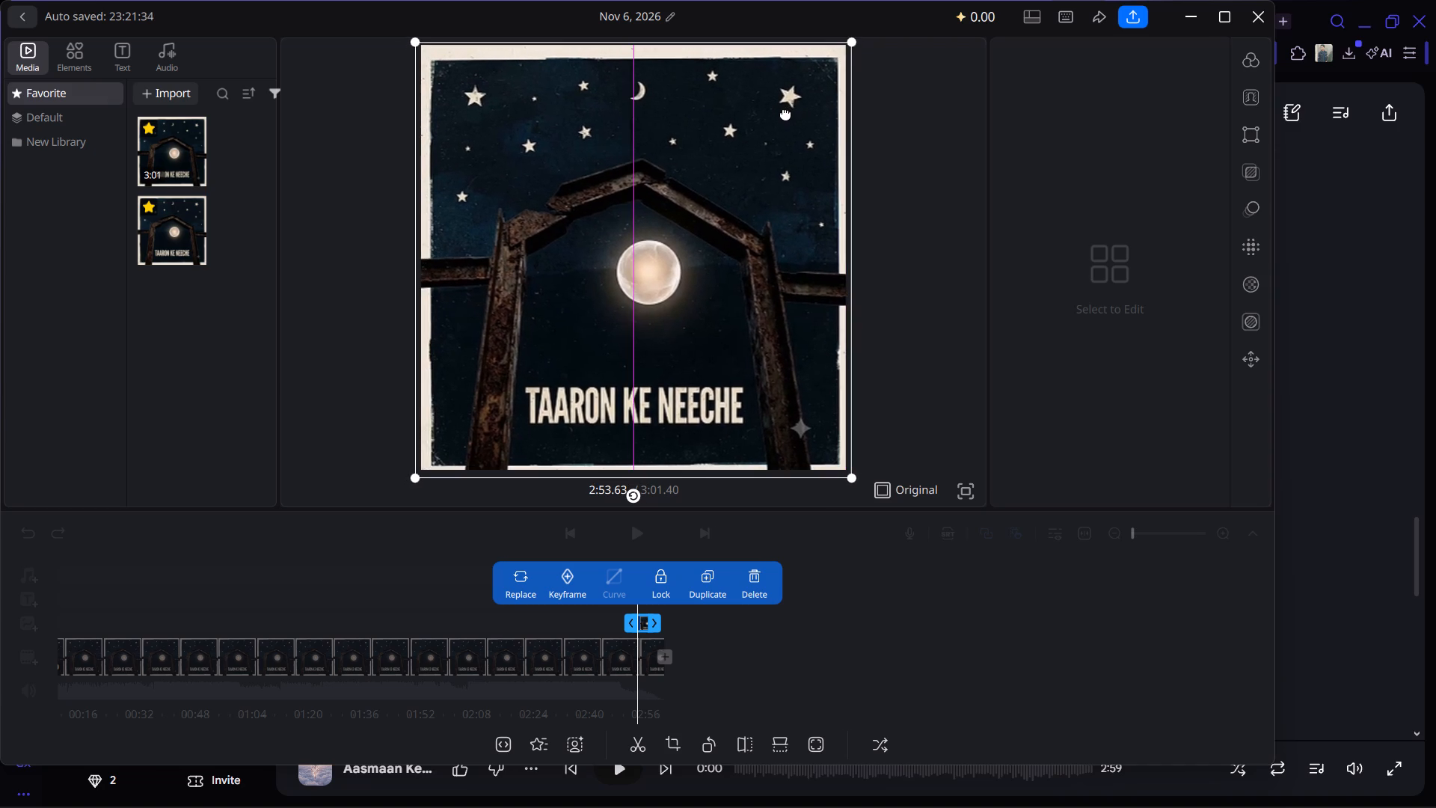
{"action": "left_click_drag", "start_coordinate": [785, 113], "coordinate": [782, 113]}
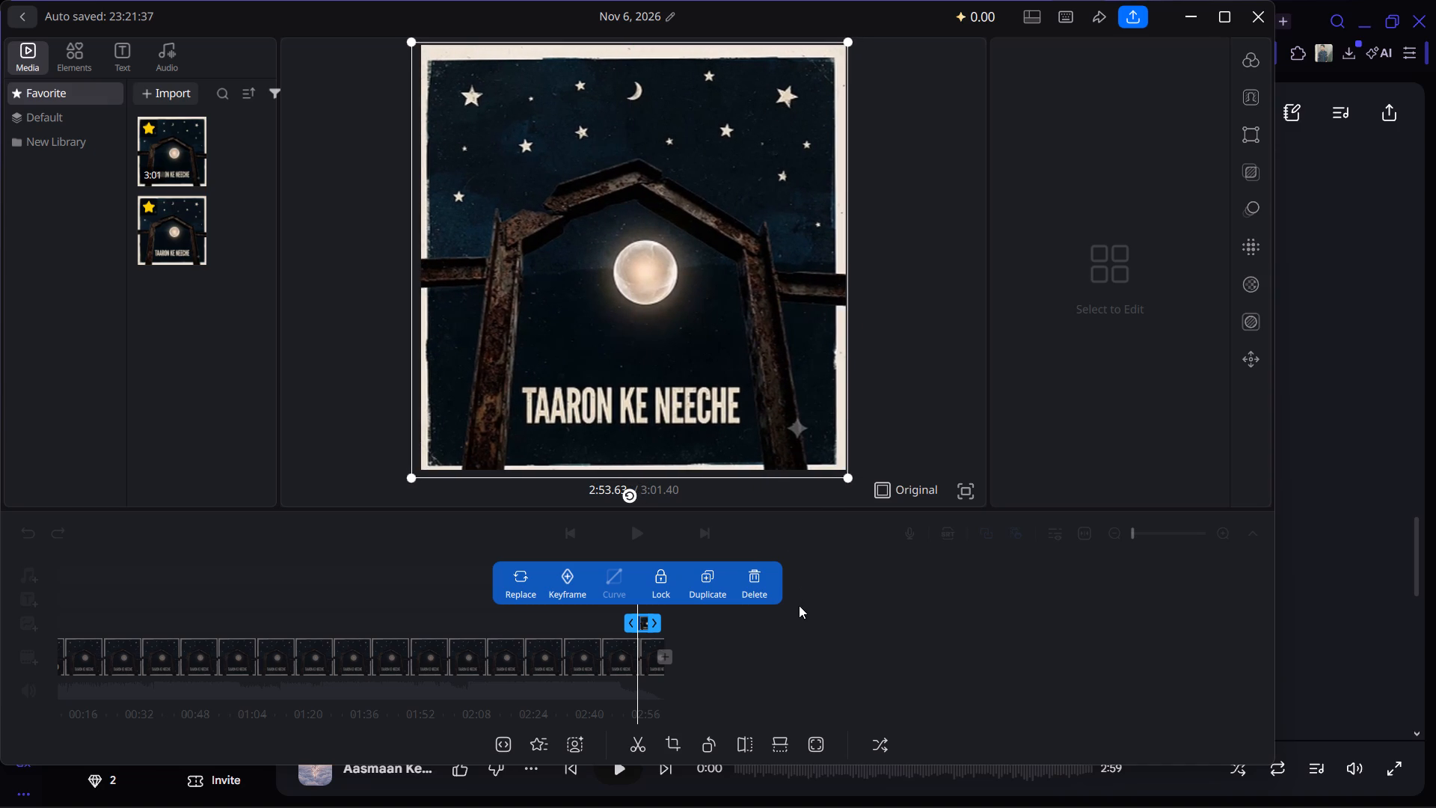
Stretch the overlay screenshot to about 178 s, from near the start of the timeline to the end of the video clip.
{"action": "left_click", "coordinate": [690, 619]}
{"action": "left_click", "coordinate": [642, 621]}
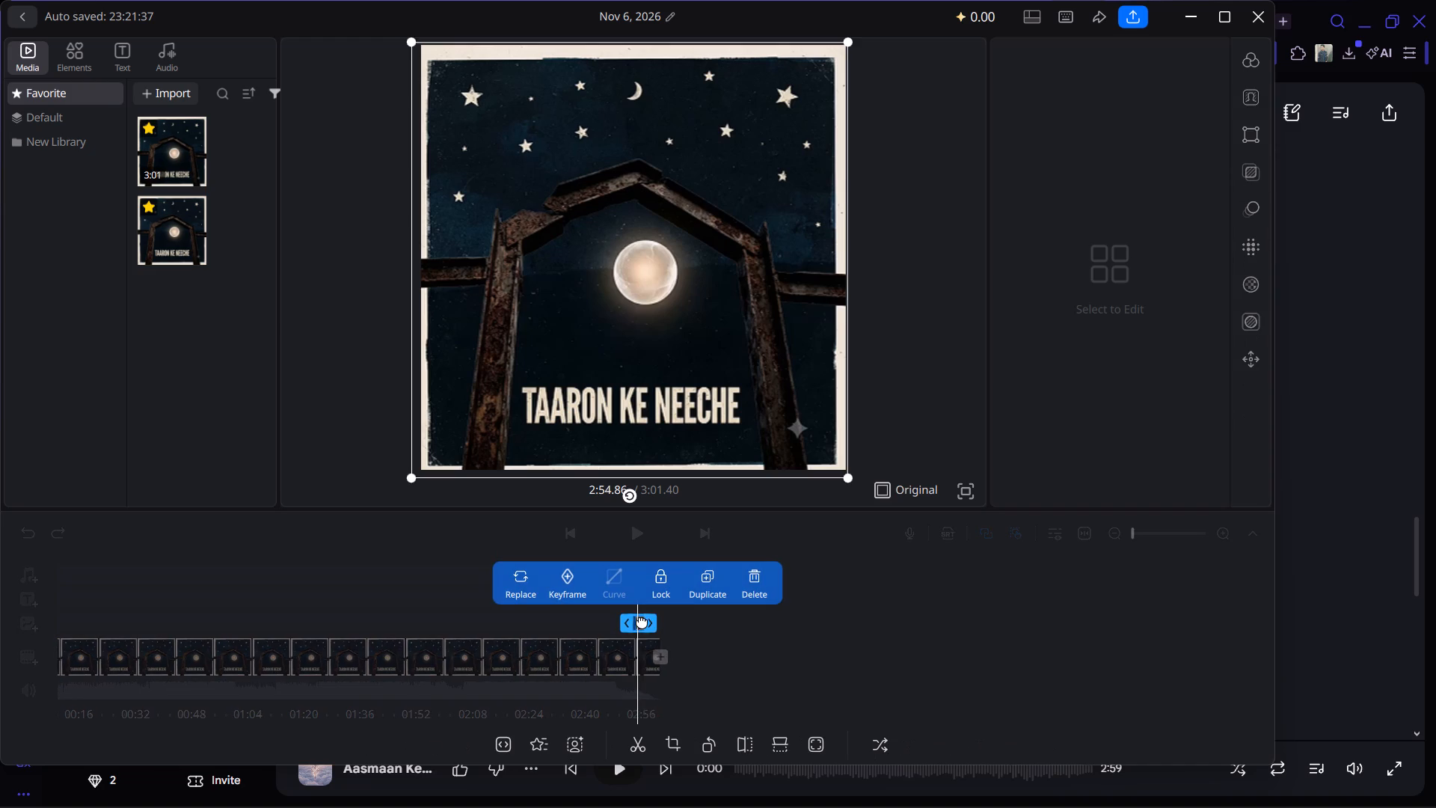
{"action": "left_click_drag", "start_coordinate": [645, 623], "coordinate": [692, 622]}
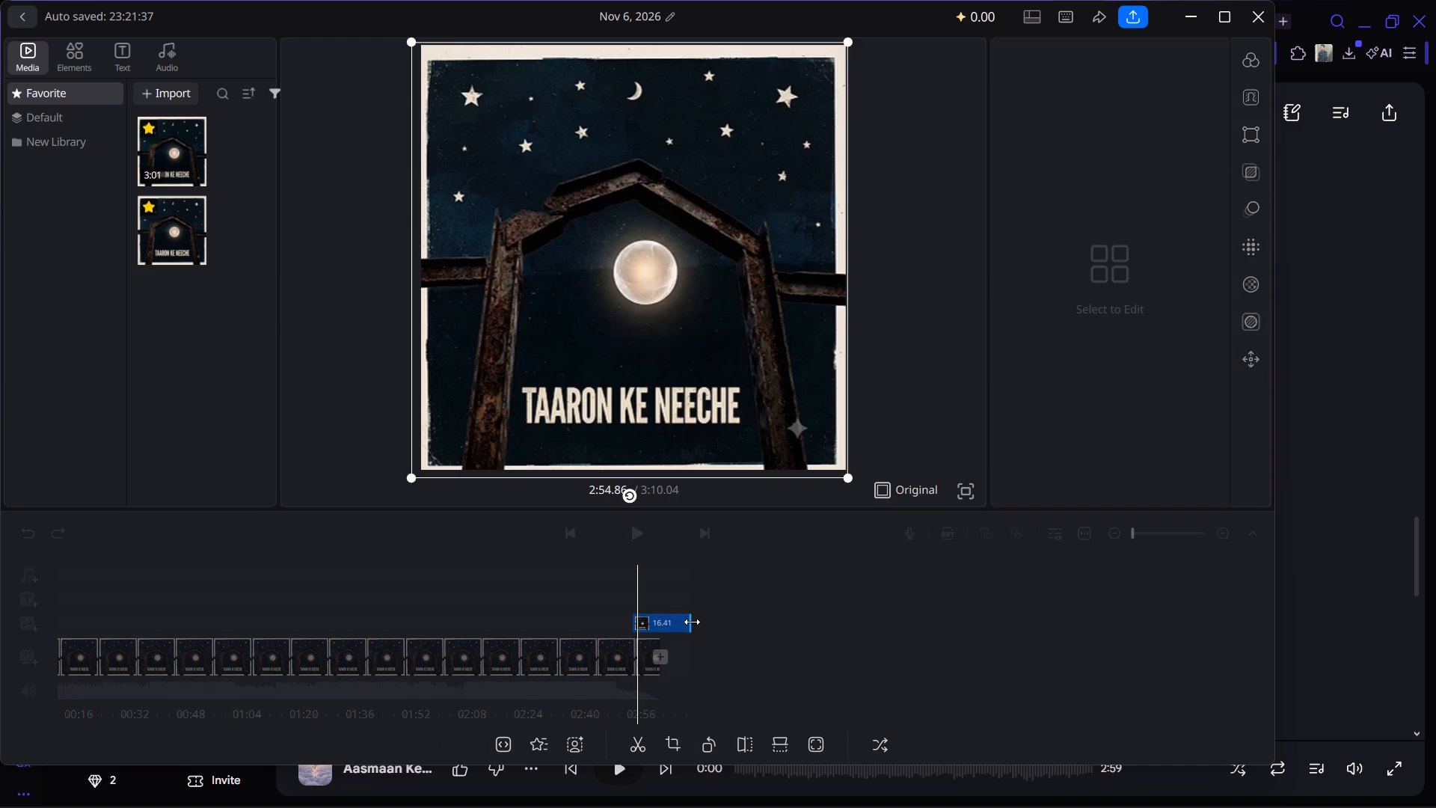
{"action": "left_click_drag", "start_coordinate": [692, 622], "coordinate": [661, 647]}
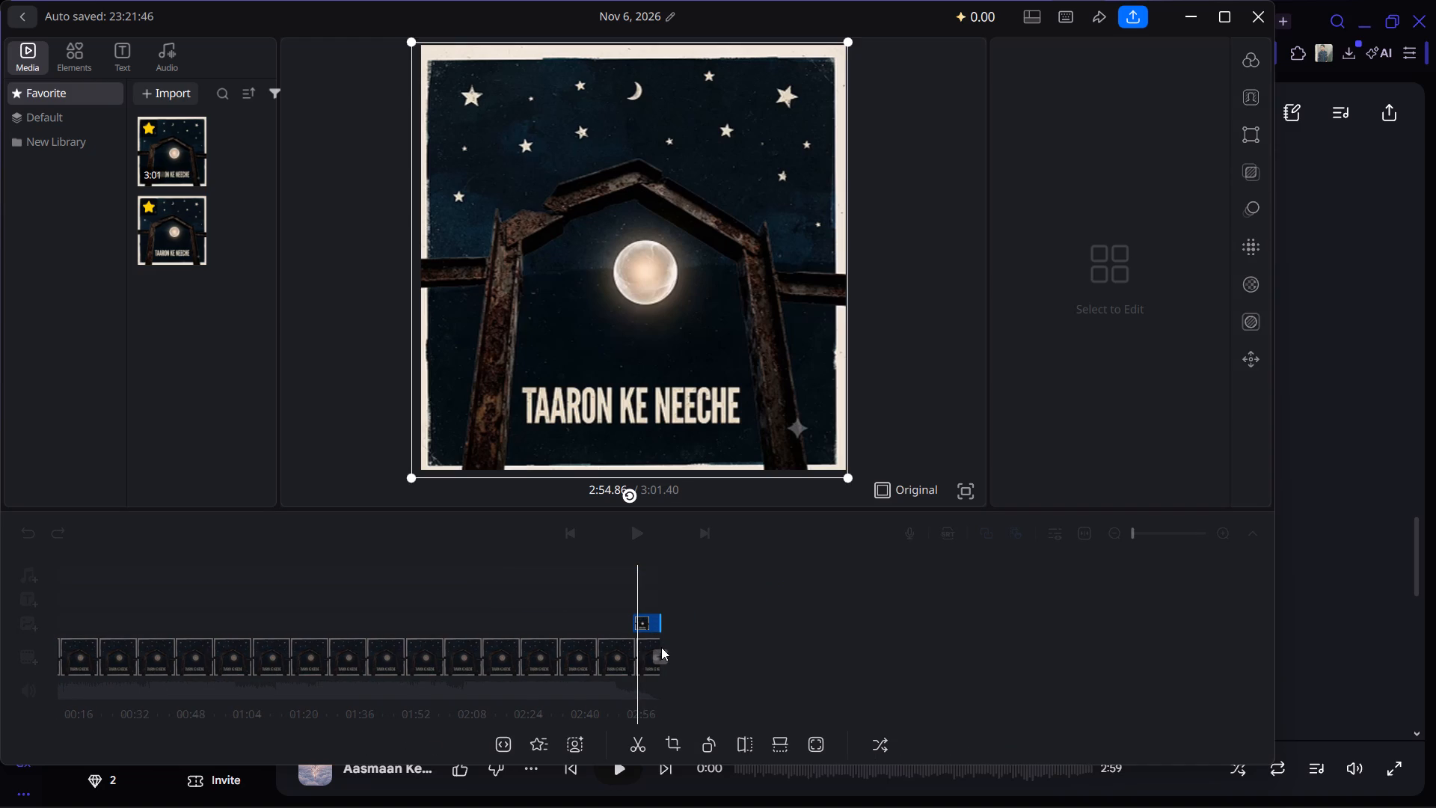
{"action": "left_click_drag", "start_coordinate": [661, 647], "coordinate": [661, 648]}
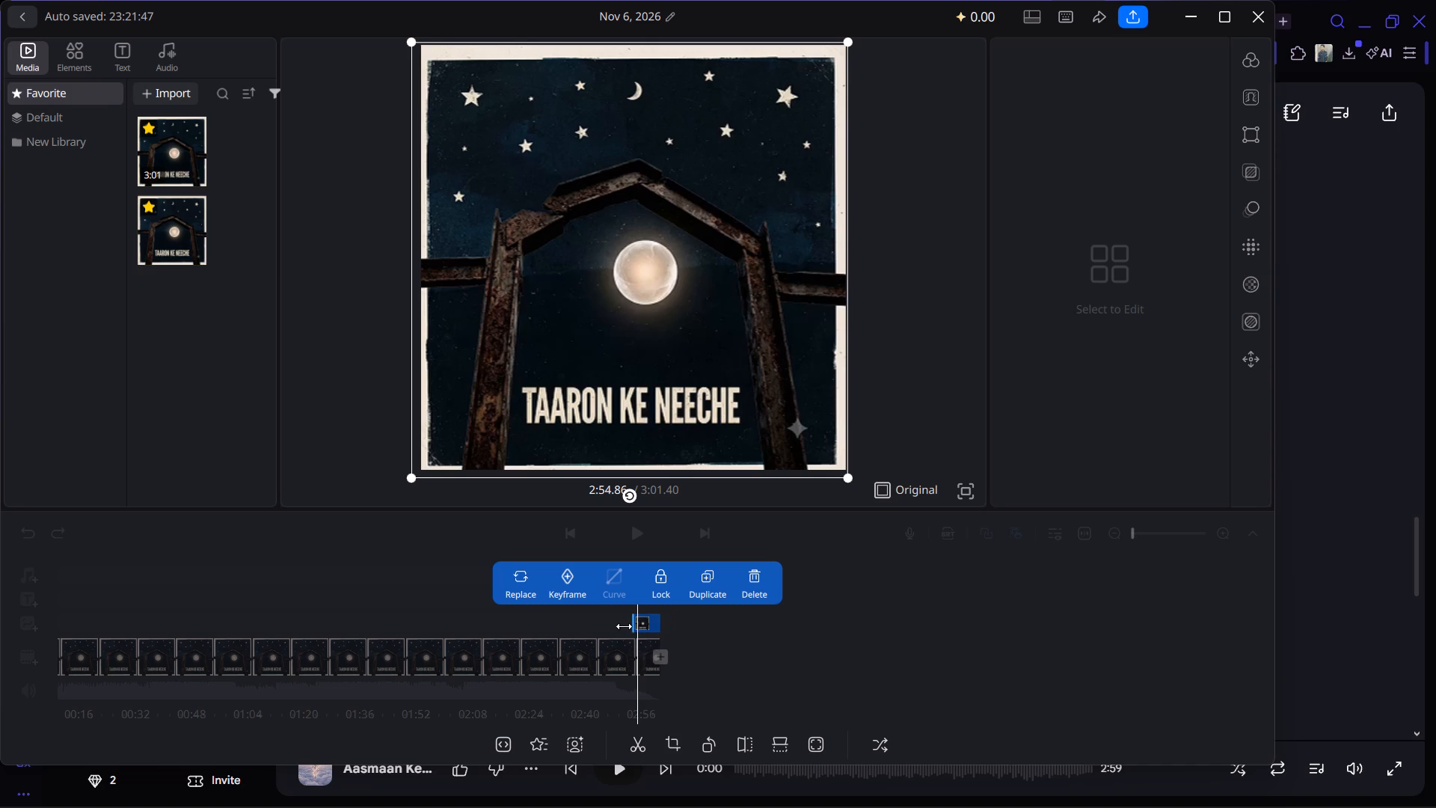
{"action": "left_click_drag", "start_coordinate": [624, 623], "coordinate": [447, 628]}
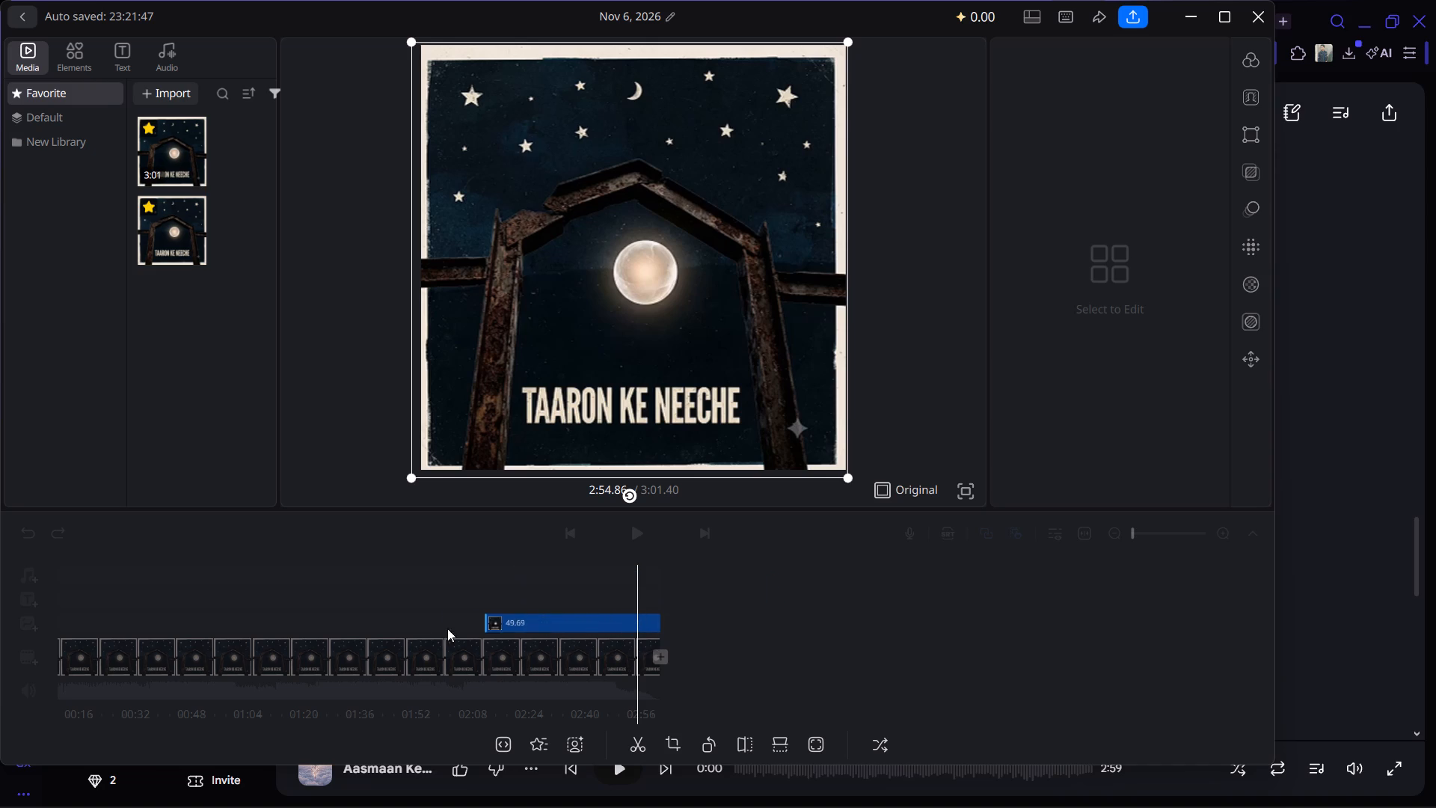
{"action": "left_click_drag", "start_coordinate": [447, 628], "coordinate": [235, 572]}
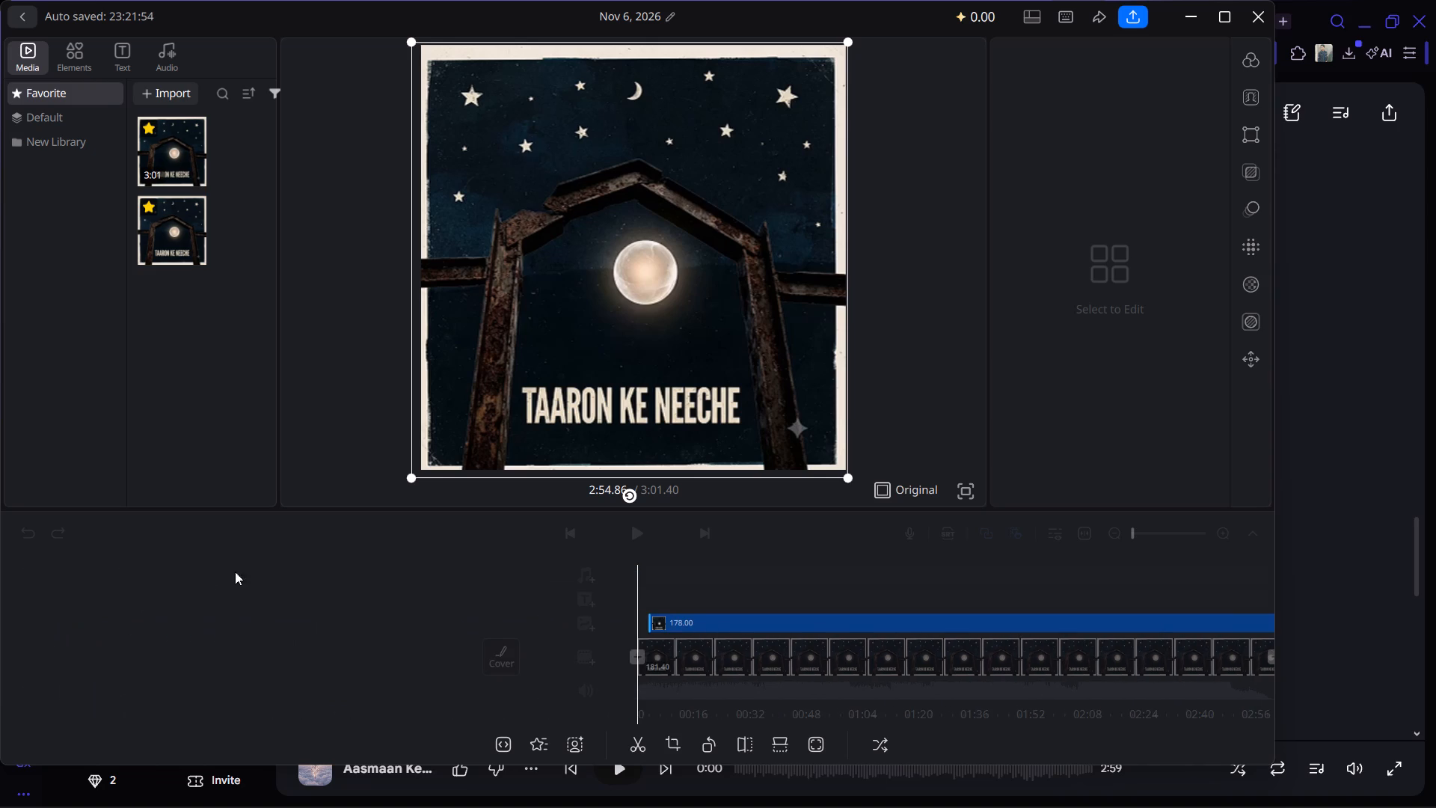
{"action": "left_click_drag", "start_coordinate": [235, 572], "coordinate": [467, 637]}
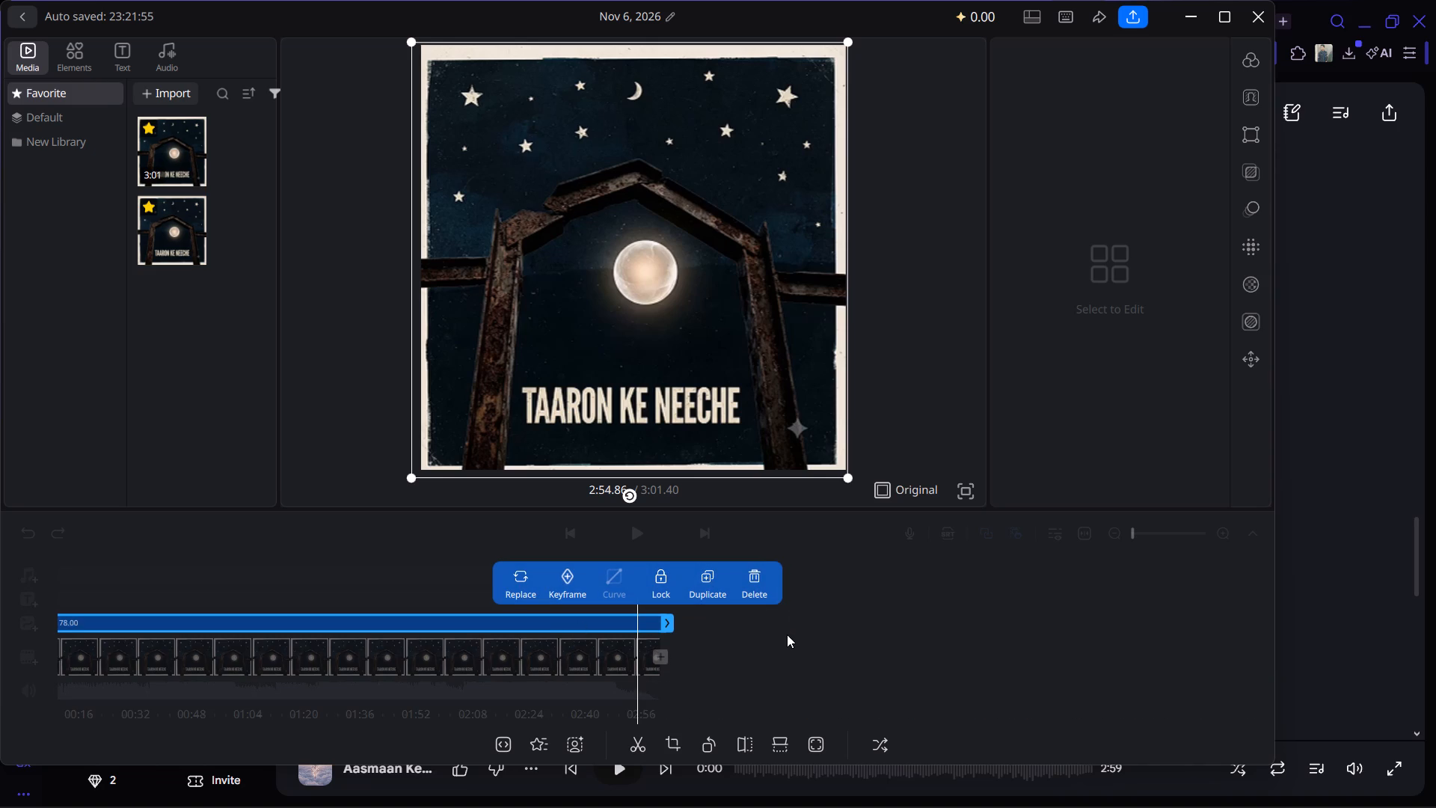
{"action": "left_click", "coordinate": [779, 649]}
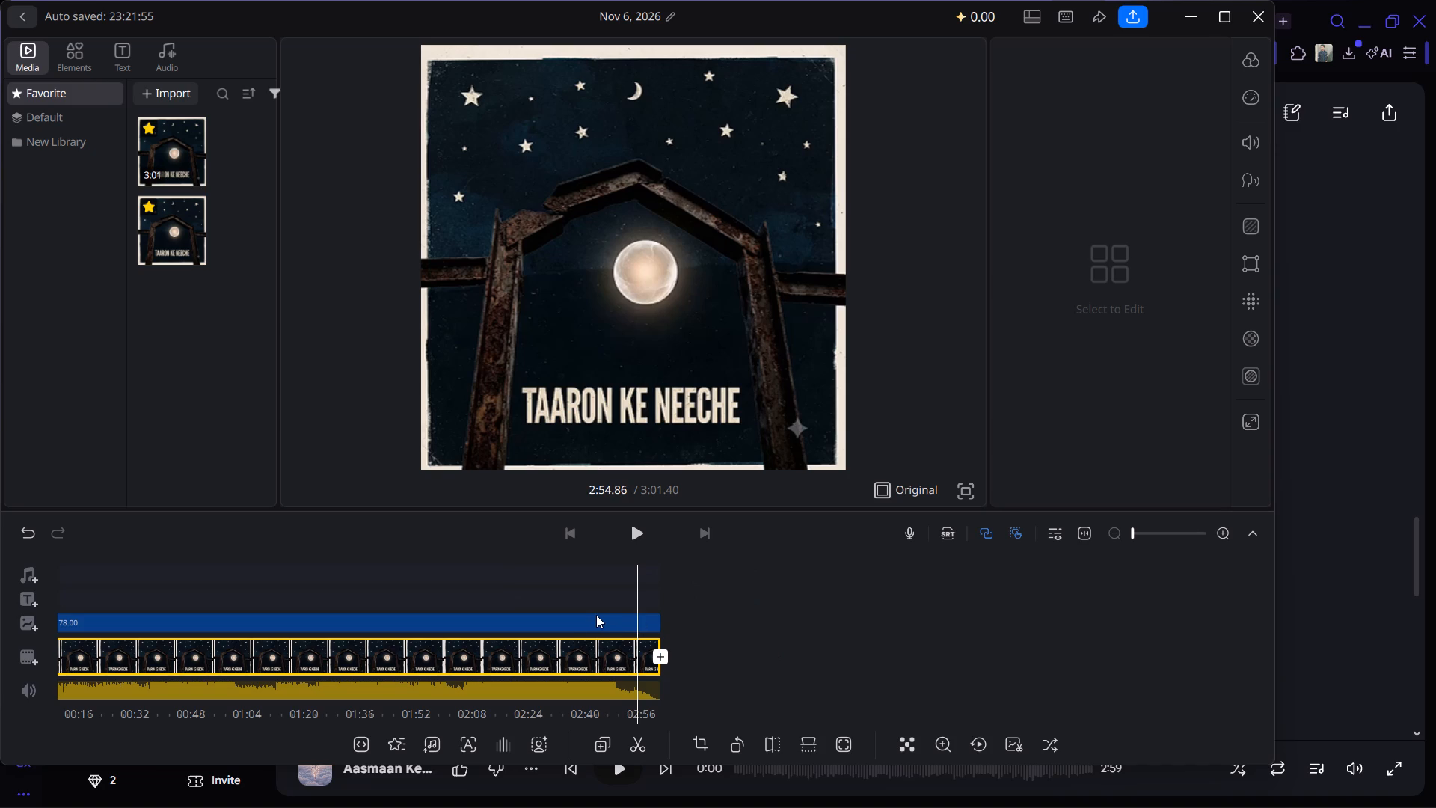
Lock the overlay screenshot clip on the timeline.
{"action": "left_click", "coordinate": [589, 615]}
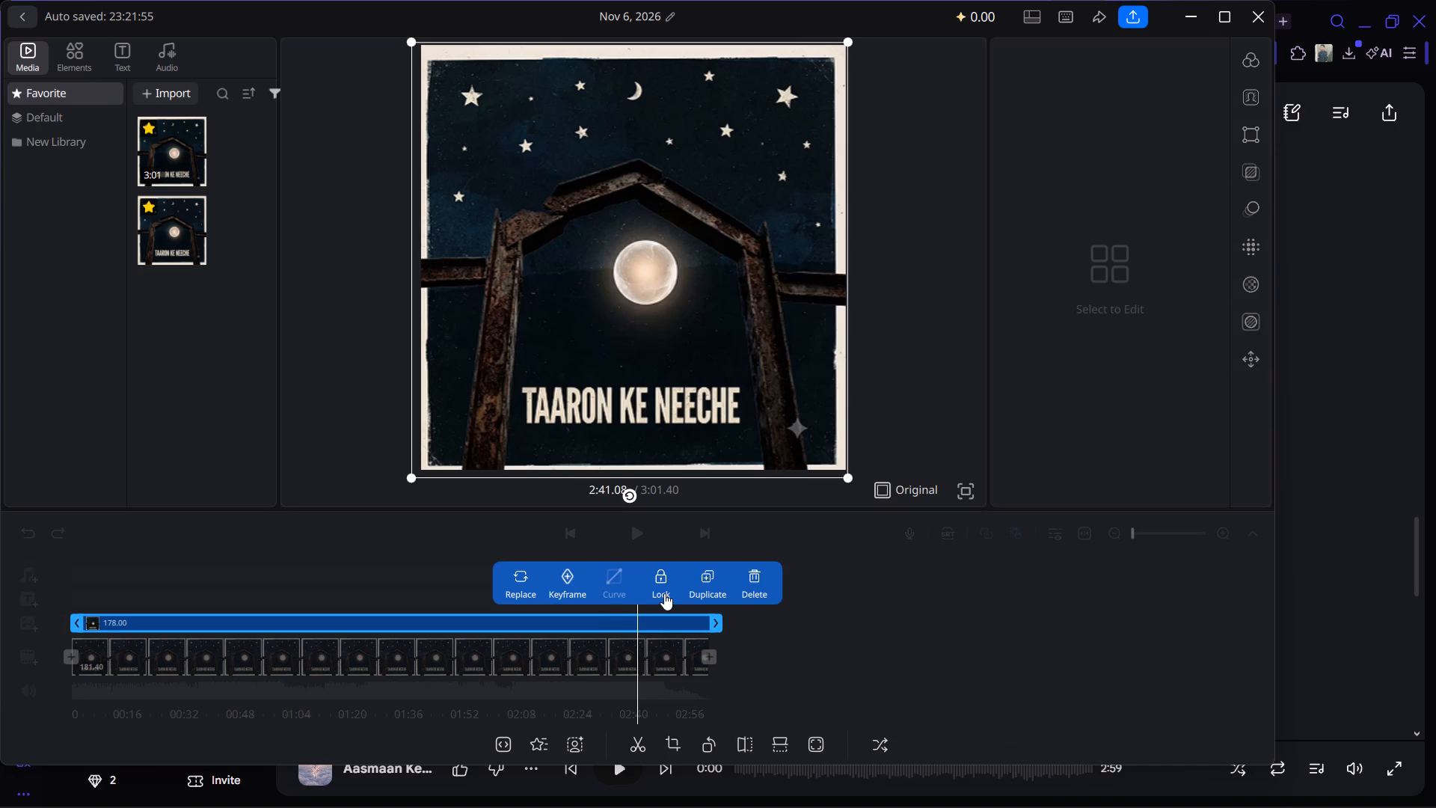
{"action": "left_click", "coordinate": [664, 593]}
{"action": "left_click", "coordinate": [754, 589]}
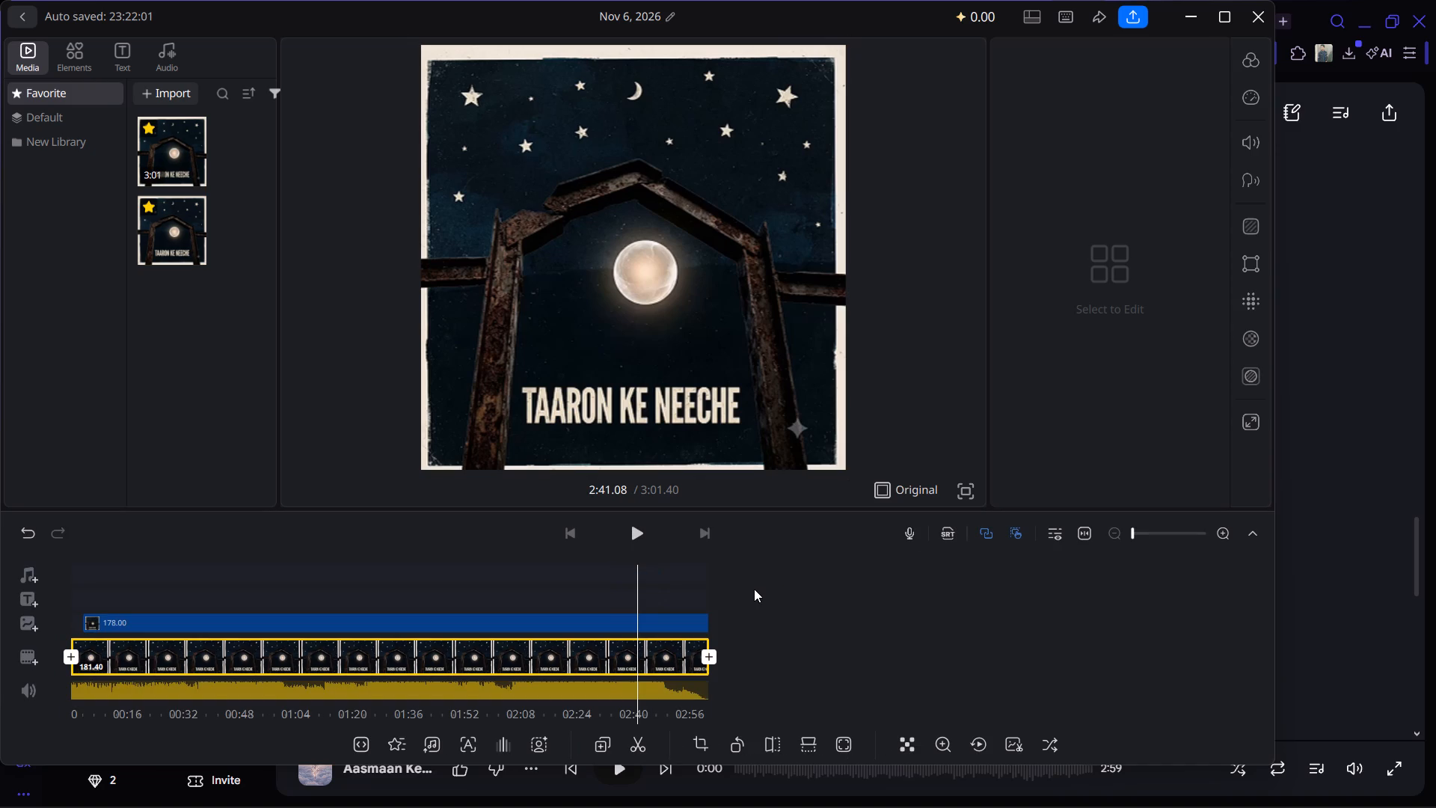
Unlock the overlay screenshot clip and move it back so it begins at the very start of the timeline.
{"action": "left_click_drag", "start_coordinate": [525, 573], "coordinate": [675, 568]}
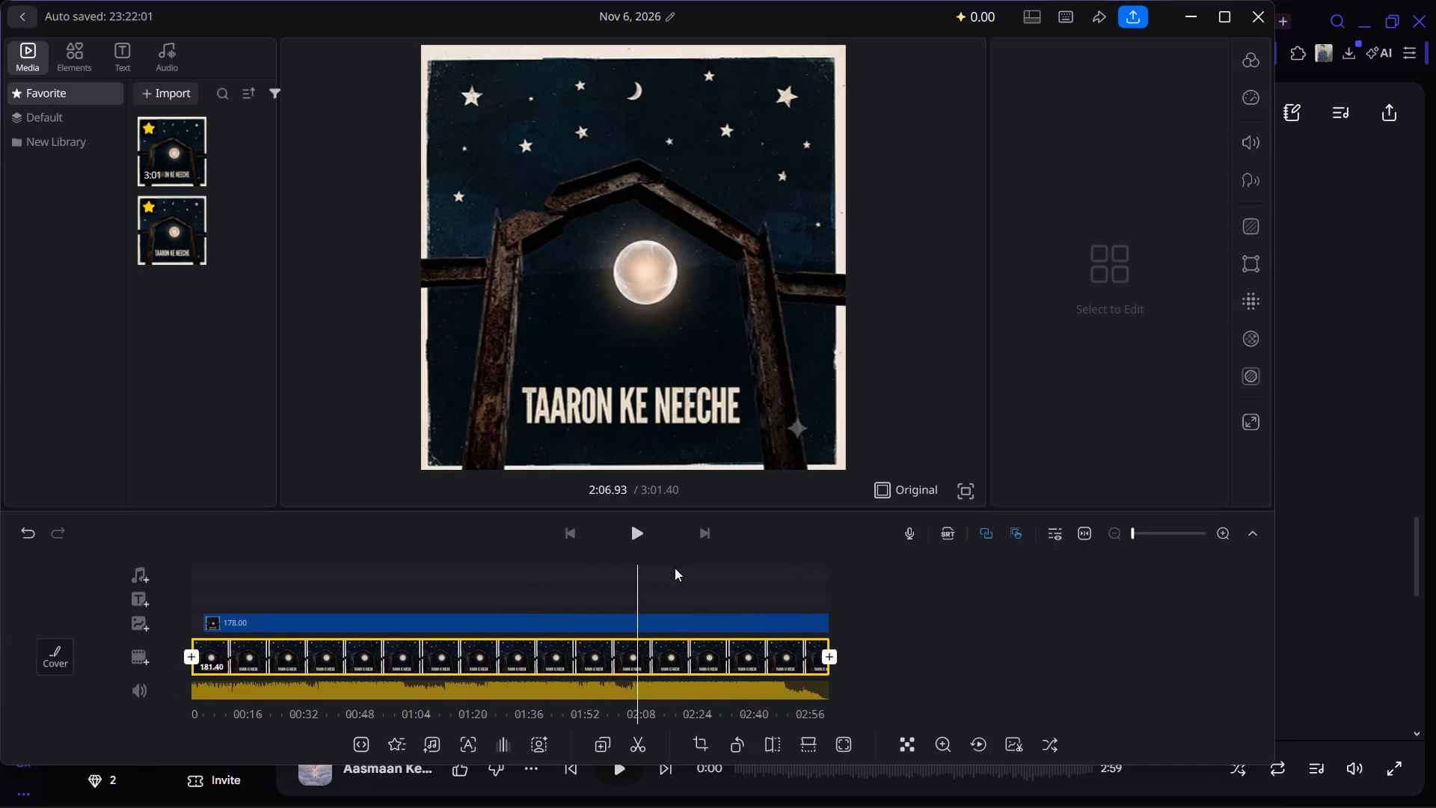
{"action": "left_click_drag", "start_coordinate": [675, 568], "coordinate": [1044, 626]}
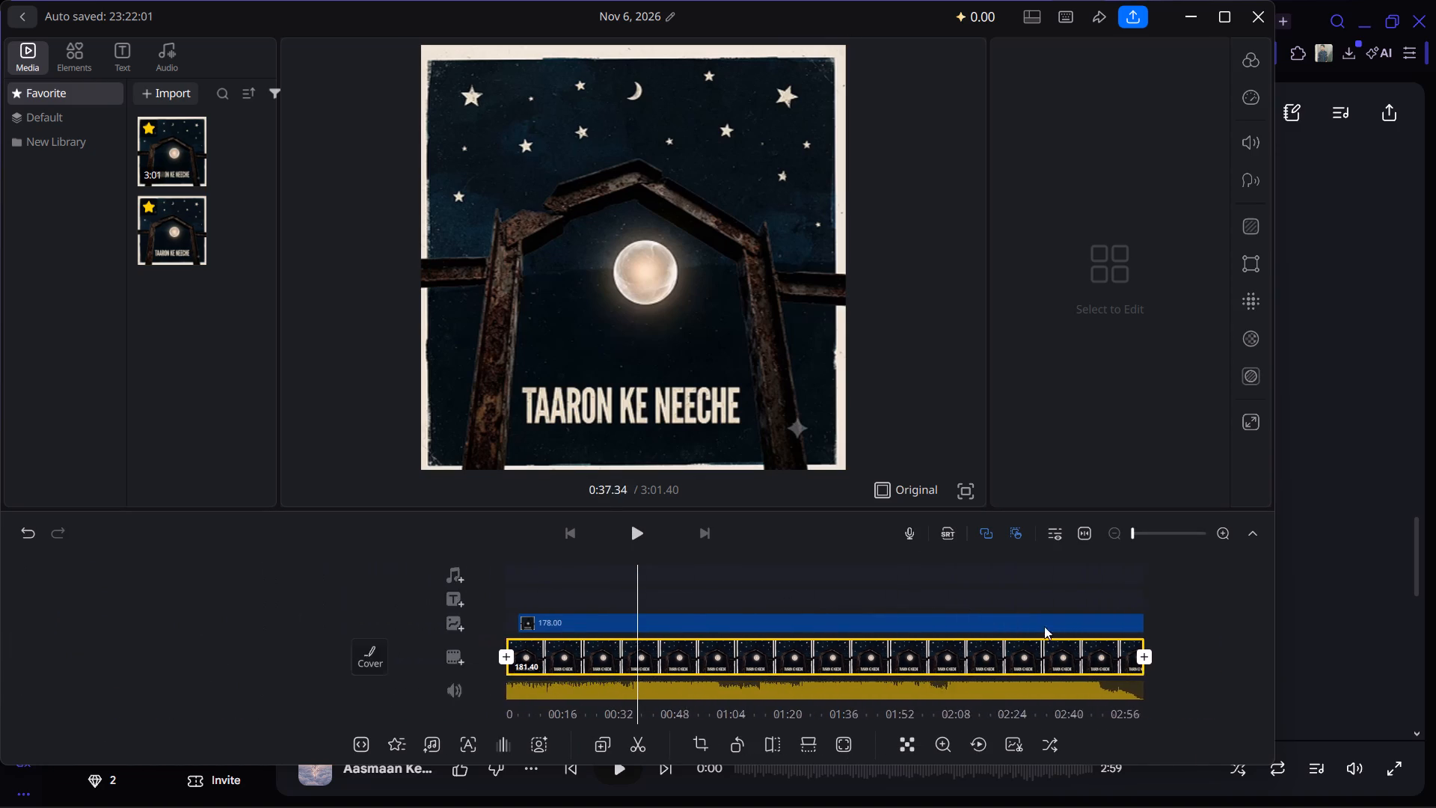
{"action": "left_click_drag", "start_coordinate": [1044, 626], "coordinate": [1125, 640]}
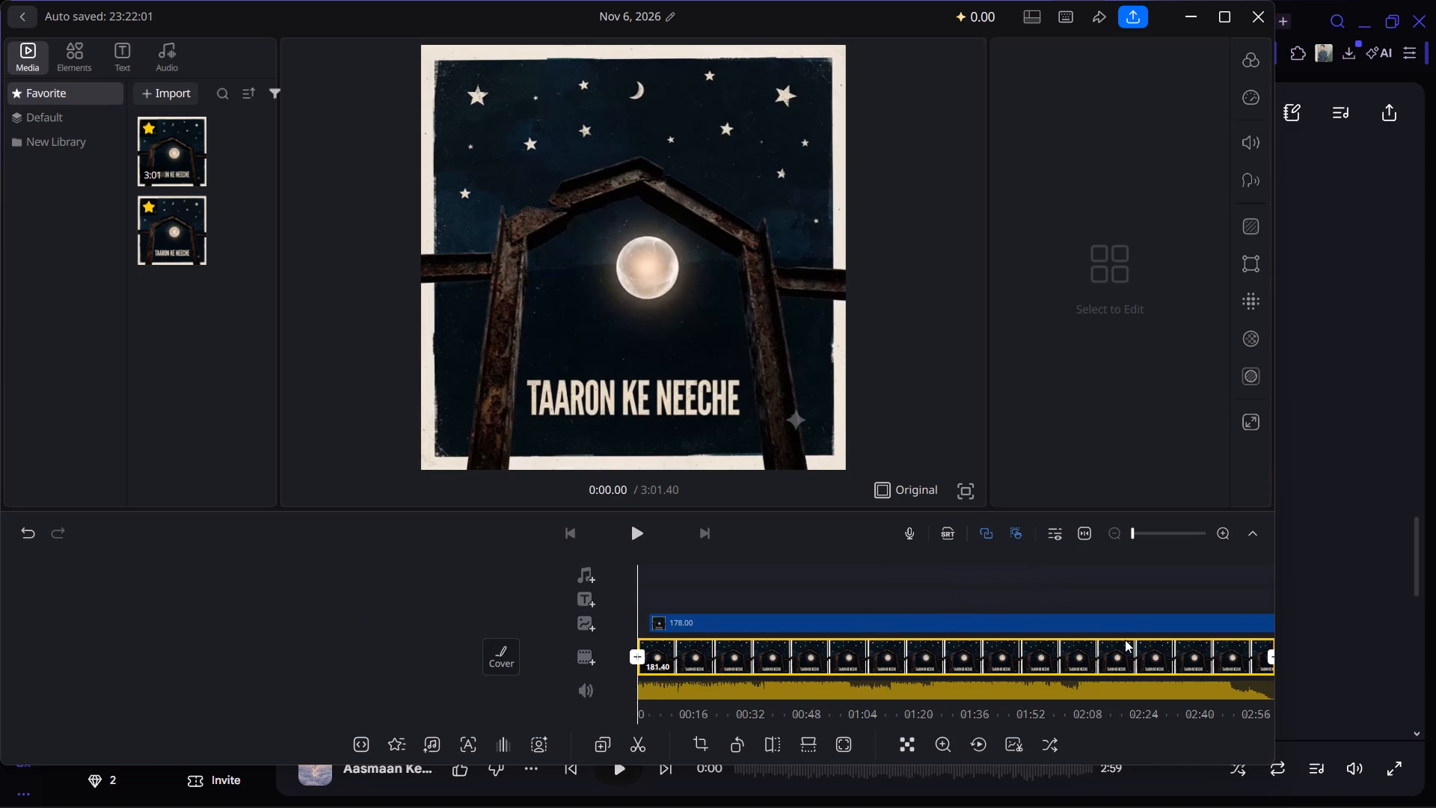
{"action": "left_click_drag", "start_coordinate": [1125, 640], "coordinate": [1147, 657]}
{"action": "left_click_drag", "start_coordinate": [1147, 657], "coordinate": [972, 699]}
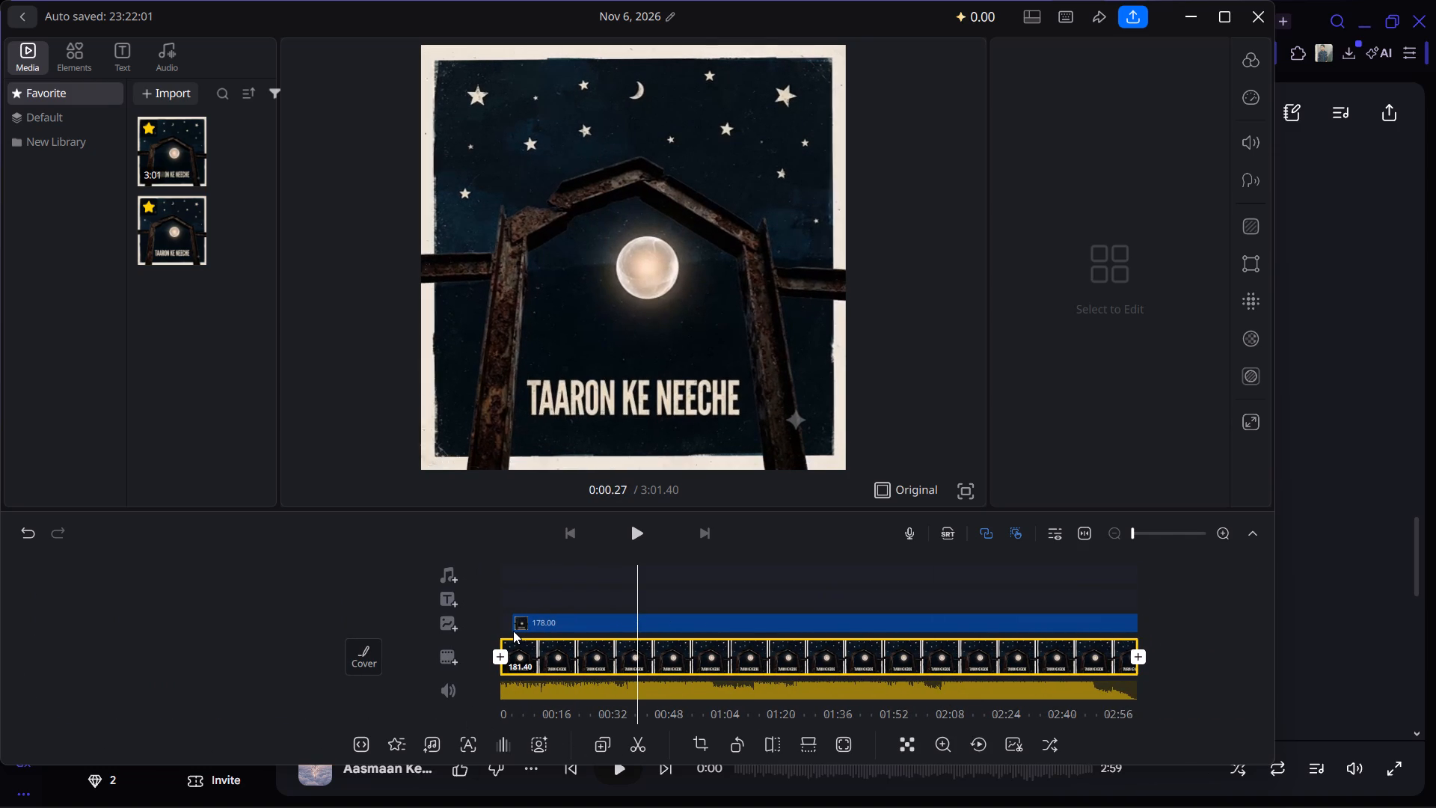
{"action": "left_click", "coordinate": [515, 624]}
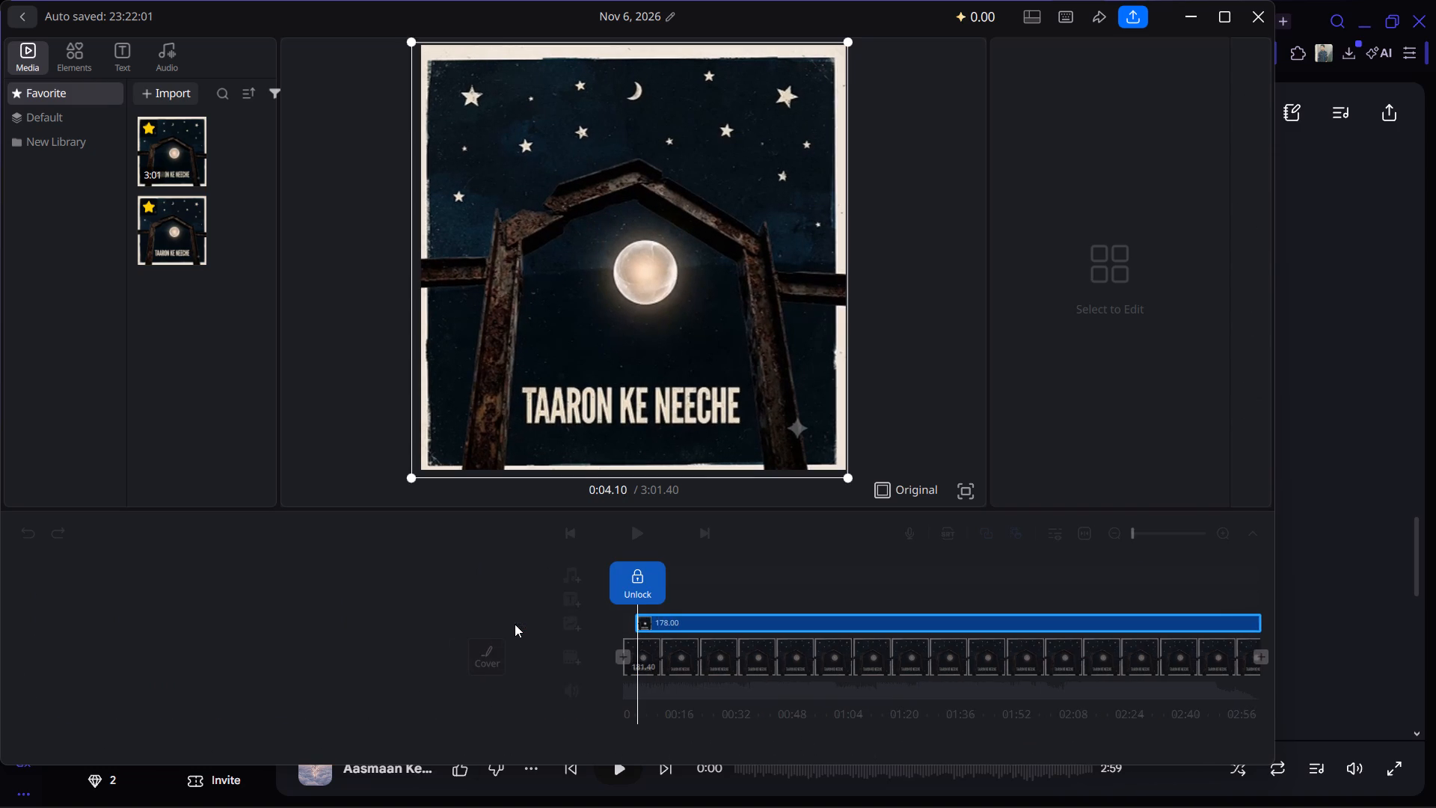
{"action": "left_click", "coordinate": [647, 578]}
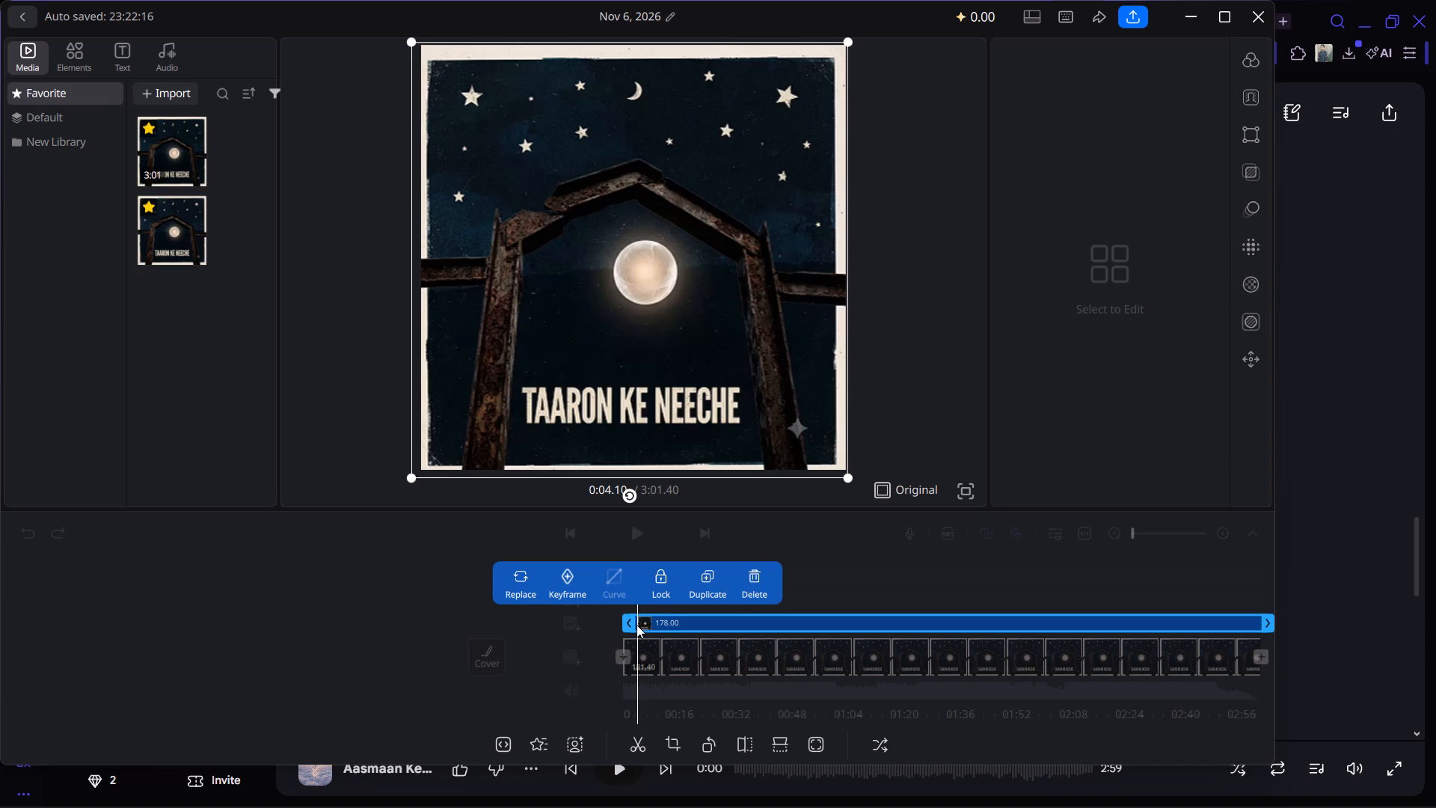
{"action": "left_click_drag", "start_coordinate": [636, 625], "coordinate": [597, 637]}
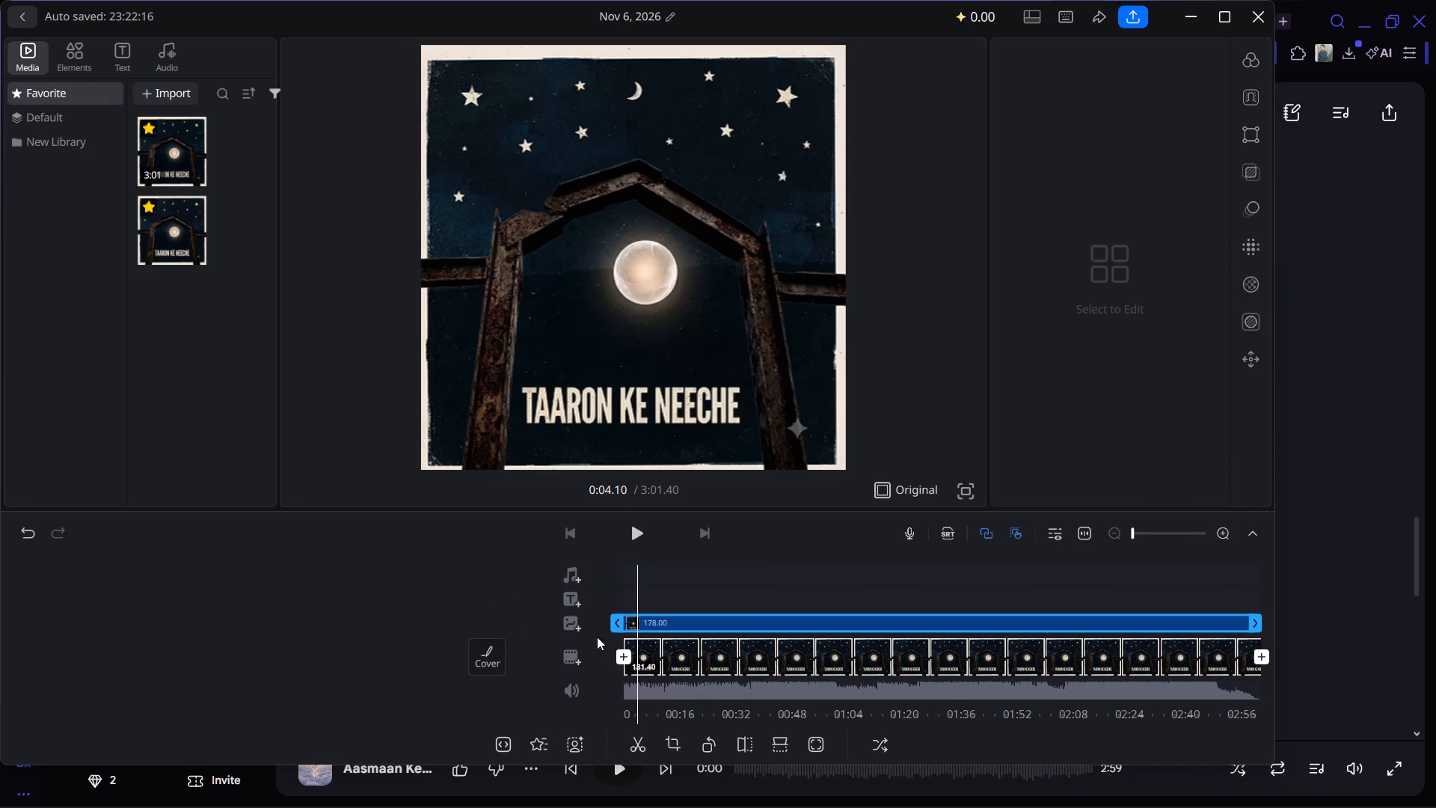
{"action": "left_click", "coordinate": [648, 617]}
{"action": "left_click_drag", "start_coordinate": [628, 624], "coordinate": [610, 625]}
Extend the end of the overlay screenshot clip to about 3:03.1, slightly past the end of the video clip.
{"action": "left_click_drag", "start_coordinate": [843, 564], "coordinate": [694, 590]}
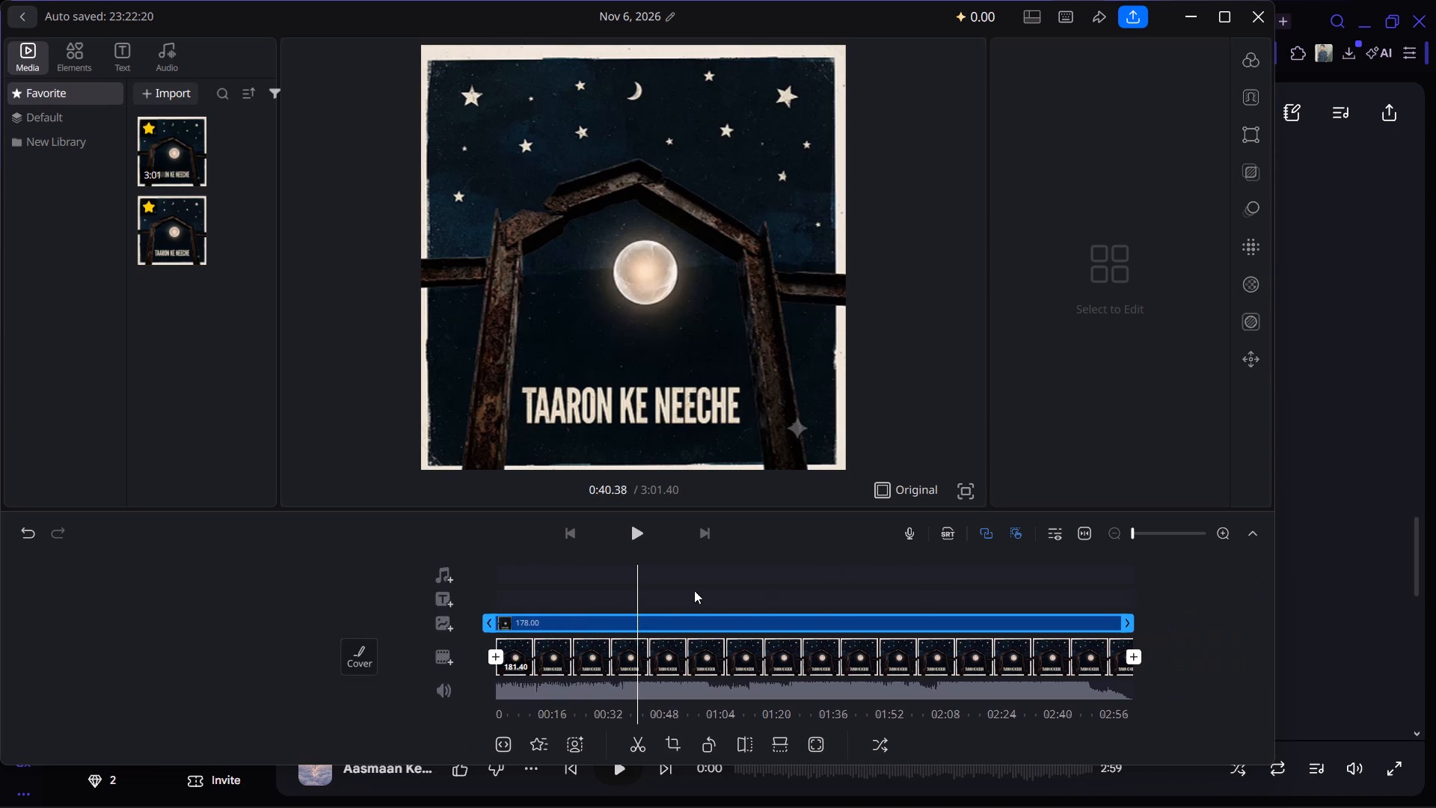
{"action": "left_click_drag", "start_coordinate": [694, 590], "coordinate": [174, 625]}
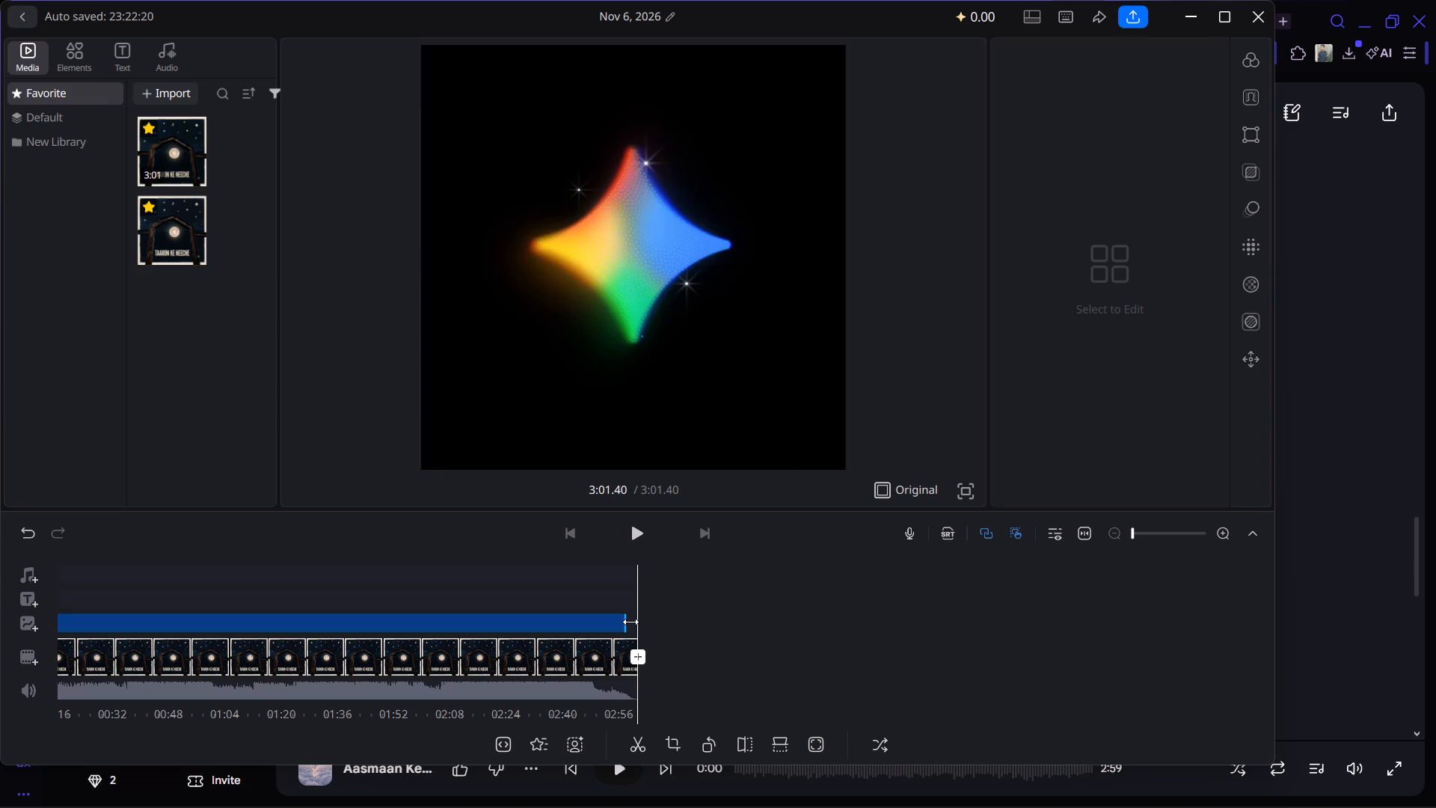
{"action": "left_click_drag", "start_coordinate": [630, 622], "coordinate": [646, 631]}
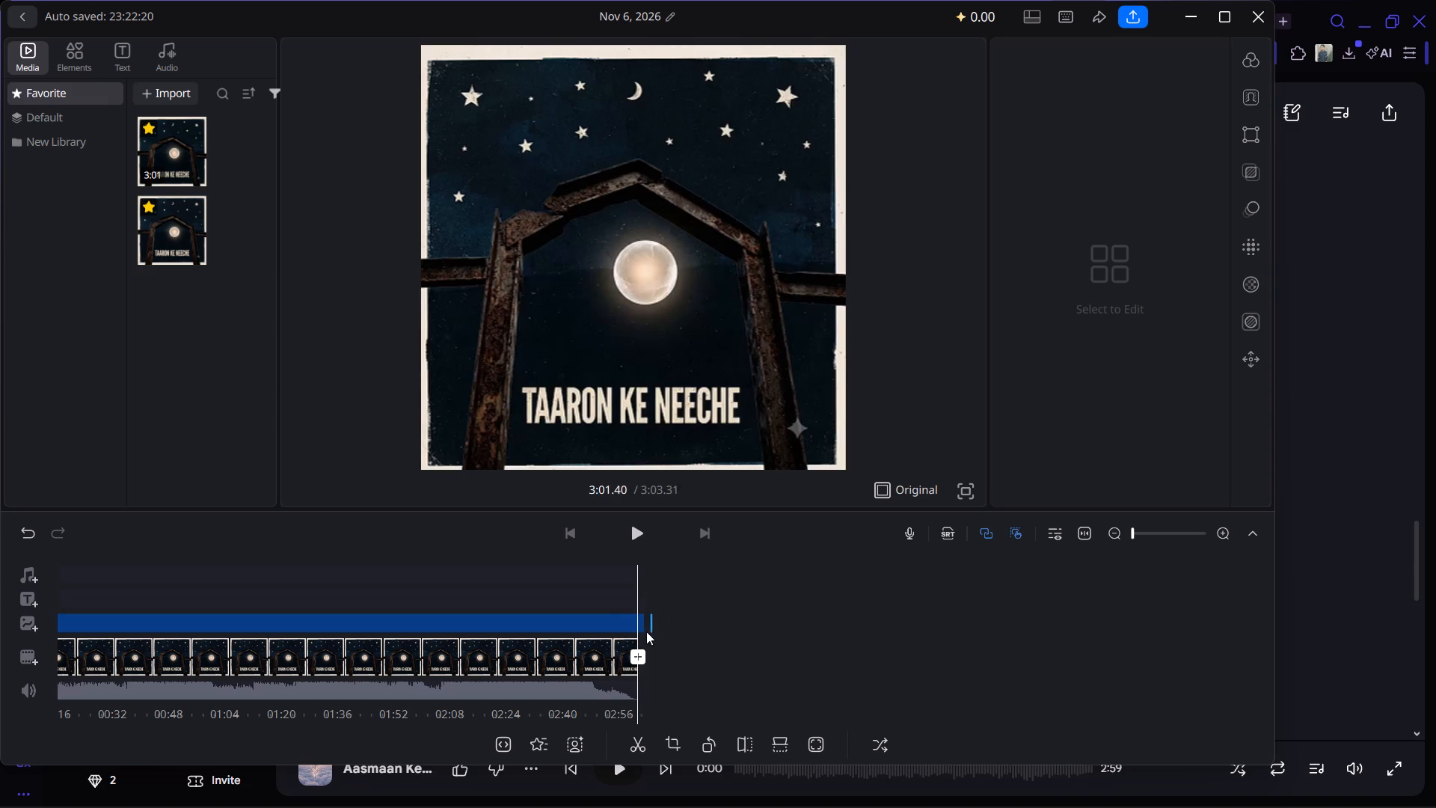
{"action": "left_click_drag", "start_coordinate": [646, 631], "coordinate": [648, 646]}
{"action": "left_click_drag", "start_coordinate": [576, 575], "coordinate": [596, 575]}
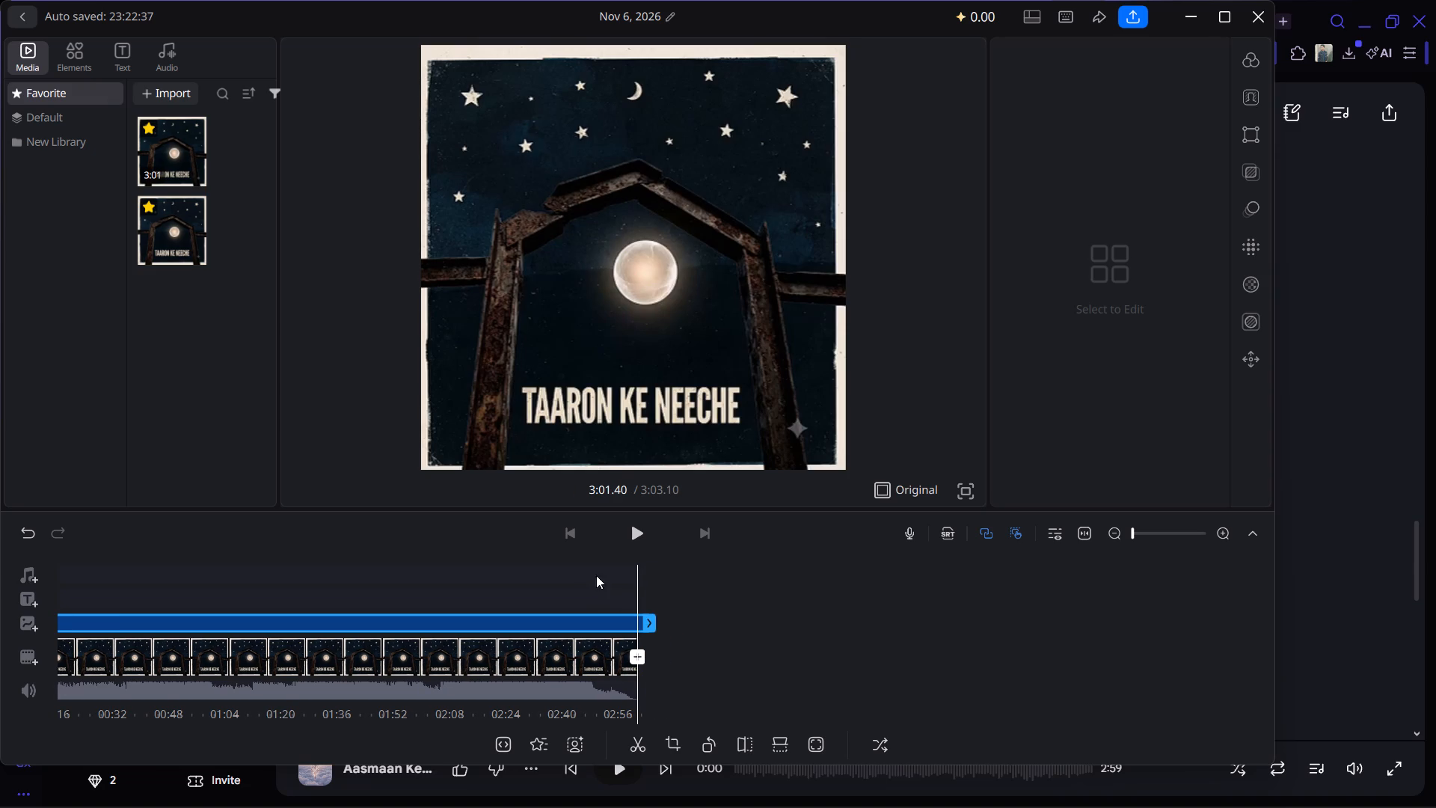
{"action": "left_click_drag", "start_coordinate": [596, 575], "coordinate": [527, 561]}
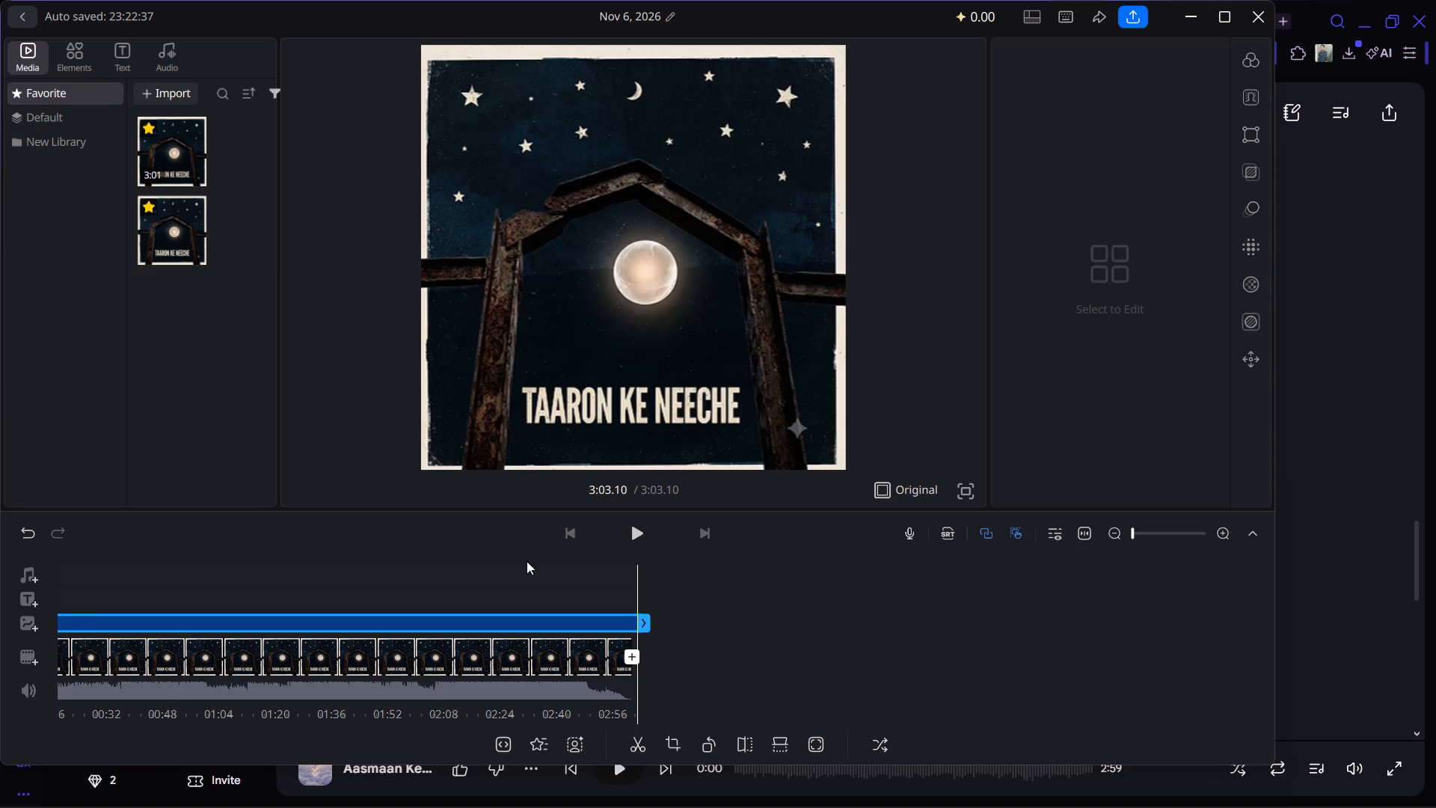
{"action": "left_click_drag", "start_coordinate": [527, 561], "coordinate": [414, 607]}
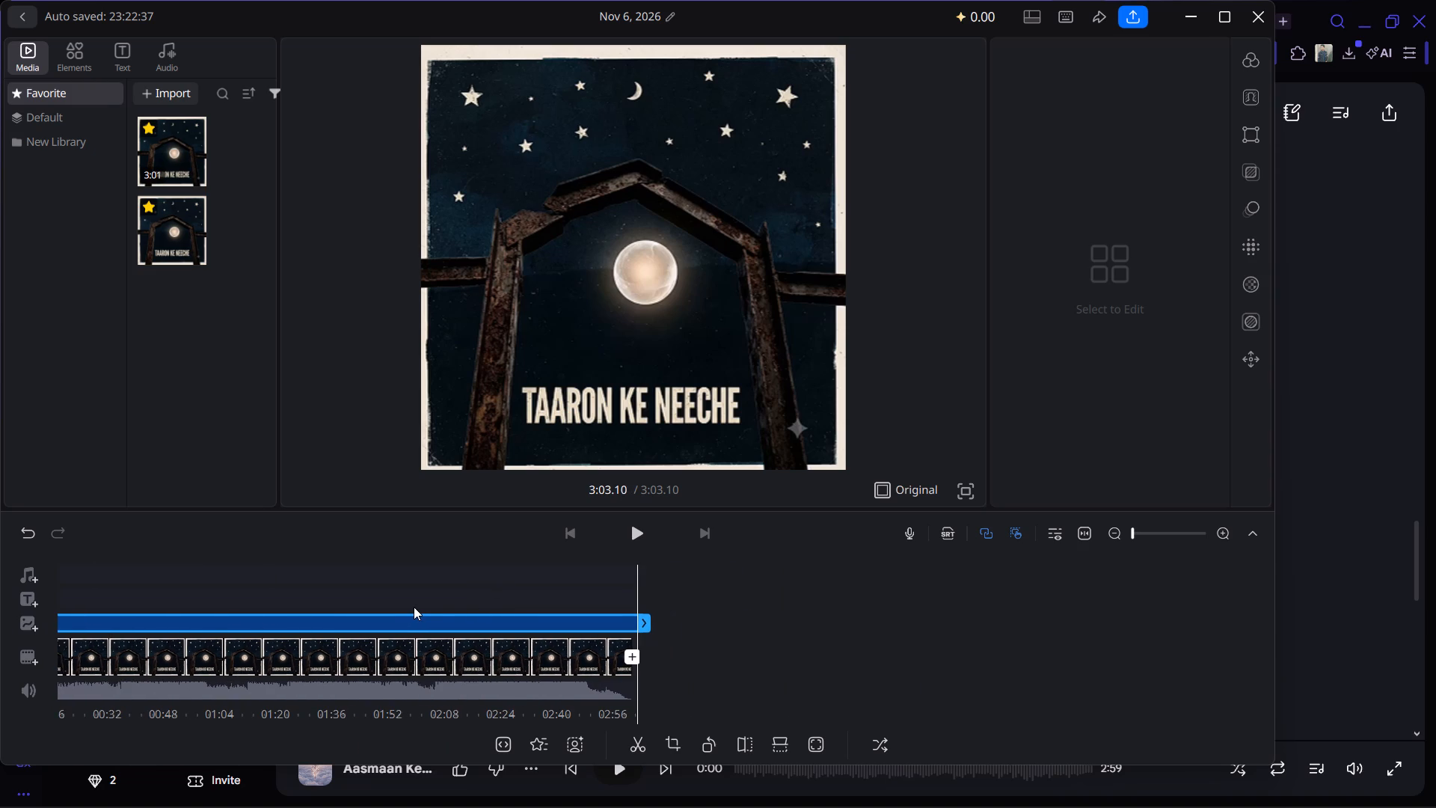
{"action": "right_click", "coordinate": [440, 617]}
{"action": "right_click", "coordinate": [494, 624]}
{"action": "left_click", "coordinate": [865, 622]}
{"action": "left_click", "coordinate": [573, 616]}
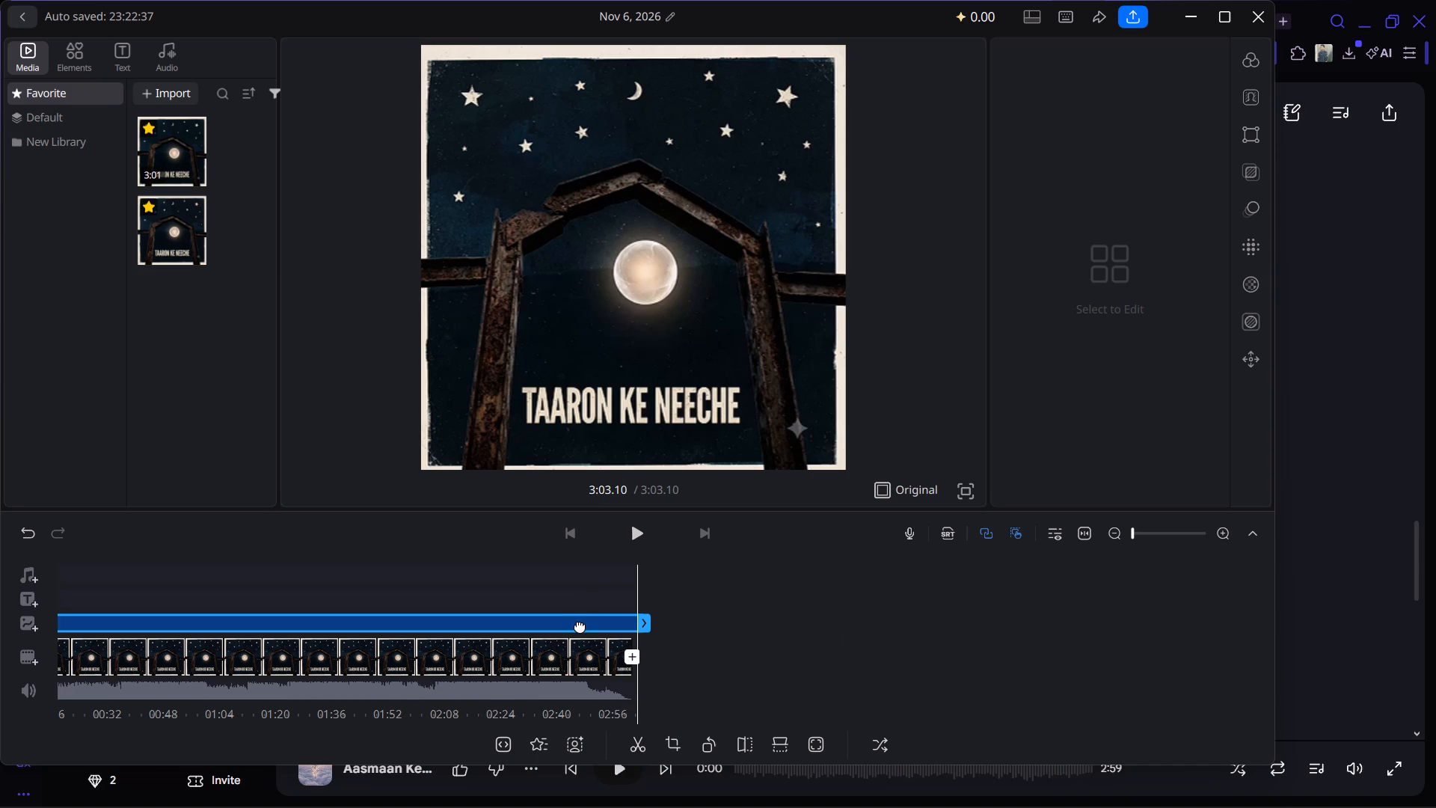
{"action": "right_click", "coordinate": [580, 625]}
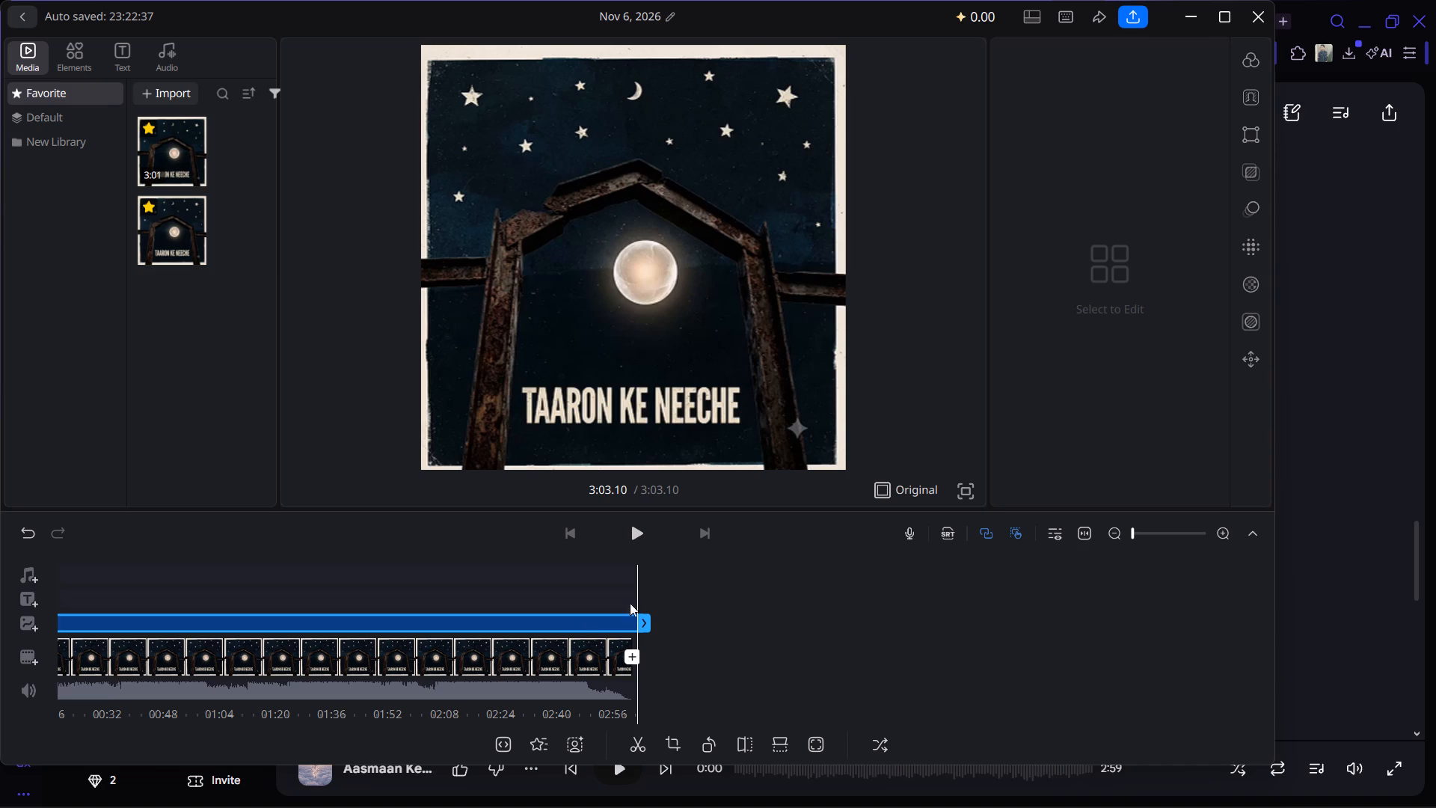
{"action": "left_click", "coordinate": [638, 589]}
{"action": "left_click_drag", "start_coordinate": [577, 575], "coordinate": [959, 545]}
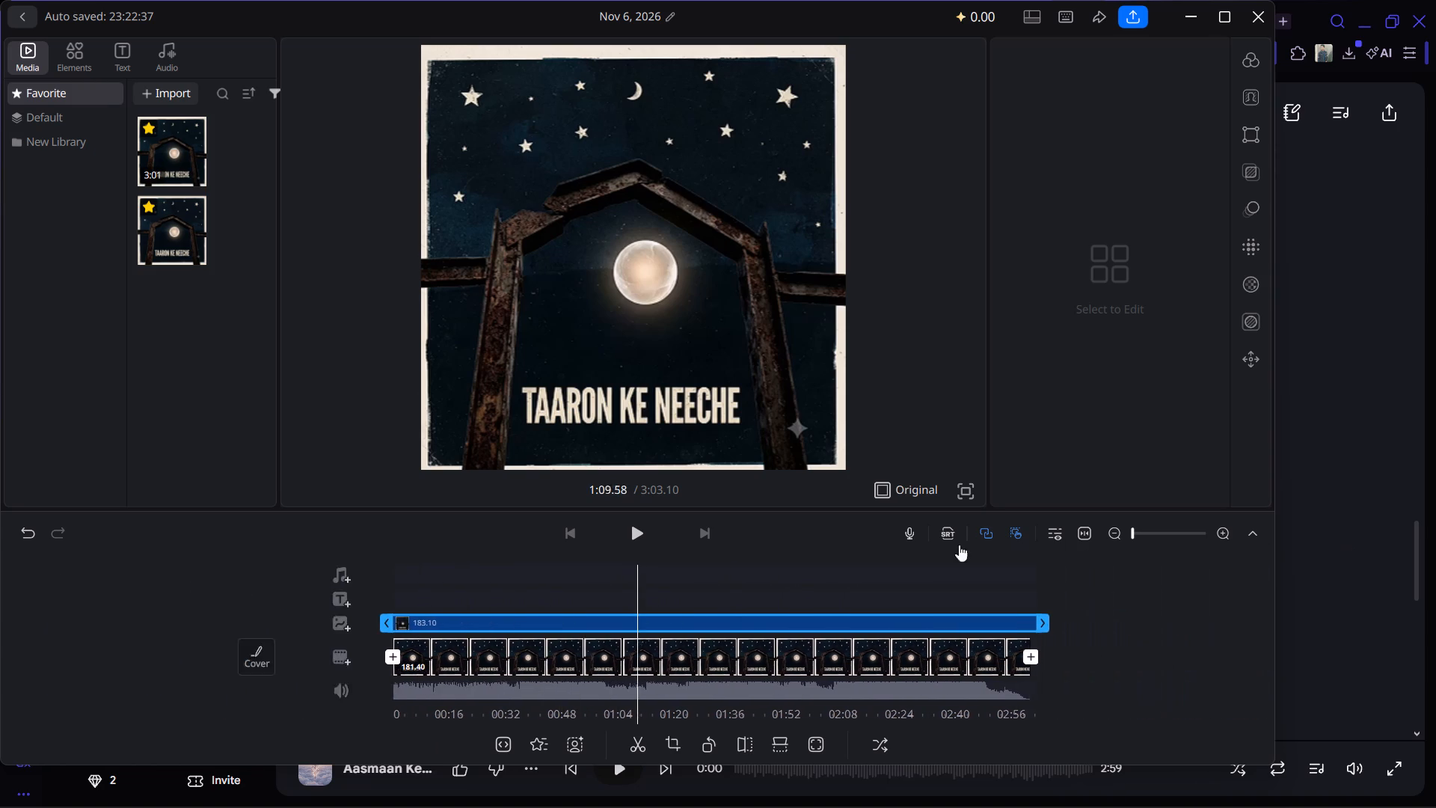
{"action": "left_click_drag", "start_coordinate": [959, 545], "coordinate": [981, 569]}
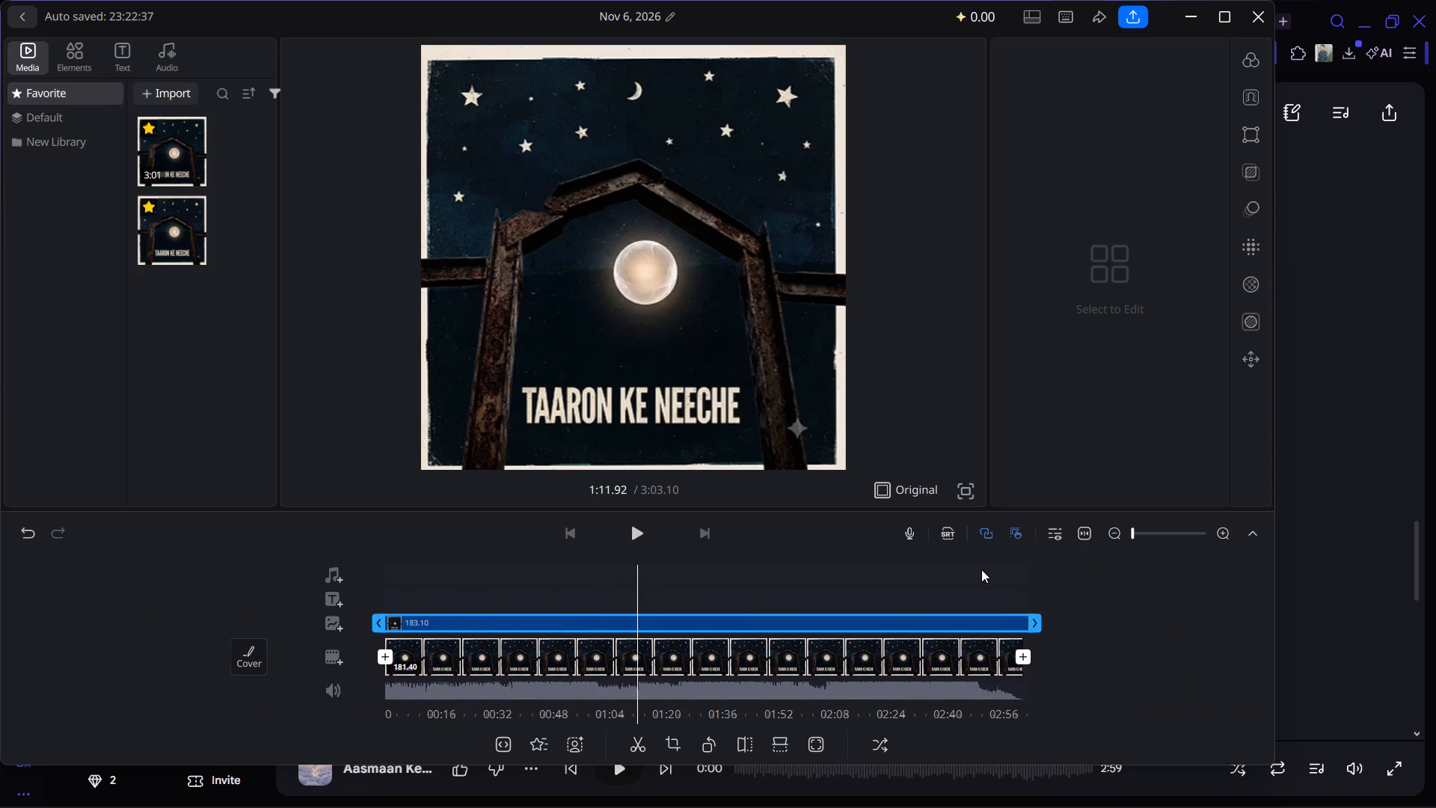
Export the project as video to the Videos\VN folder with the automatic quality setting of 720p at 30 fps.
{"action": "left_click", "coordinate": [1140, 14]}
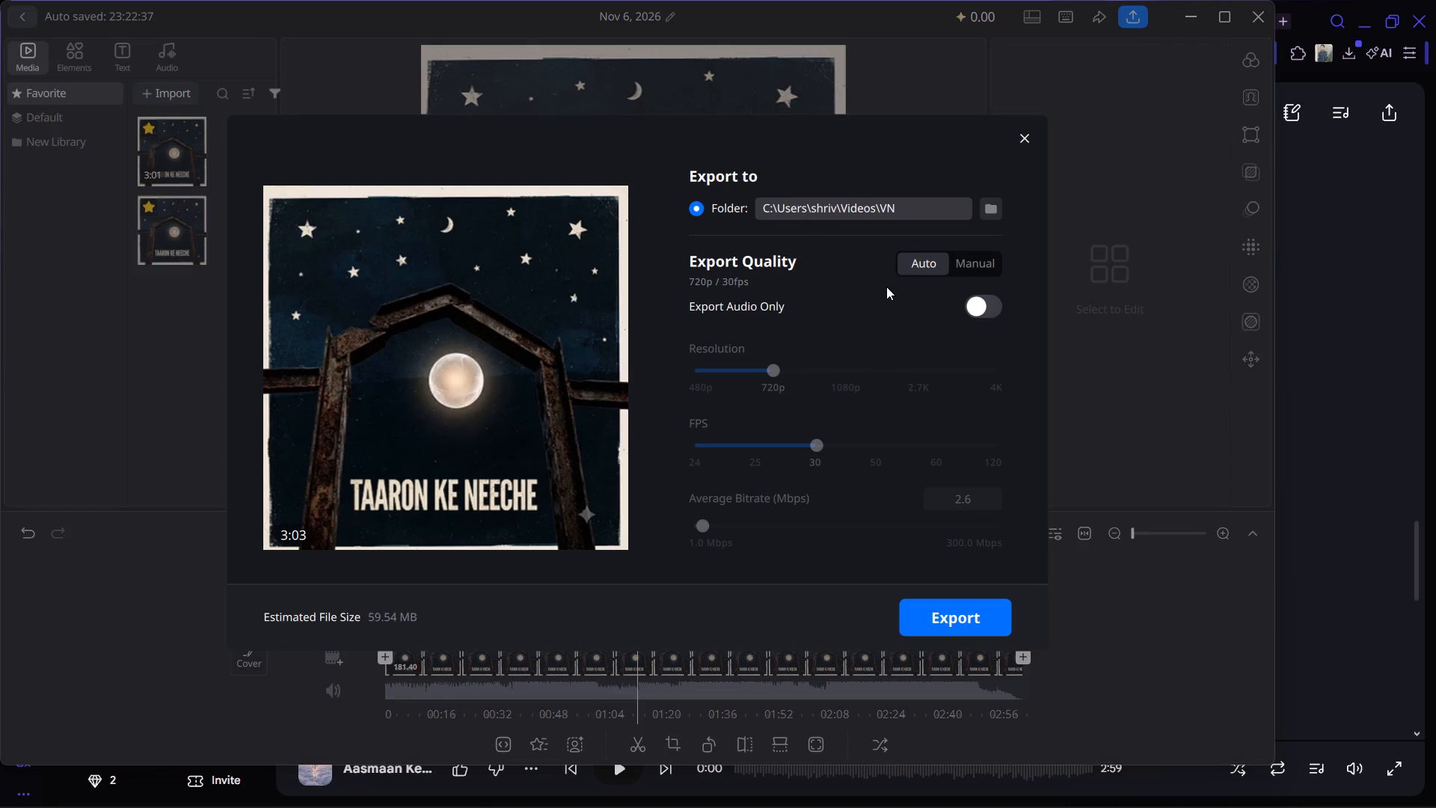
{"action": "left_click", "coordinate": [946, 613]}
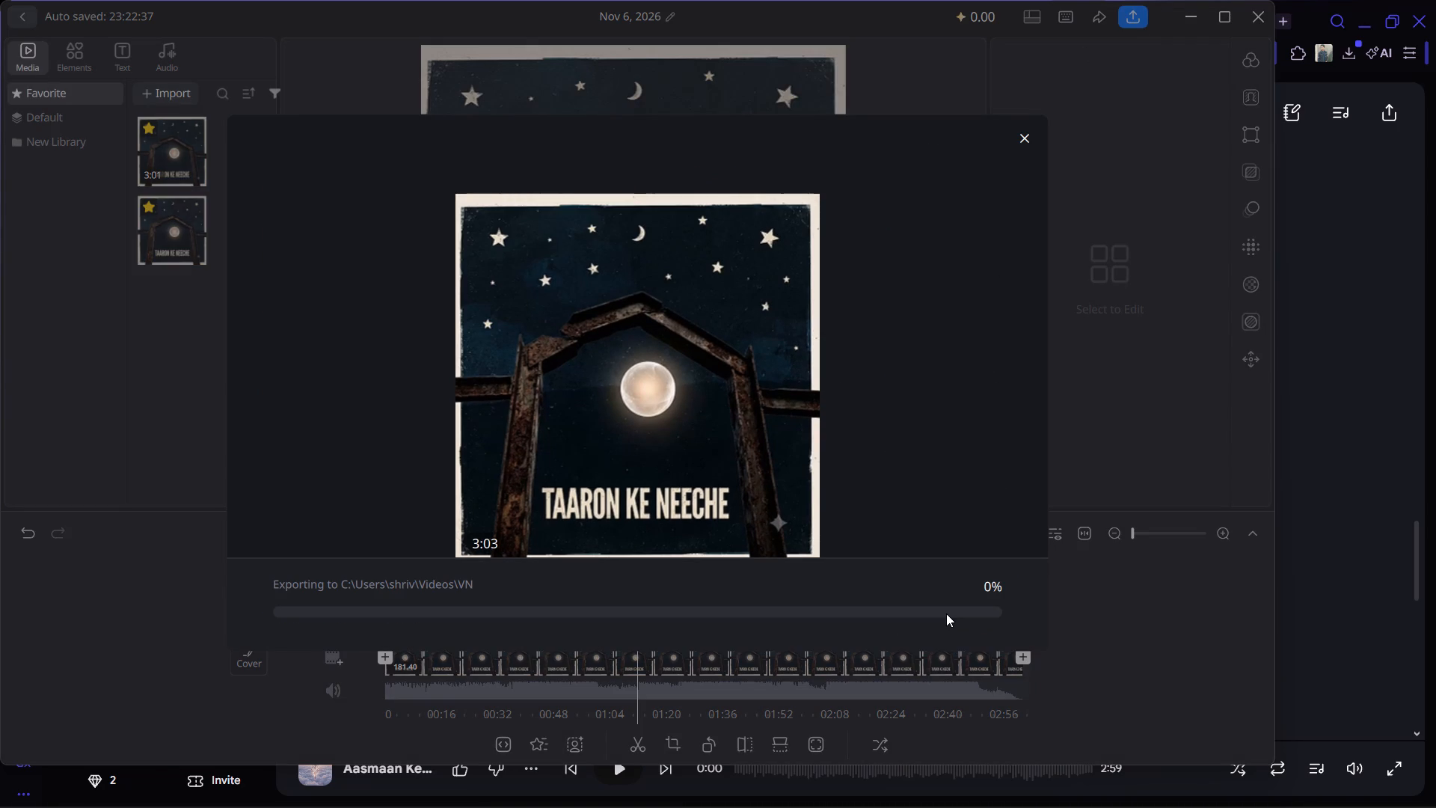
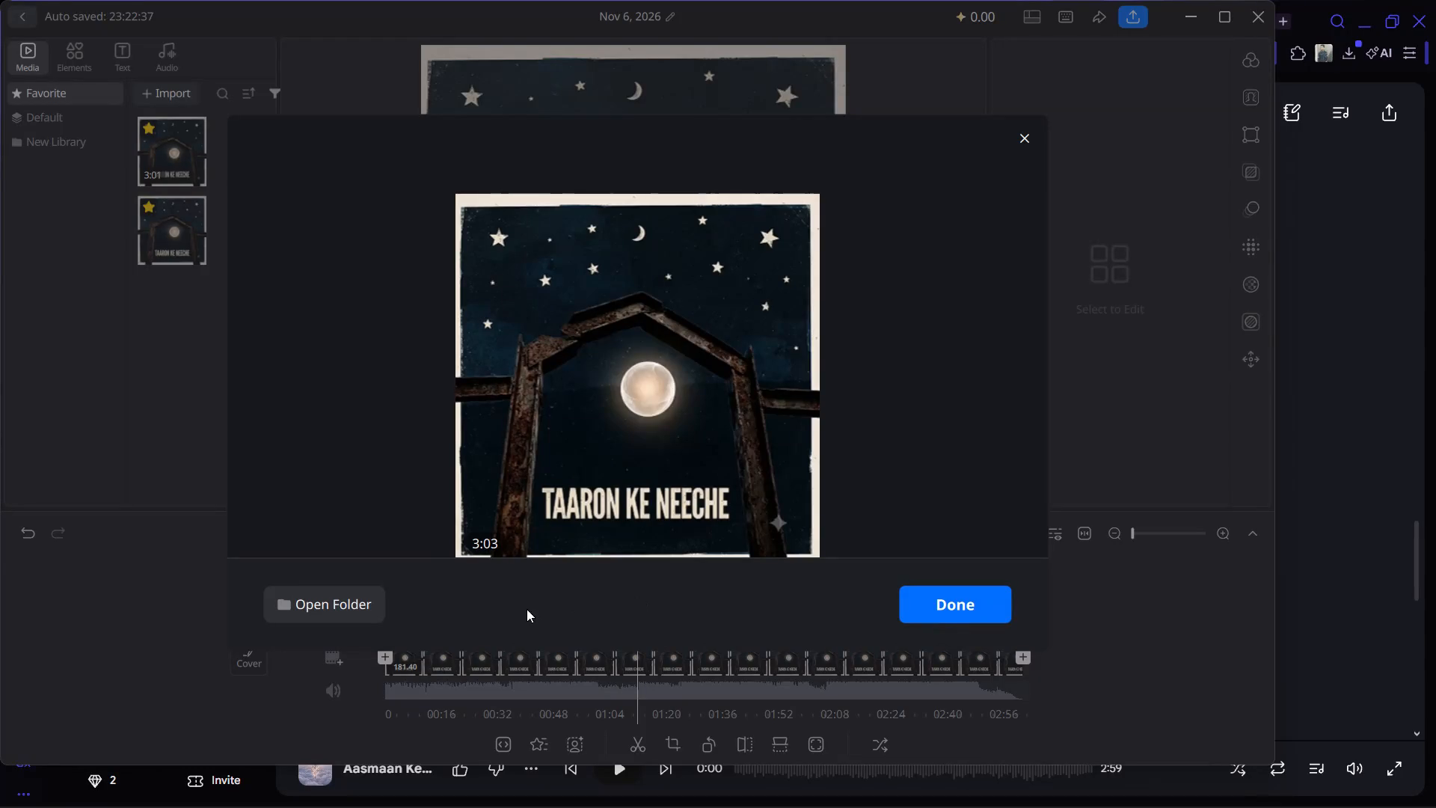
Check the exported Taaron Ke Neeche video in its output folder, and close the export result.
{"action": "left_click", "coordinate": [349, 607]}
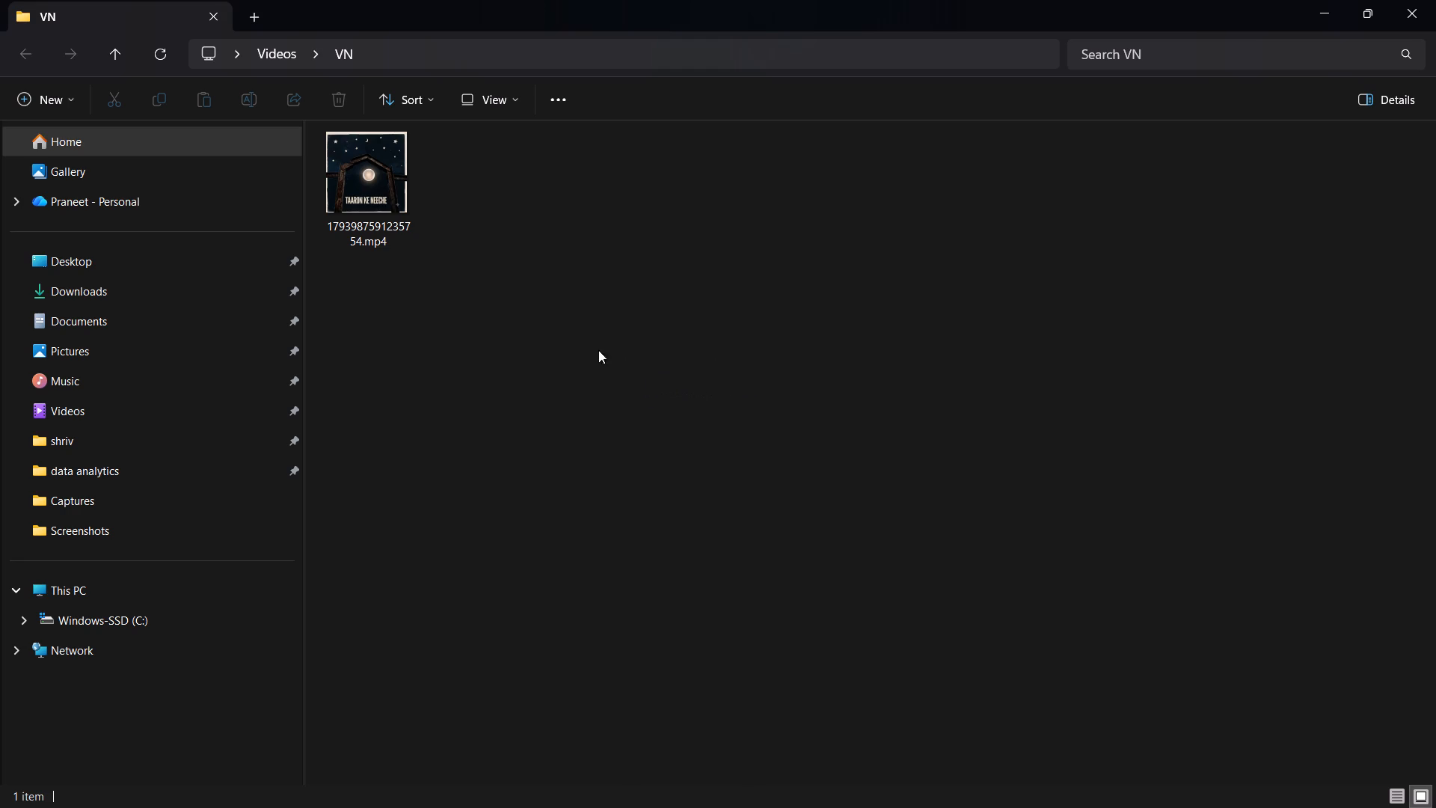
{"action": "left_click", "coordinate": [1321, 8]}
{"action": "left_click", "coordinate": [1025, 136]}
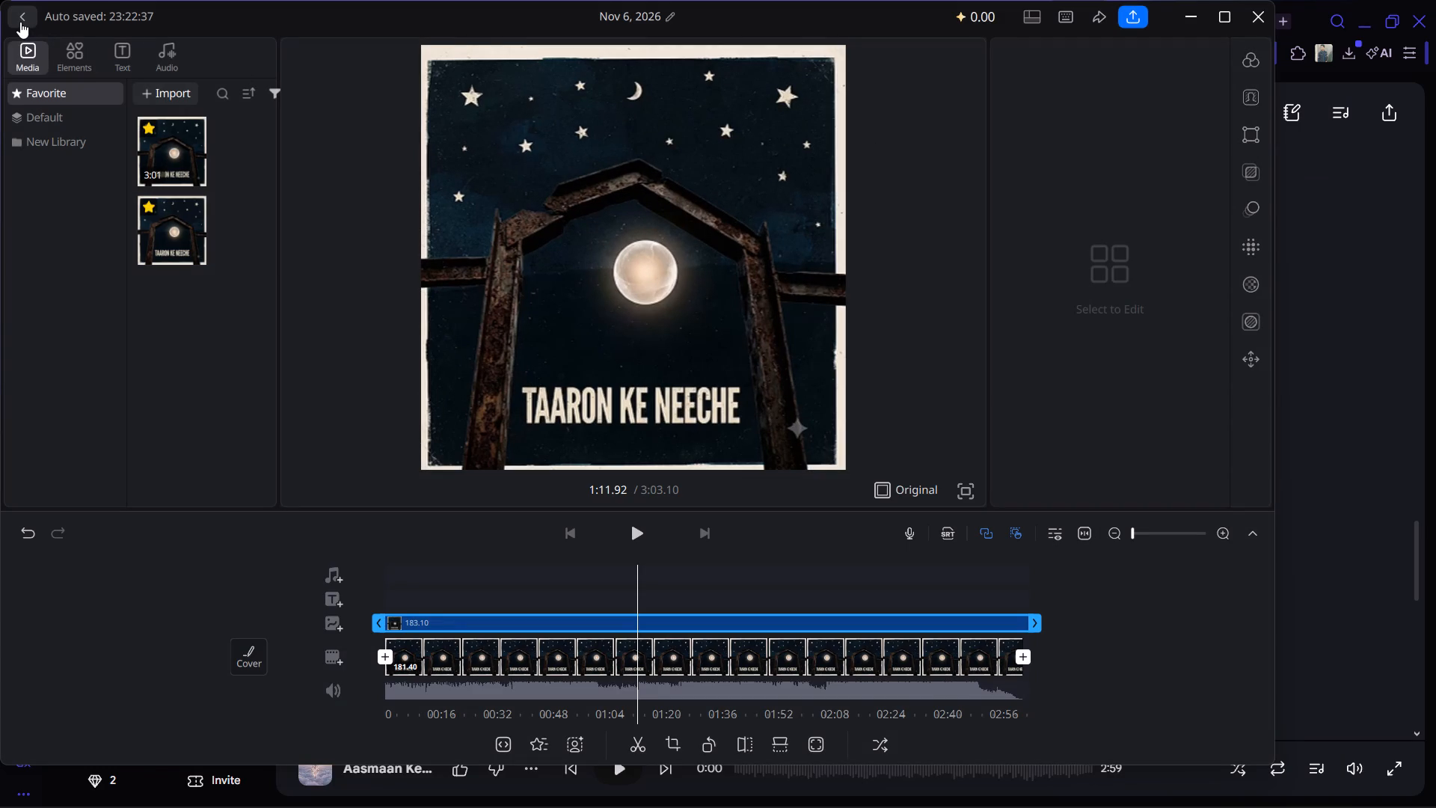
Leave the finished Taaron Ke Neeche project and start a new empty project.
{"action": "left_click", "coordinate": [20, 22]}
{"action": "left_click", "coordinate": [401, 171]}
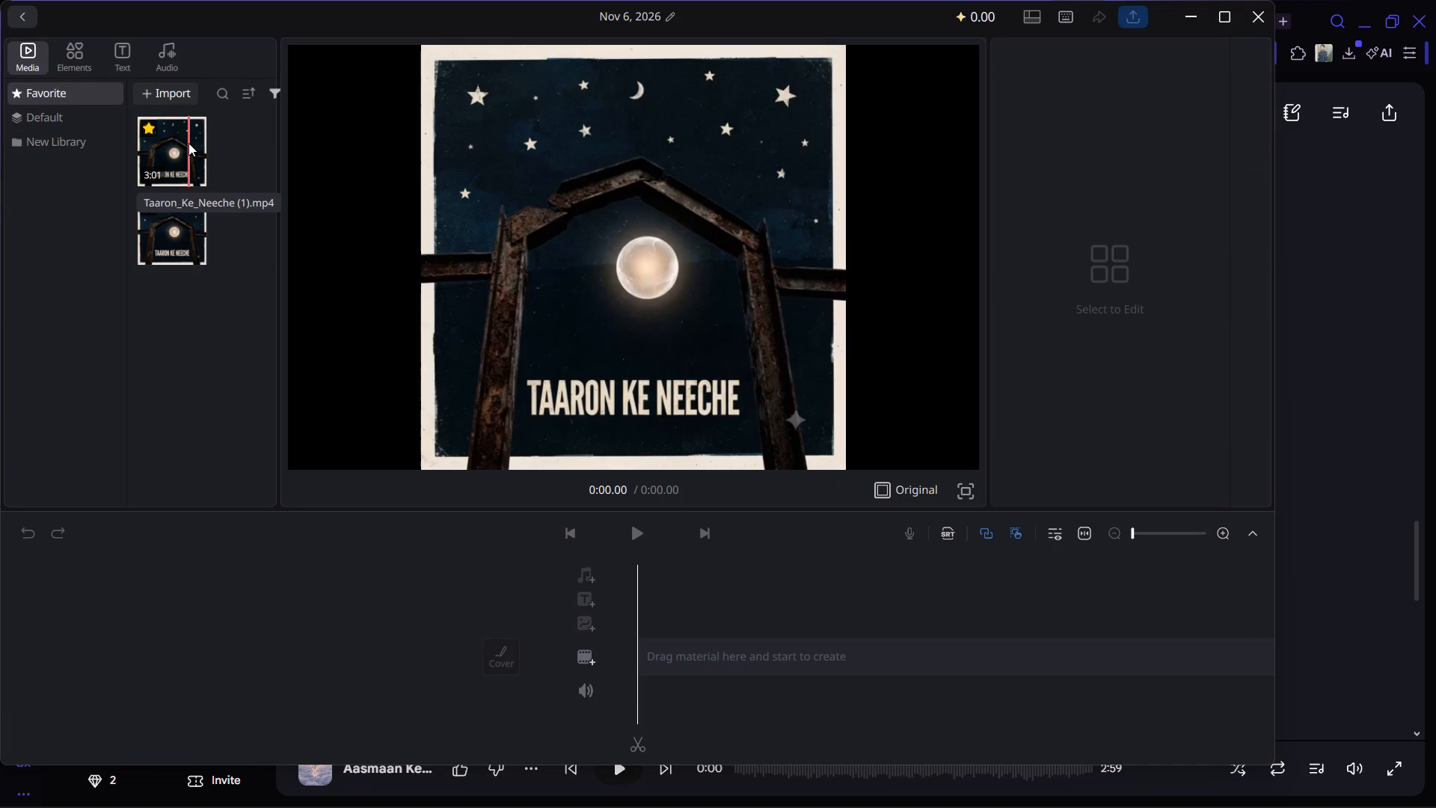
Delete the Taaron Ke Neeche video and its cover screenshot from the favourite media.
{"action": "left_click", "coordinate": [188, 143]}
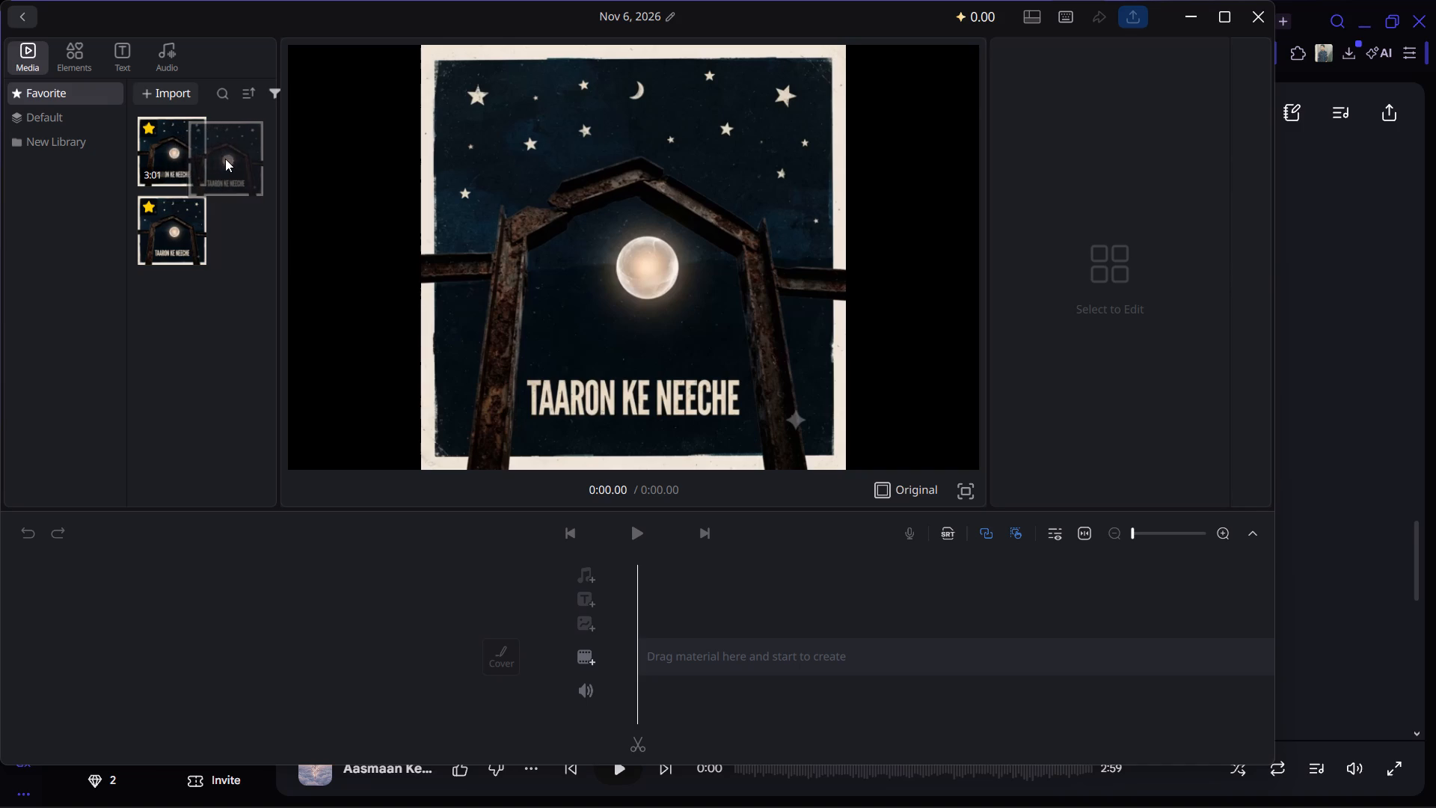
{"action": "right_click", "coordinate": [182, 149]}
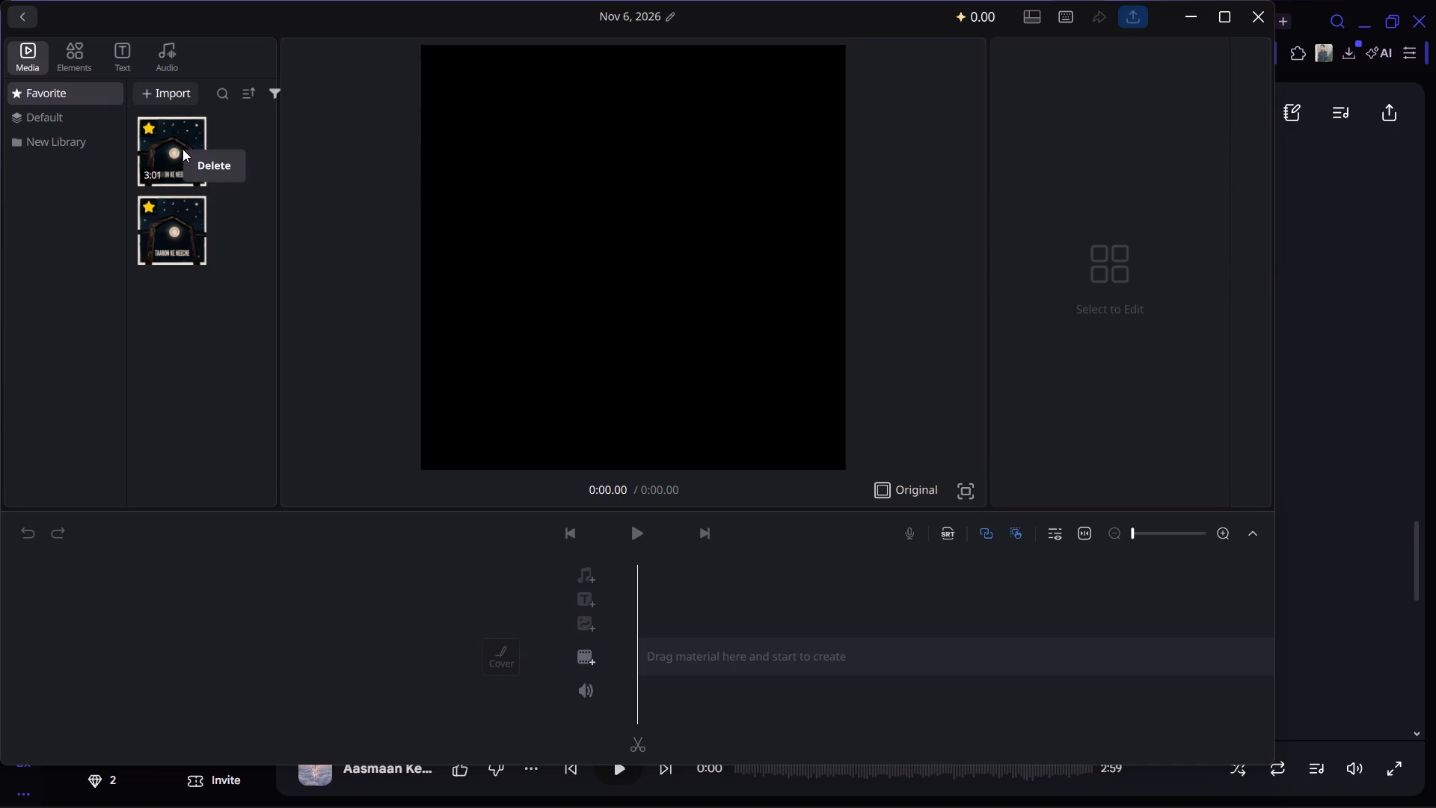
{"action": "left_click", "coordinate": [211, 165]}
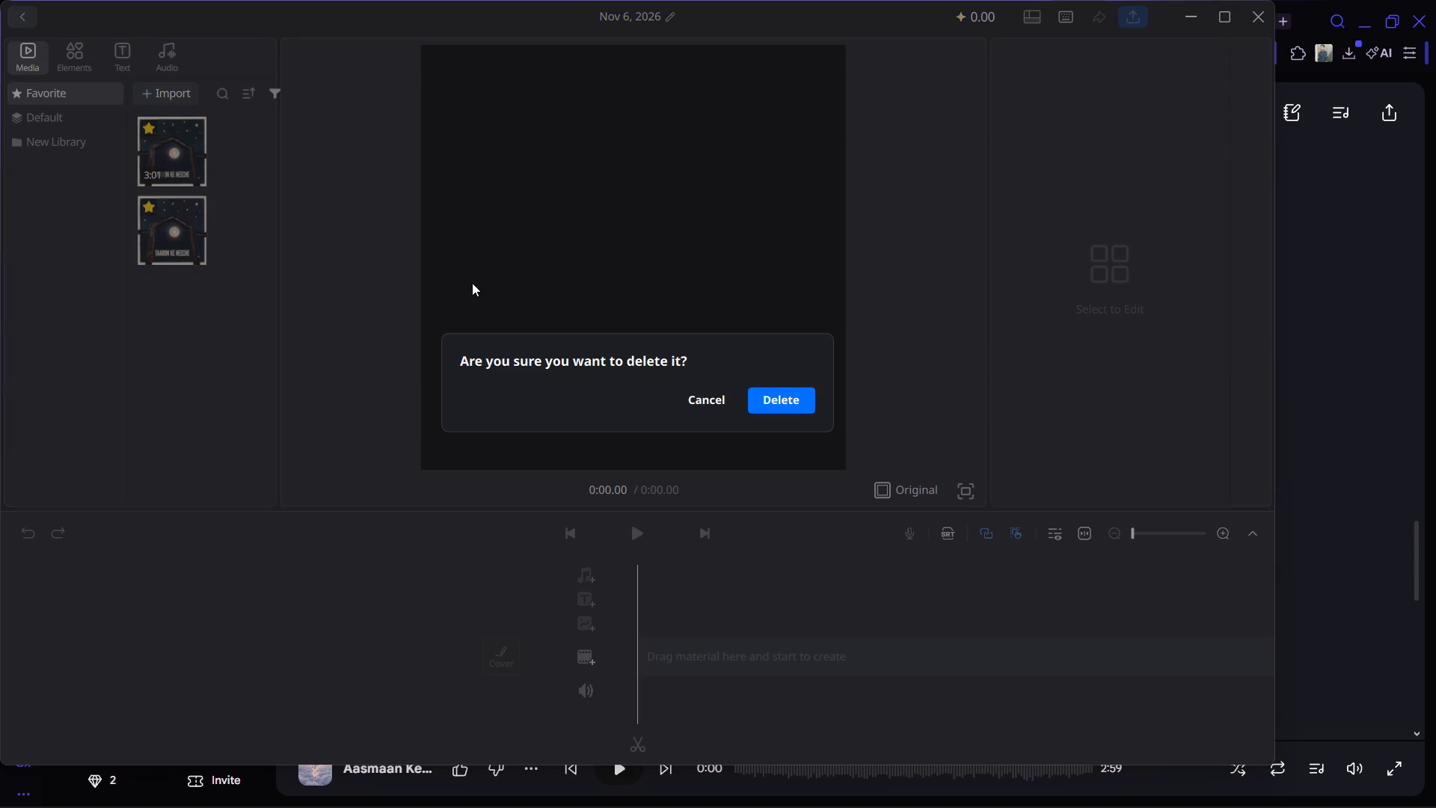
{"action": "left_click", "coordinate": [761, 398]}
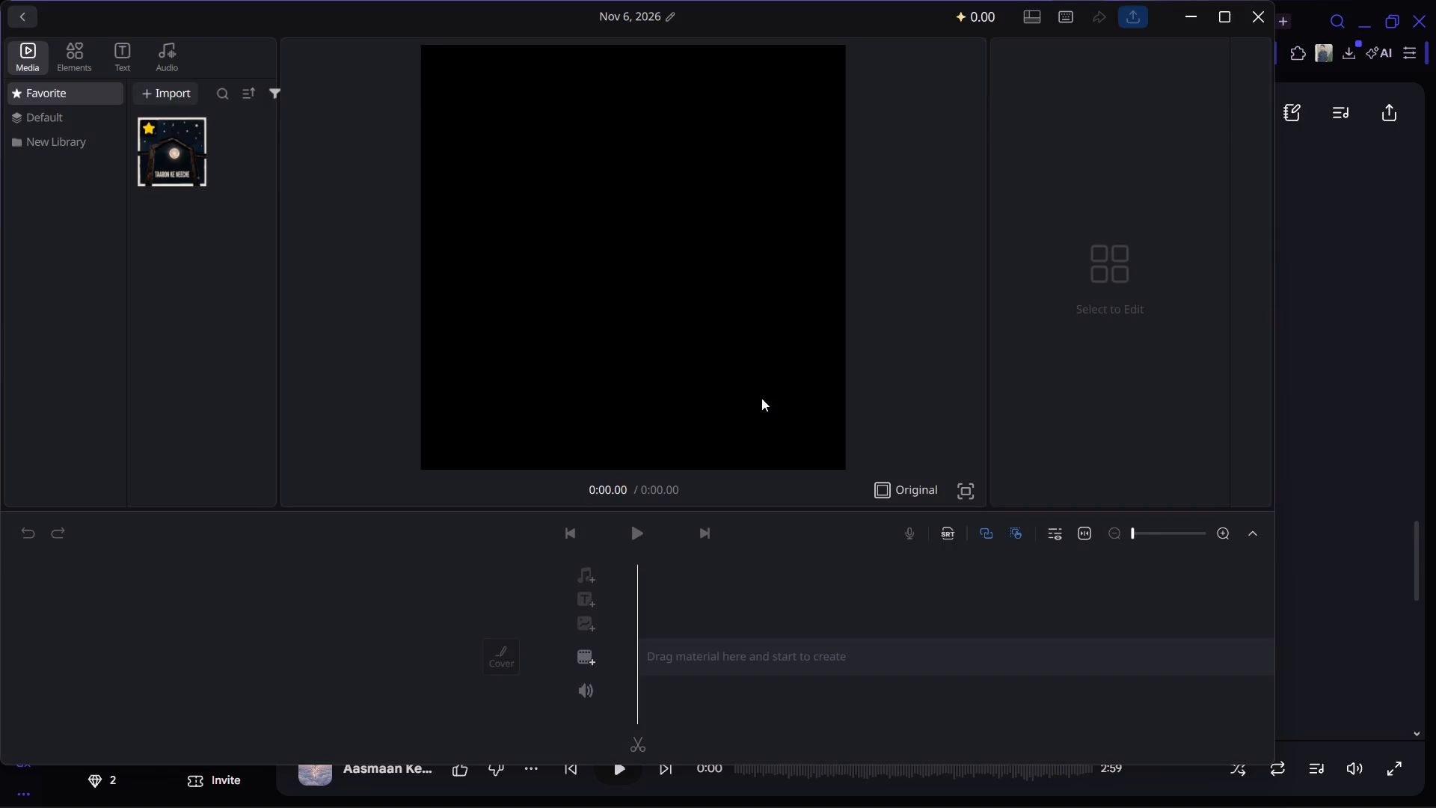
{"action": "right_click", "coordinate": [180, 159]}
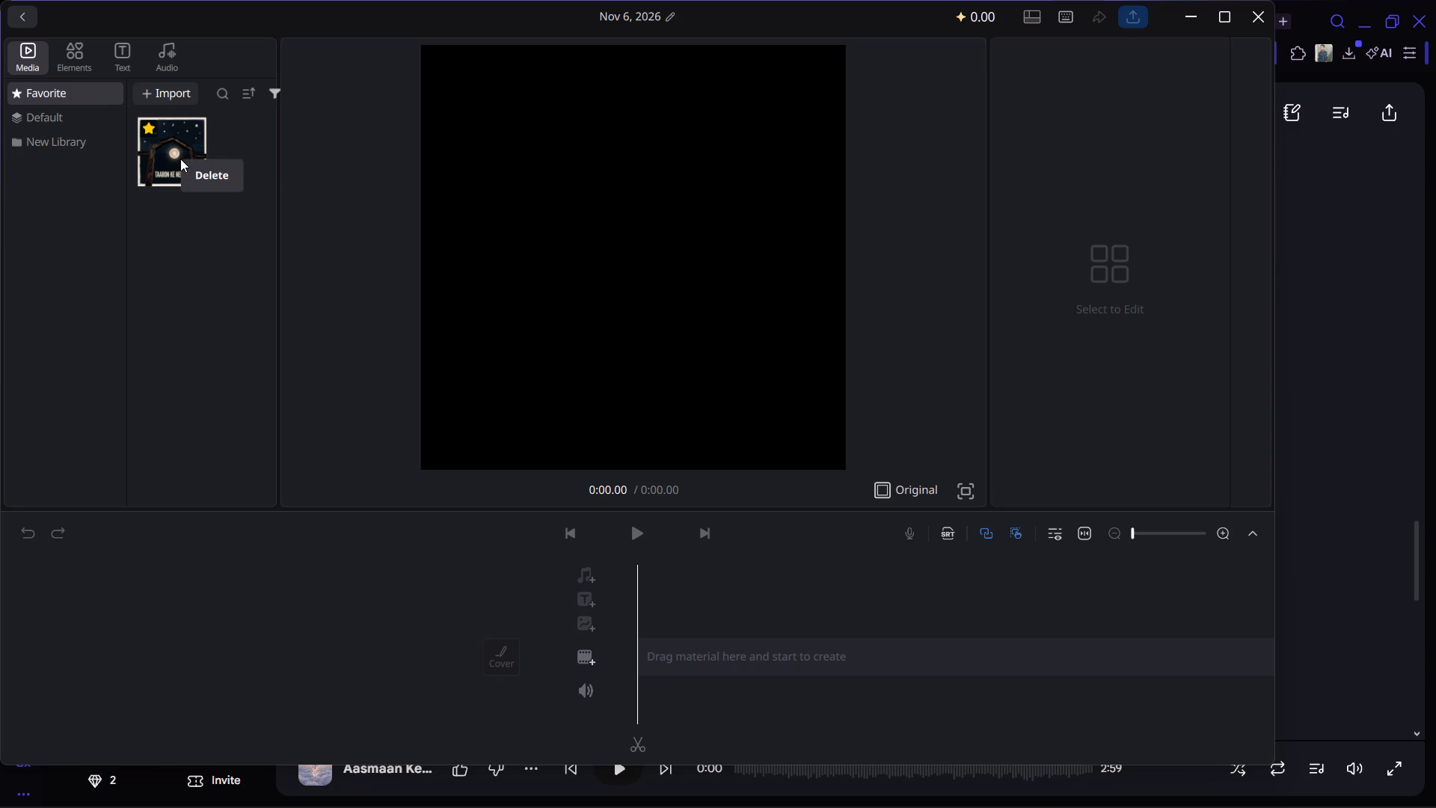
{"action": "left_click", "coordinate": [219, 177]}
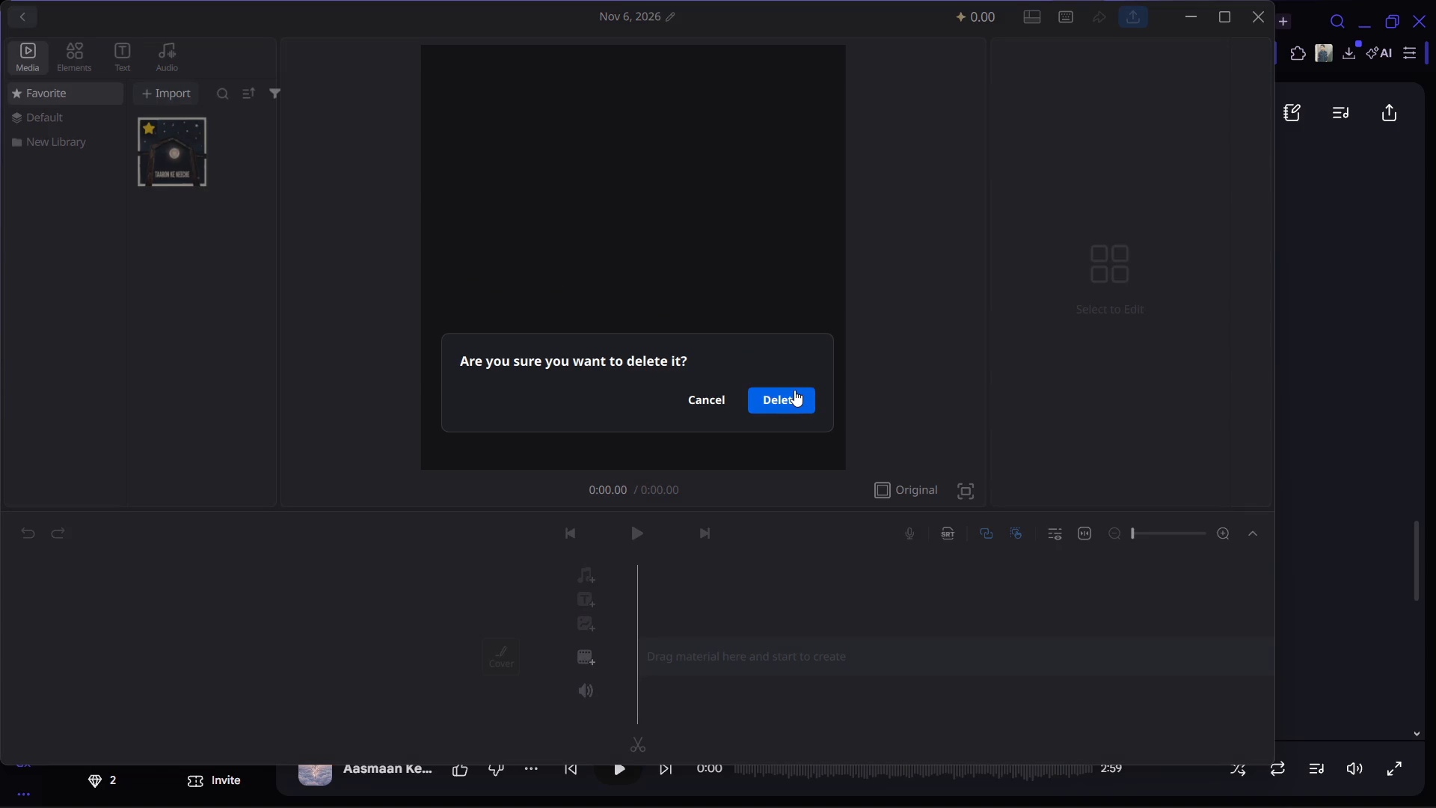
{"action": "left_click", "coordinate": [794, 390]}
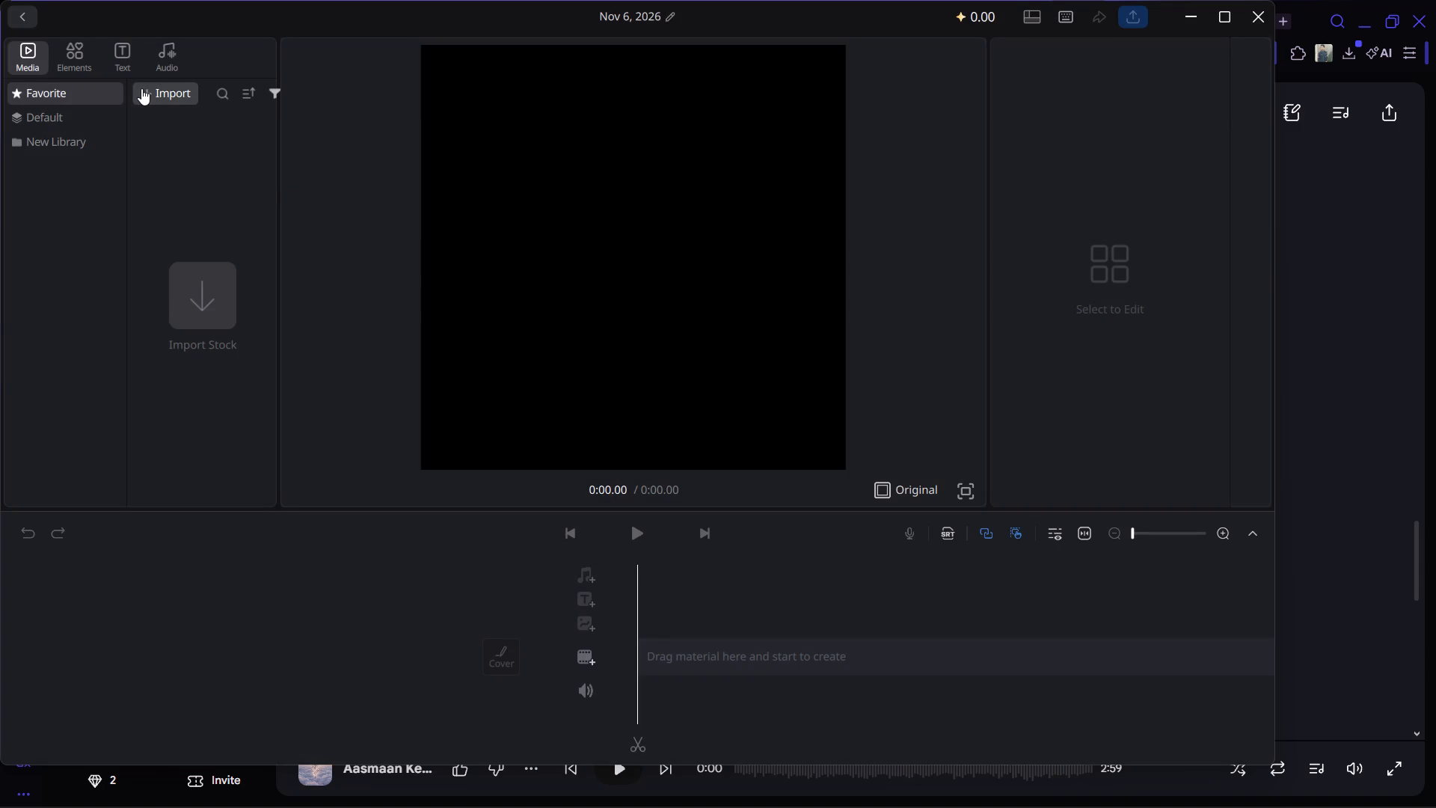
Import the video Desi_Swabha.mp4 from the Downloads folder into the media library.
{"action": "left_click", "coordinate": [145, 88]}
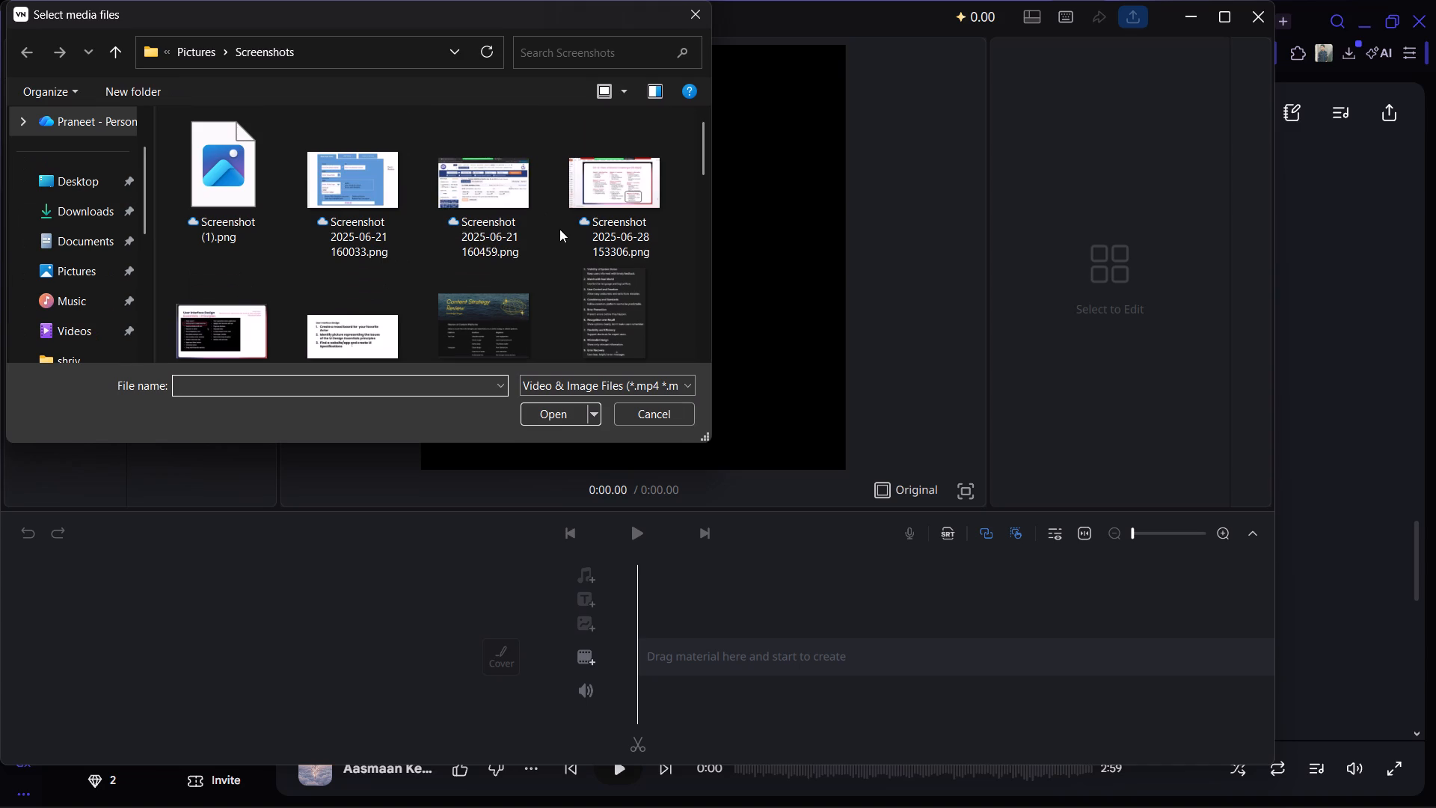
{"action": "scroll", "coordinate": [556, 259], "scroll_direction": "down", "scroll_amount": 2}
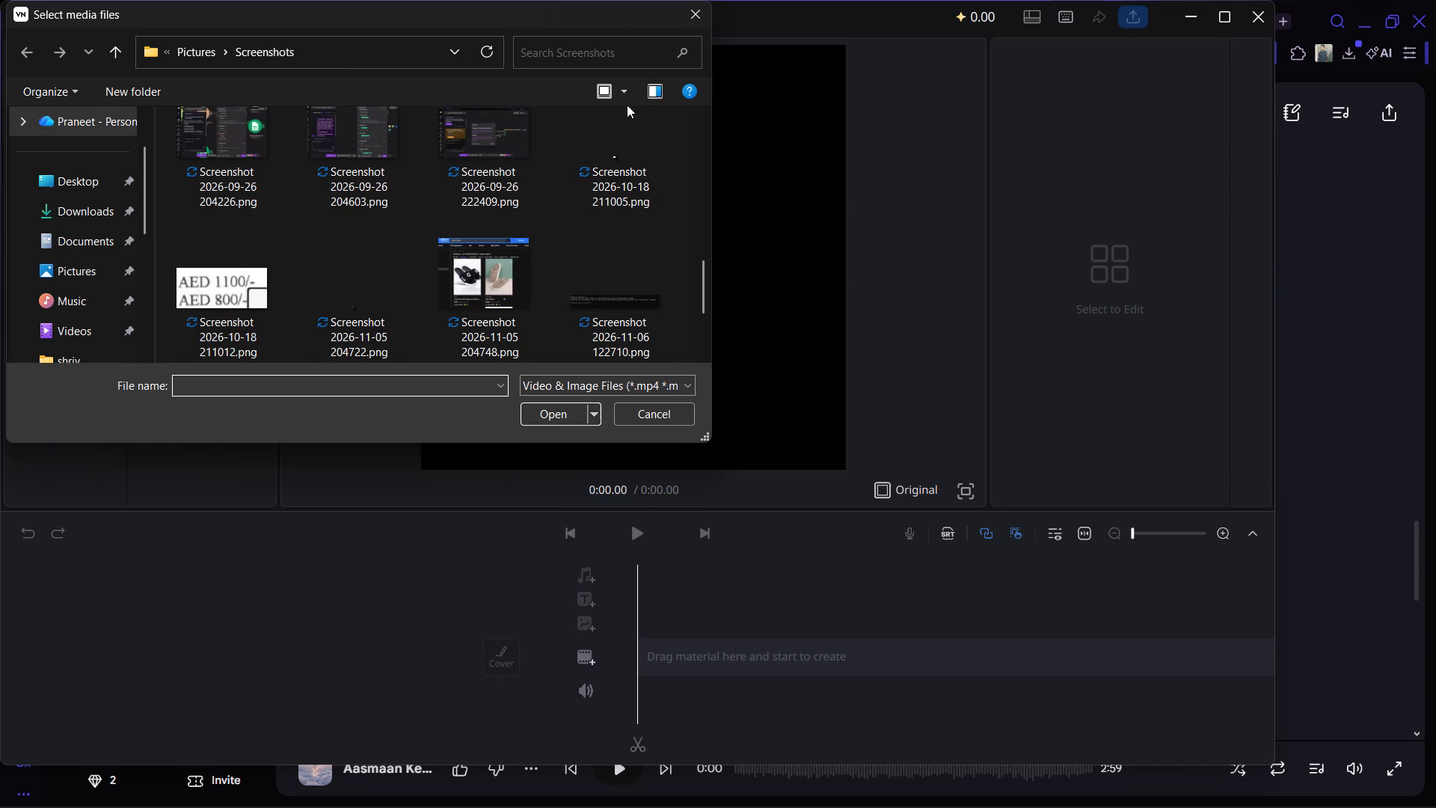
{"action": "scroll", "coordinate": [568, 205], "scroll_direction": "up", "scroll_amount": 4}
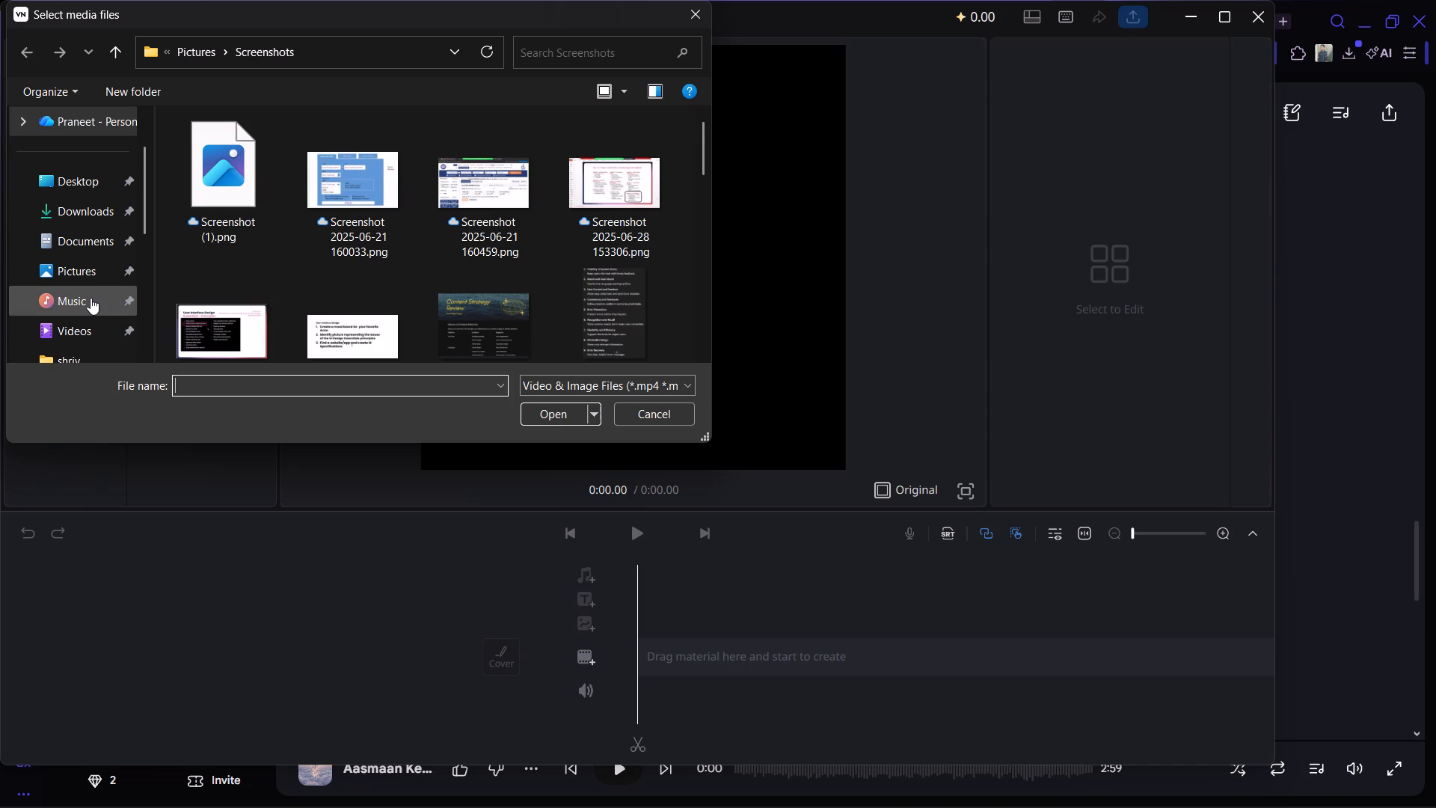
{"action": "left_click", "coordinate": [93, 209]}
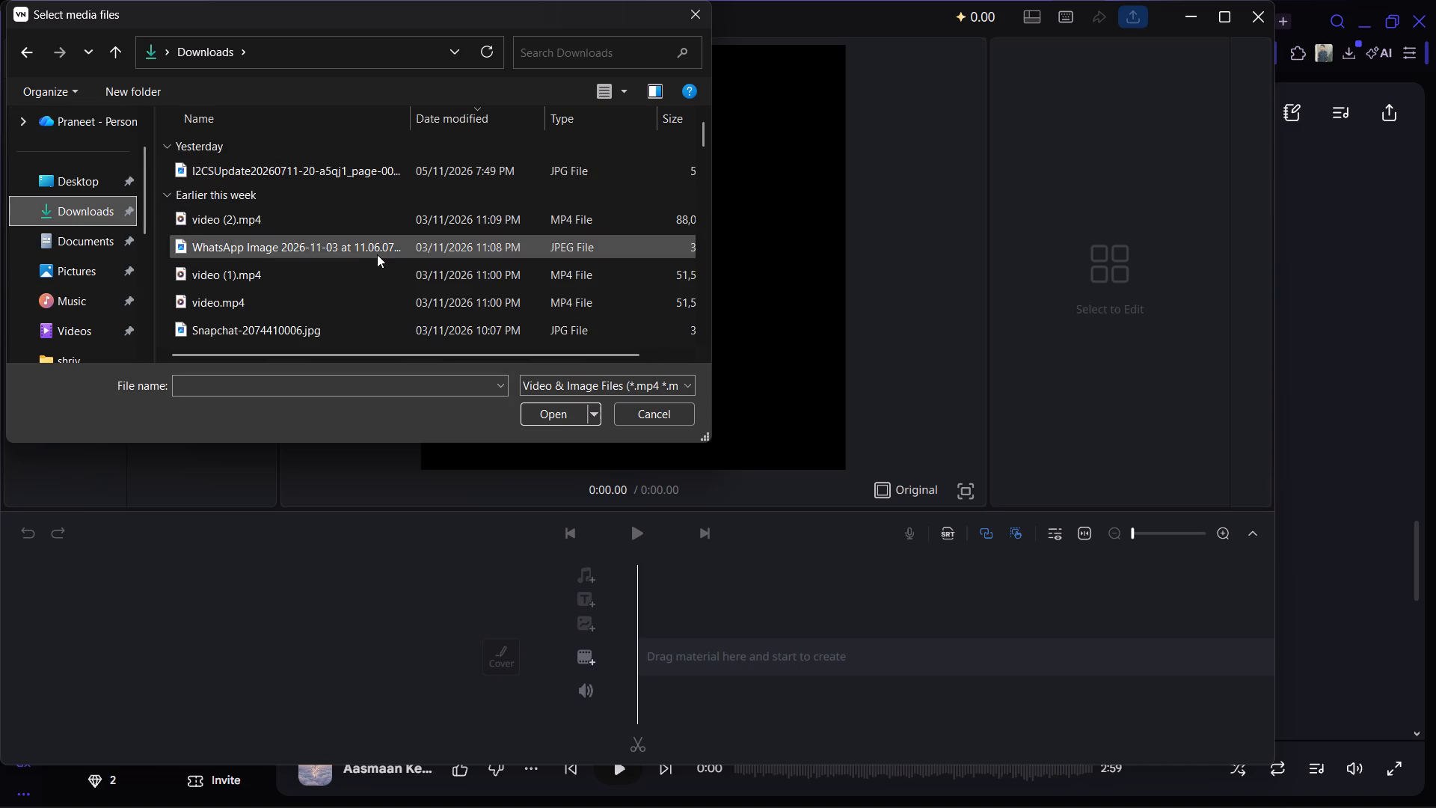
{"action": "scroll", "coordinate": [422, 239], "scroll_direction": "down", "scroll_amount": 1}
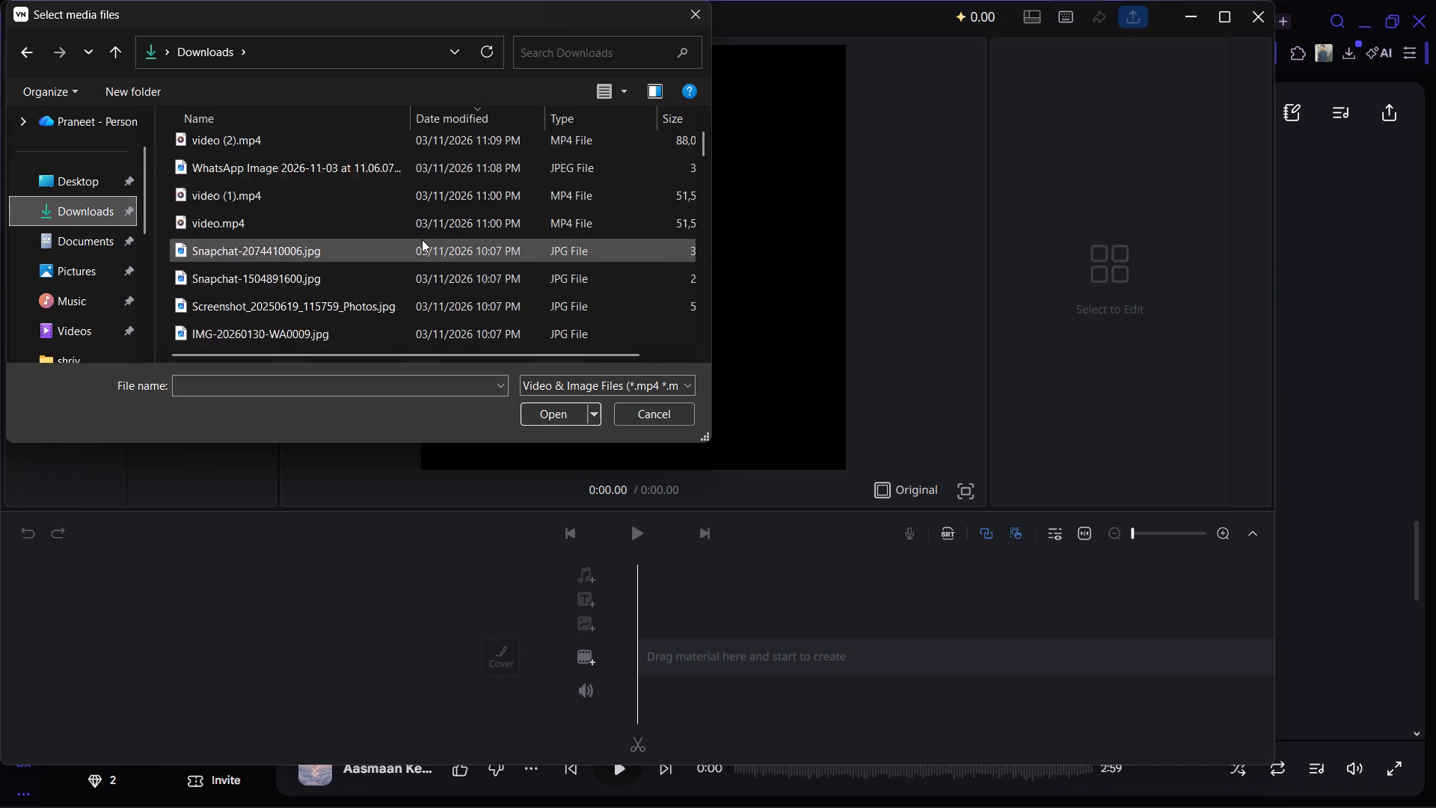
{"action": "scroll", "coordinate": [422, 239], "scroll_direction": "down", "scroll_amount": 2}
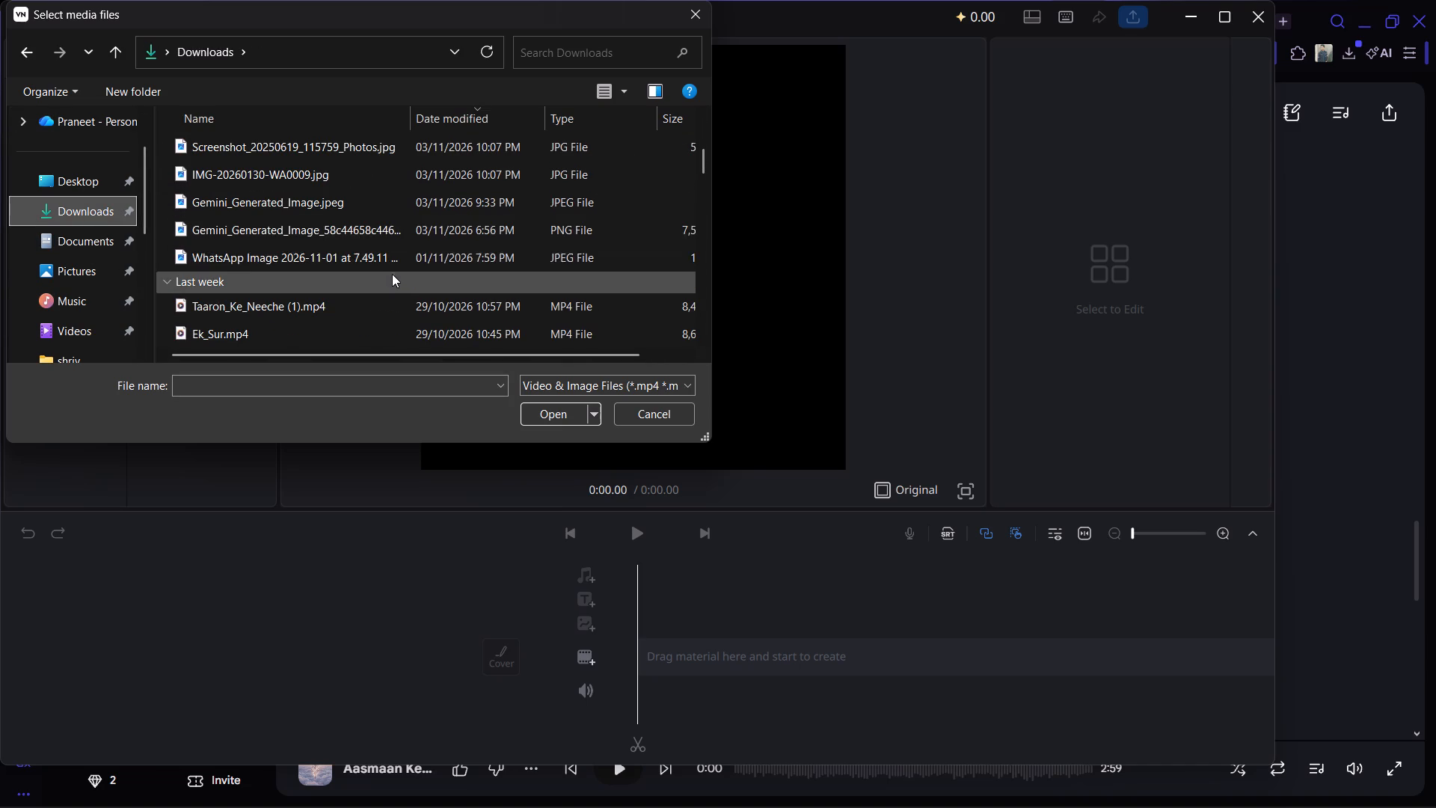
{"action": "scroll", "coordinate": [387, 275], "scroll_direction": "down", "scroll_amount": 2}
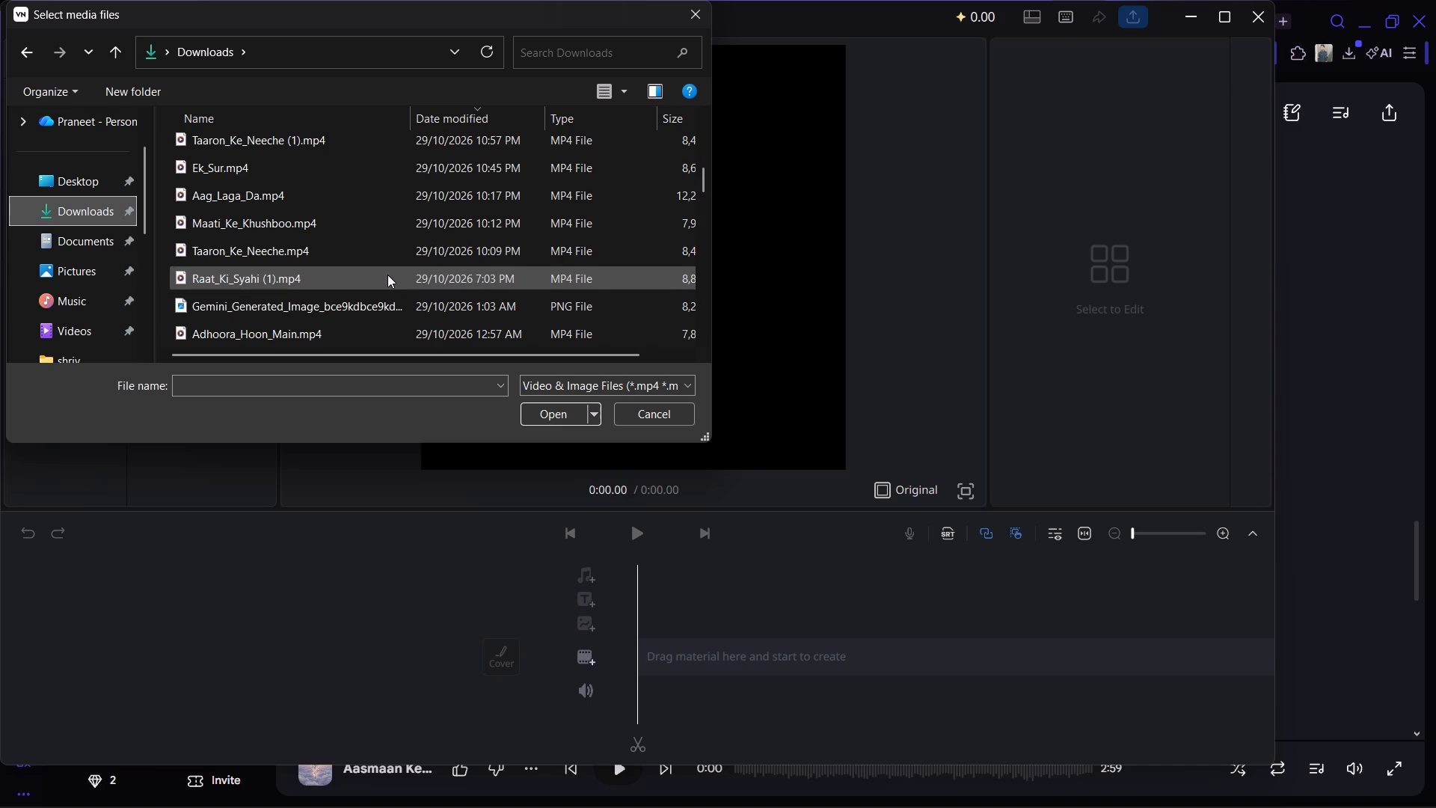
{"action": "scroll", "coordinate": [387, 275], "scroll_direction": "down", "scroll_amount": 2}
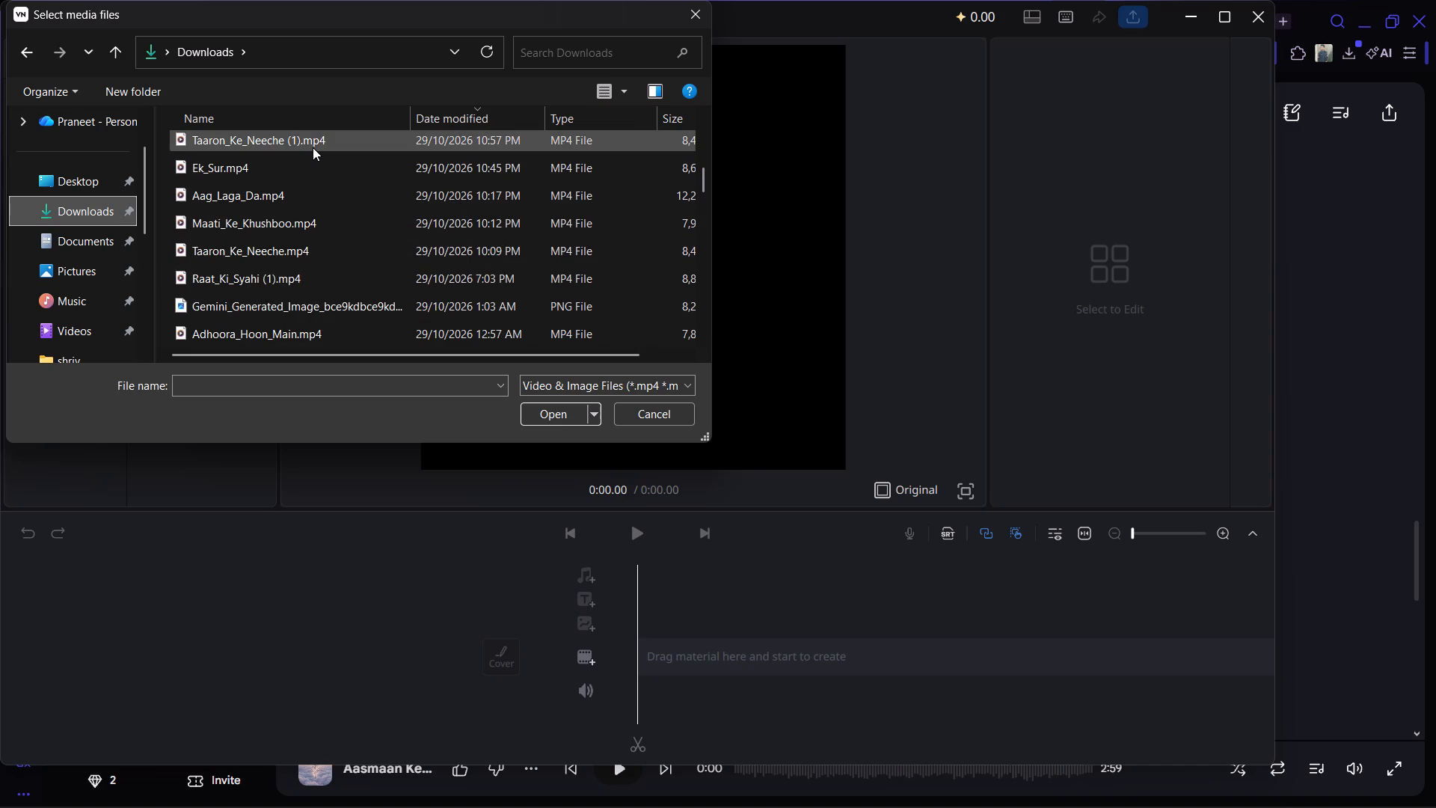
{"action": "scroll", "coordinate": [313, 149], "scroll_direction": "down", "scroll_amount": 2}
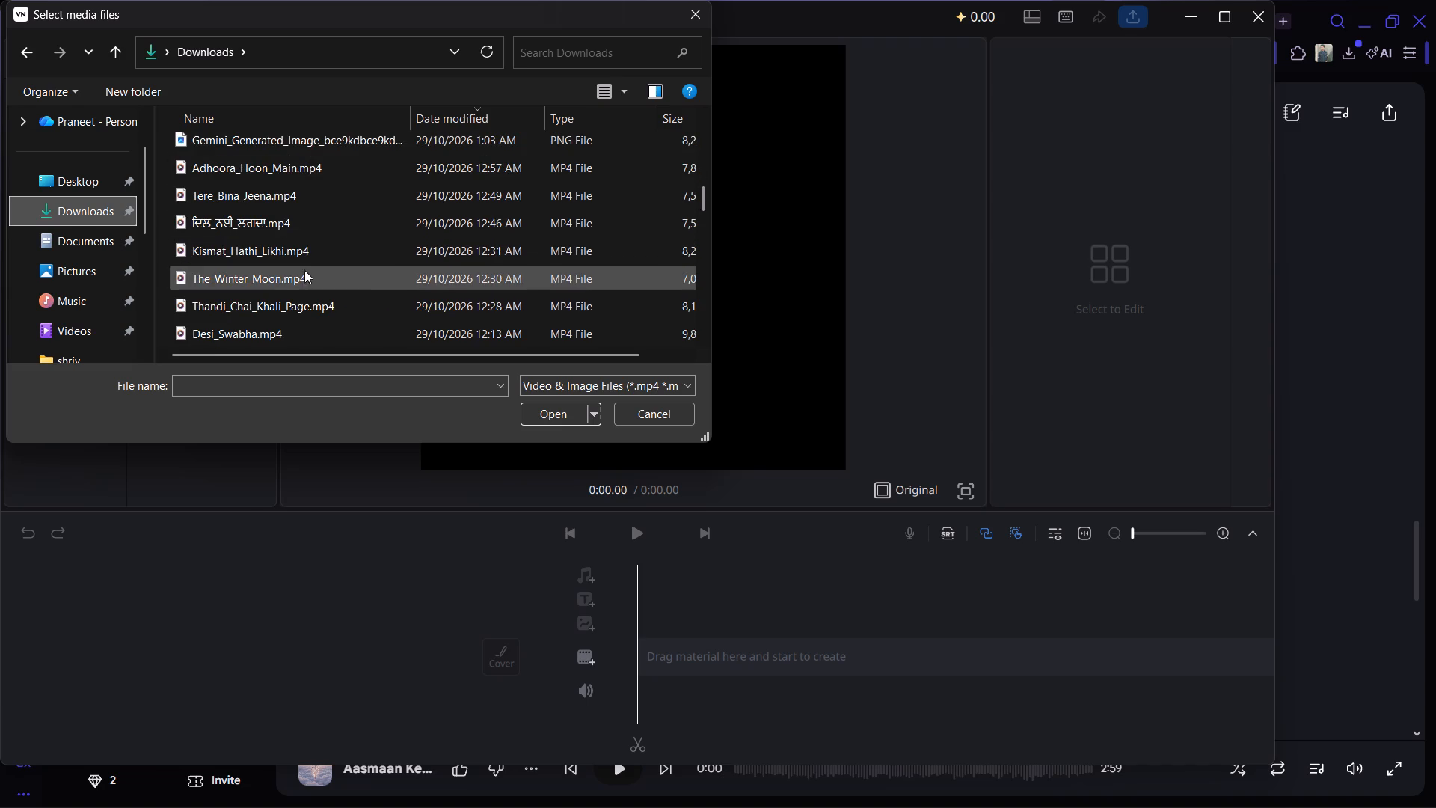
{"action": "scroll", "coordinate": [304, 293], "scroll_direction": "down", "scroll_amount": 1}
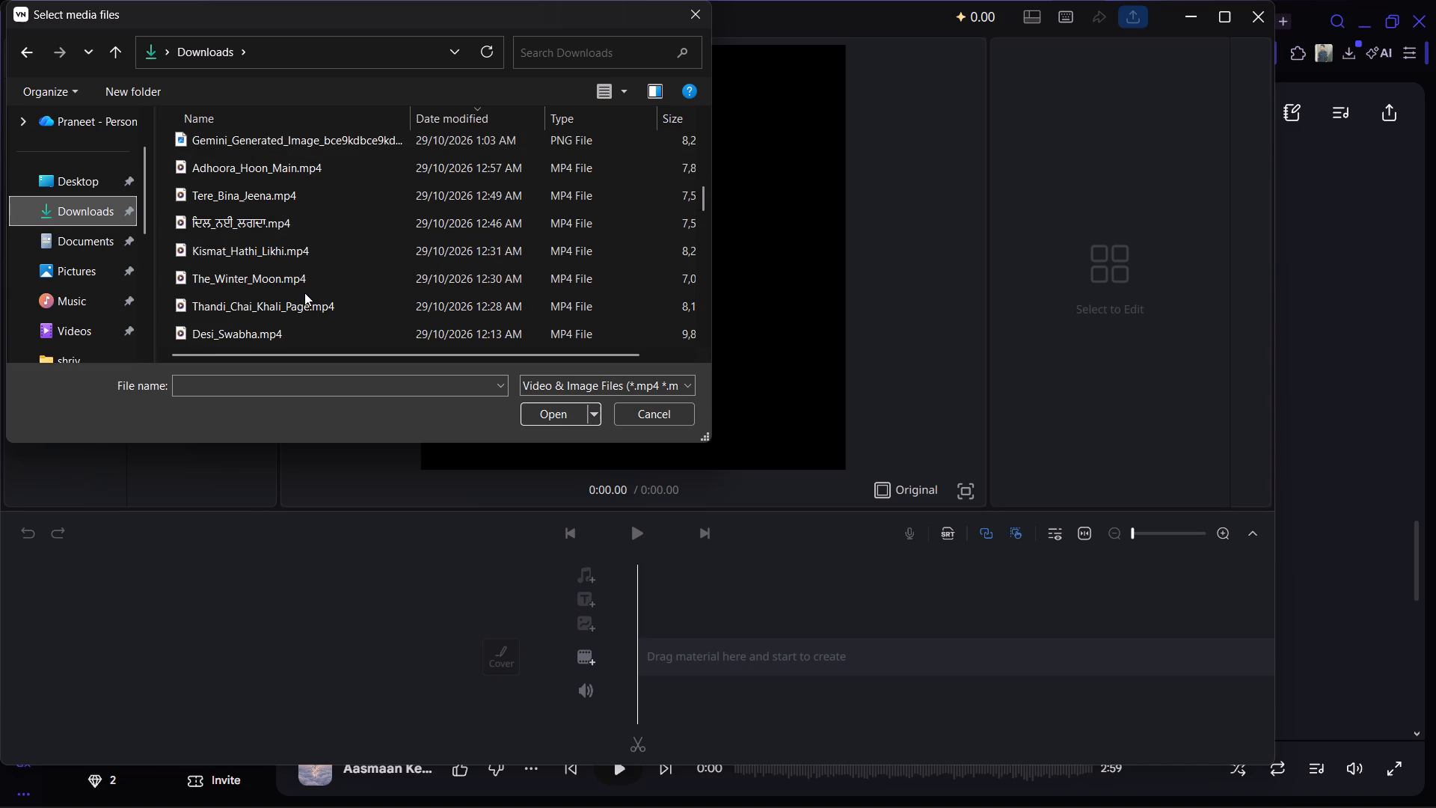
{"action": "scroll", "coordinate": [304, 293], "scroll_direction": "down", "scroll_amount": 1}
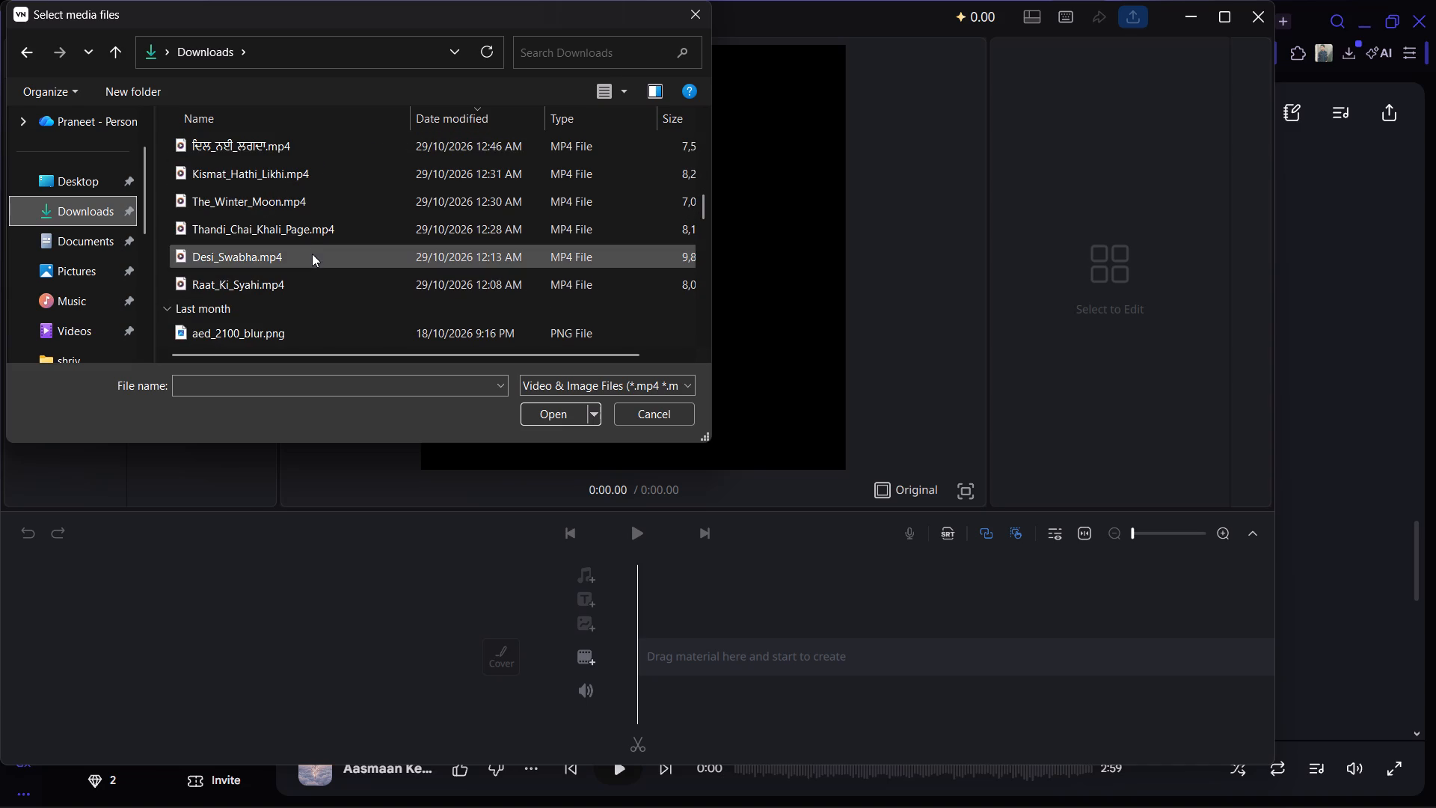
{"action": "double_click", "coordinate": [312, 254]}
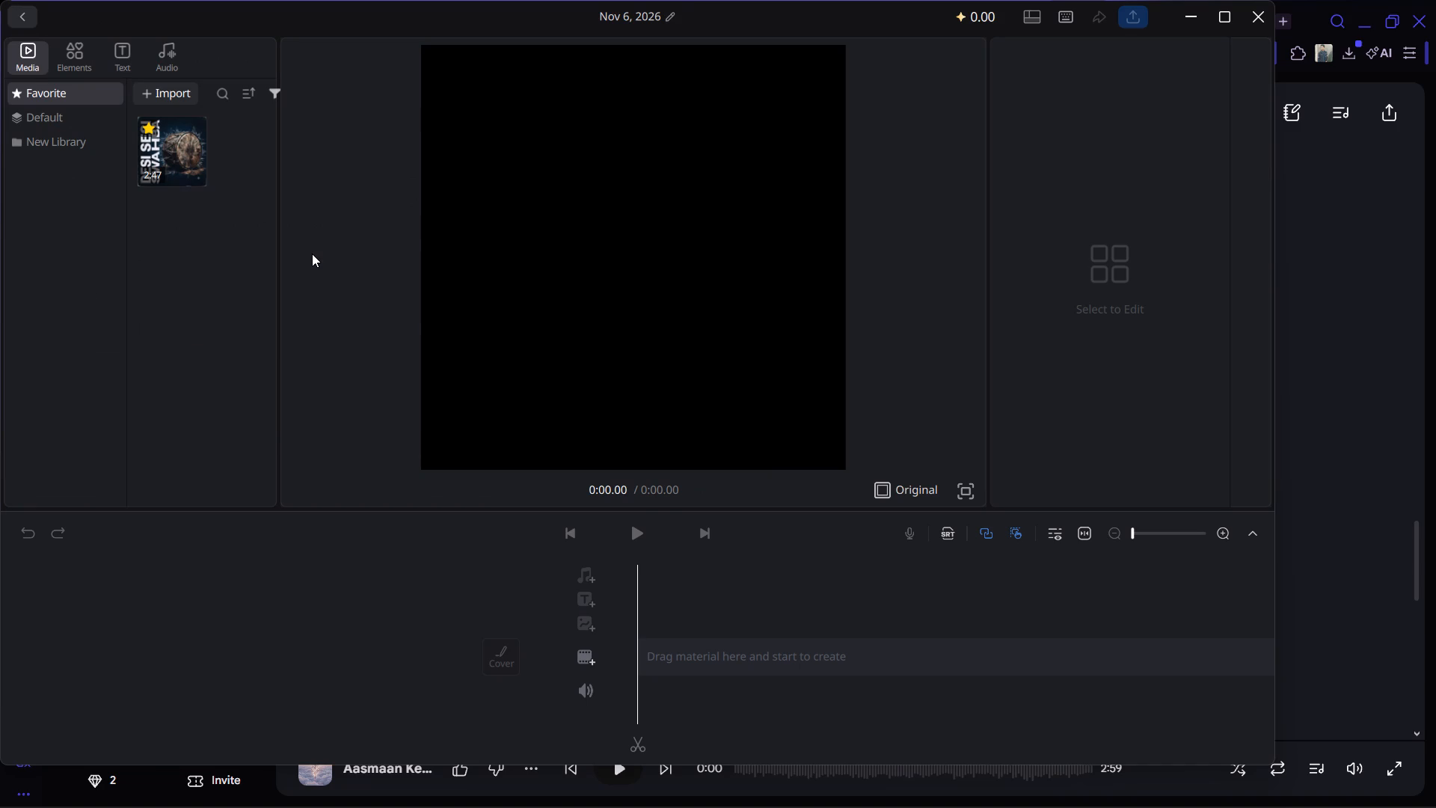
Place the Desi_Swabha.mp4 video on the main track at the start of the timeline.
{"action": "left_click", "coordinate": [187, 163]}
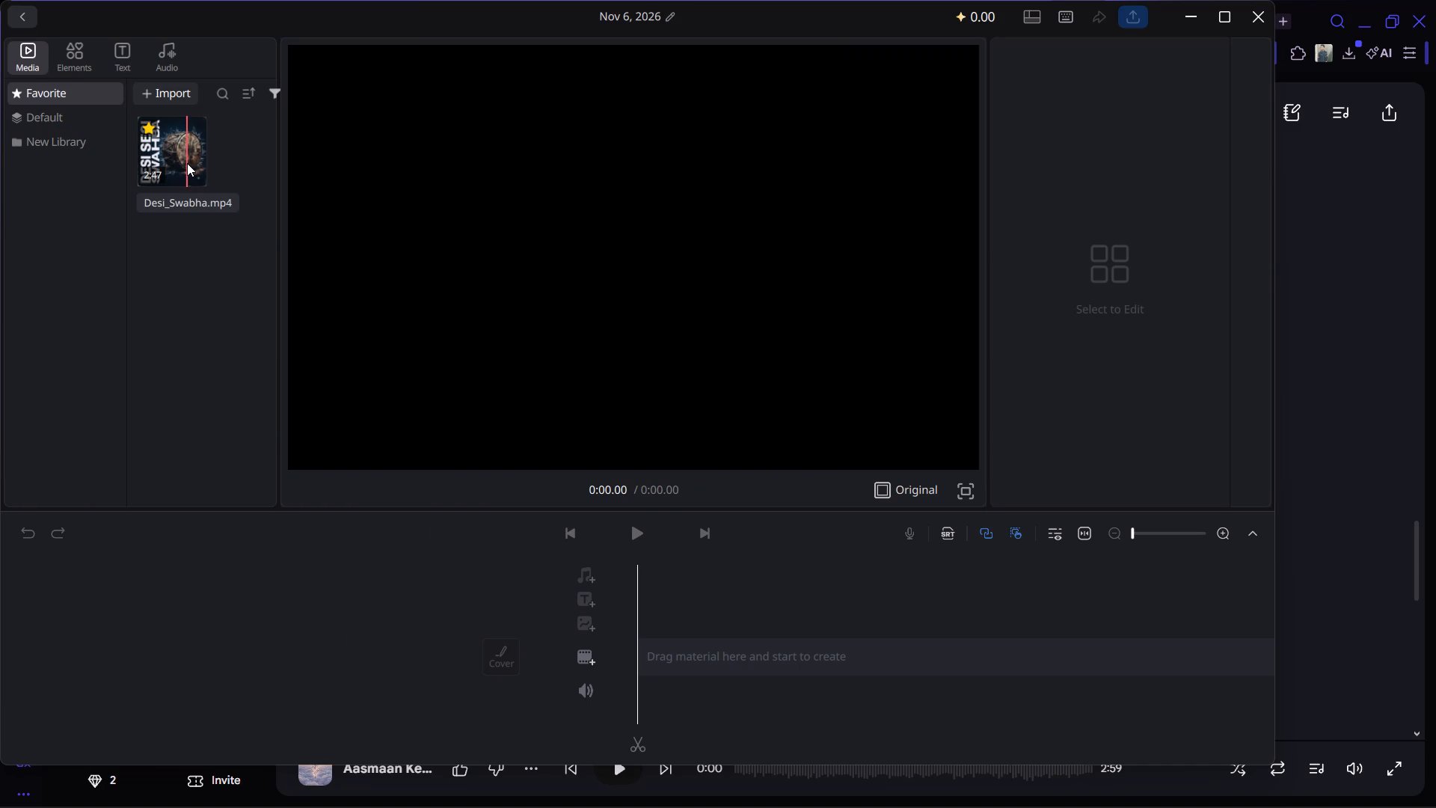
{"action": "left_click_drag", "start_coordinate": [187, 163], "coordinate": [636, 649]}
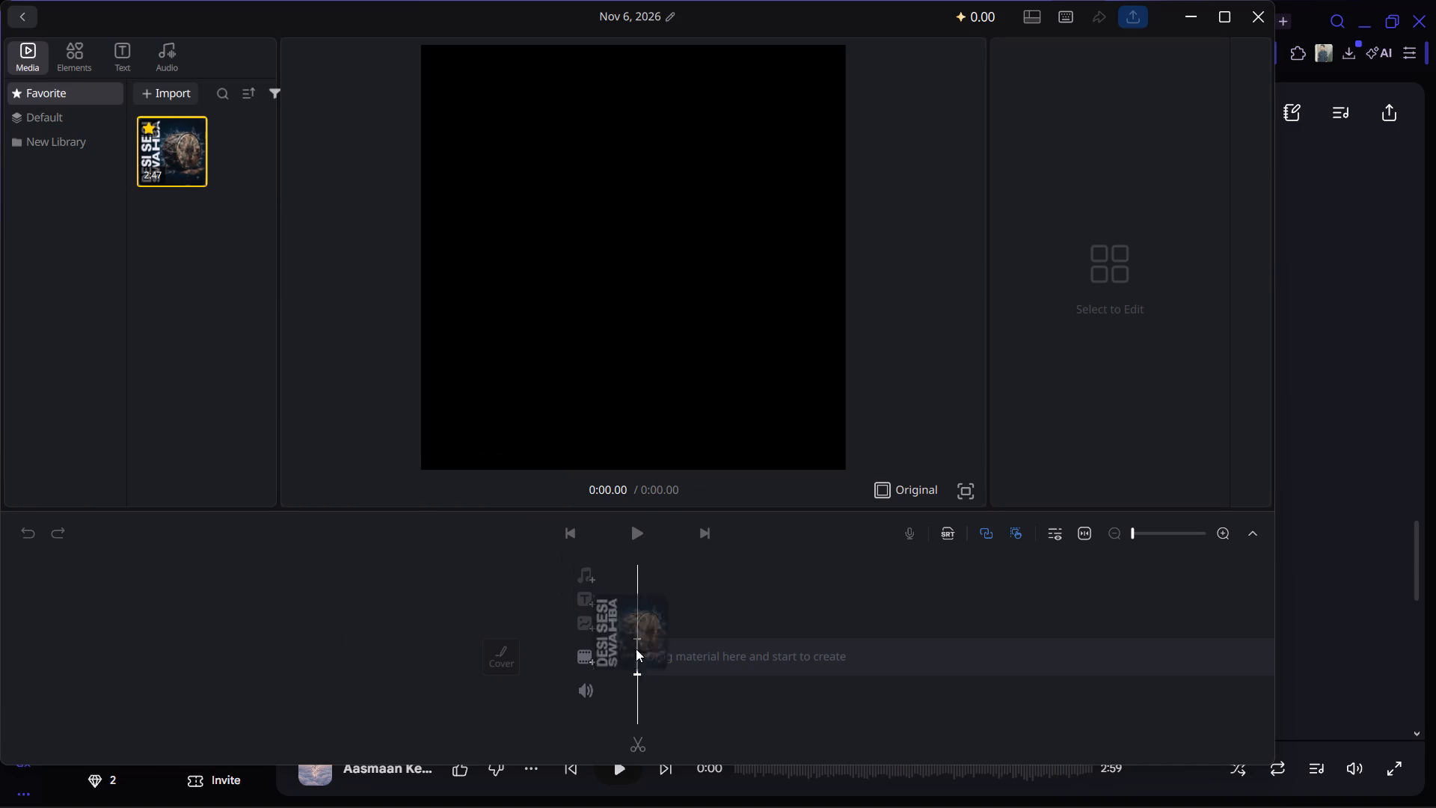
{"action": "left_click_drag", "start_coordinate": [636, 649], "coordinate": [657, 656]}
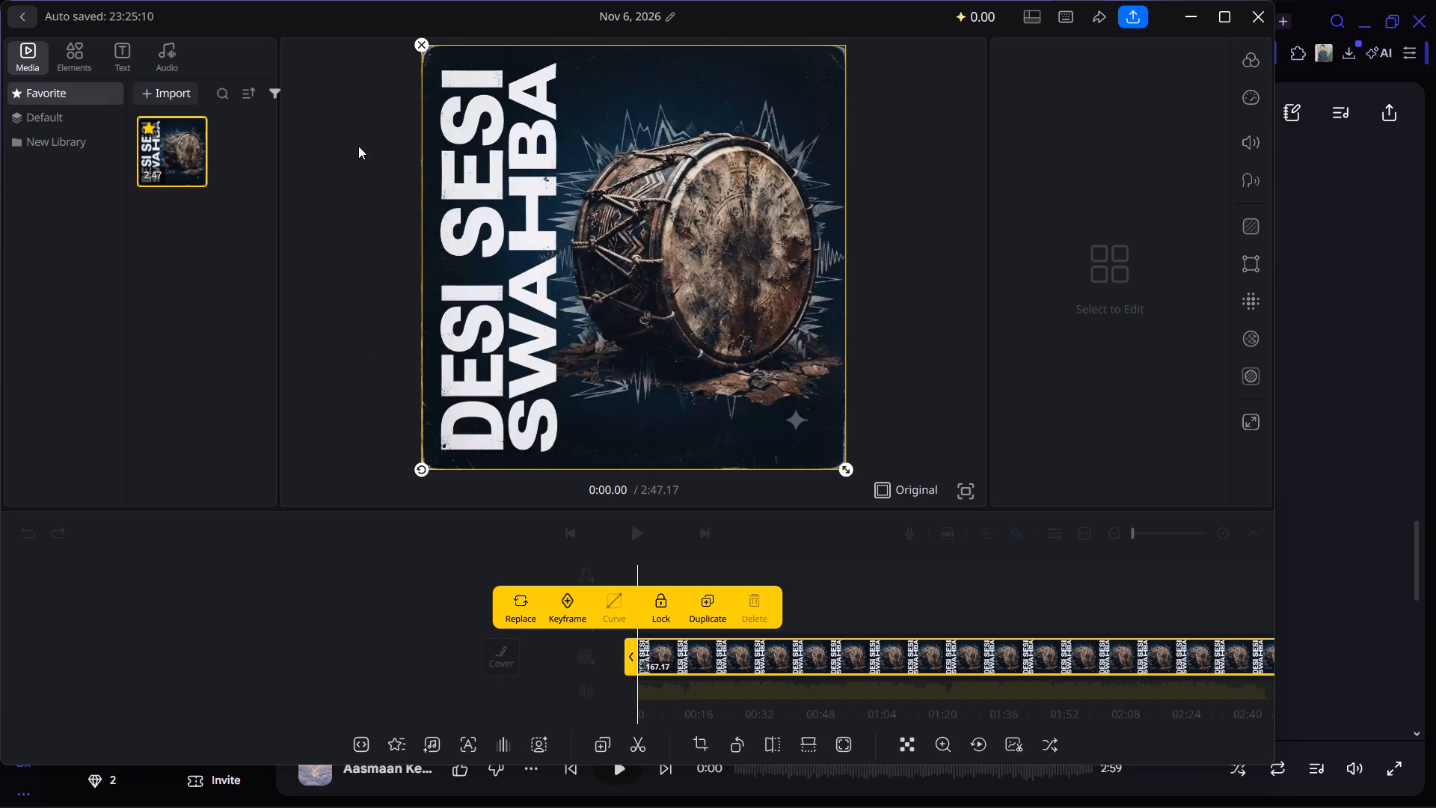
Take a screenshot of the Desi Sesi Swahba cover in the preview, cropped just inside the frame's edges.
{"action": "key", "text": "shift+super+s"}
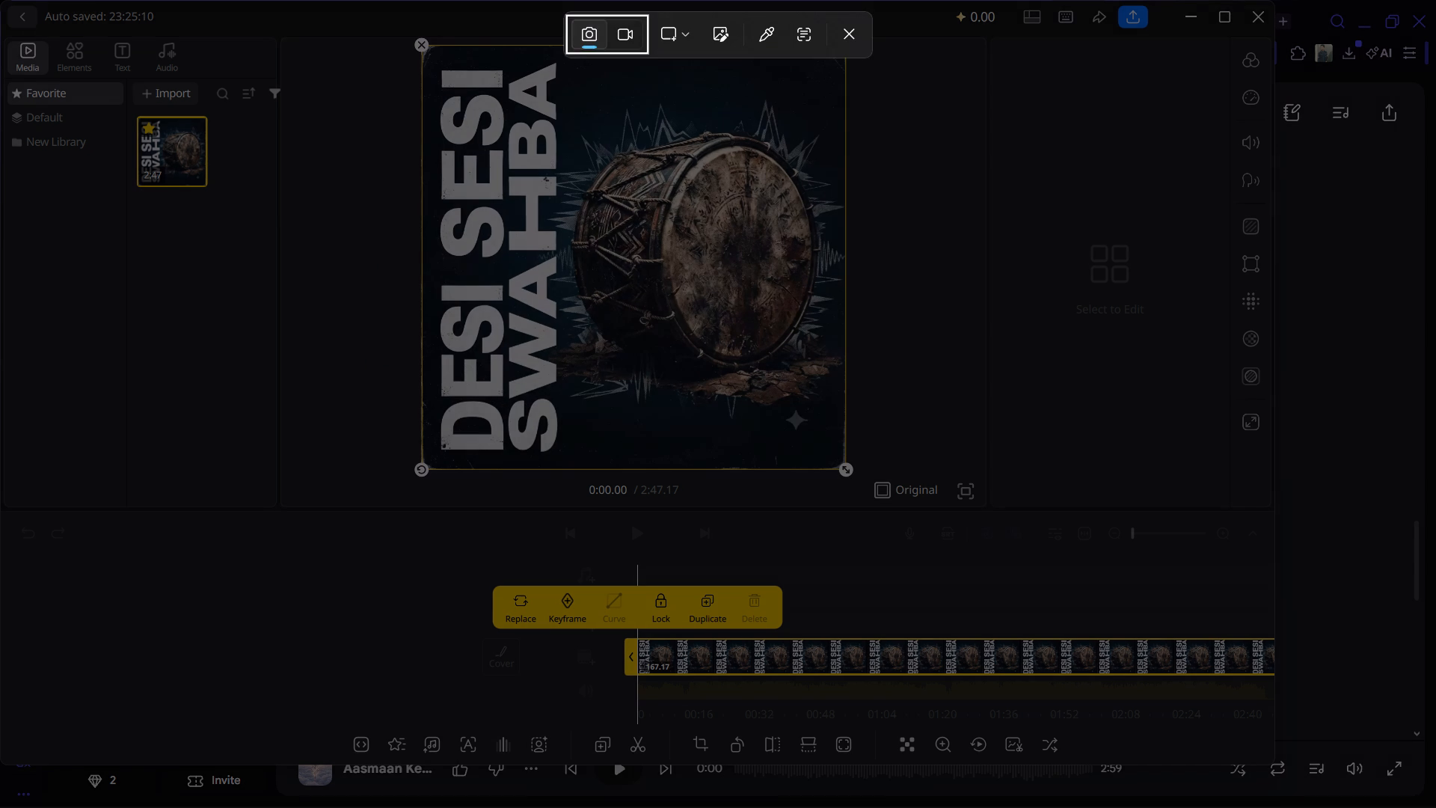
{"action": "left_click_drag", "start_coordinate": [424, 49], "coordinate": [729, 49]}
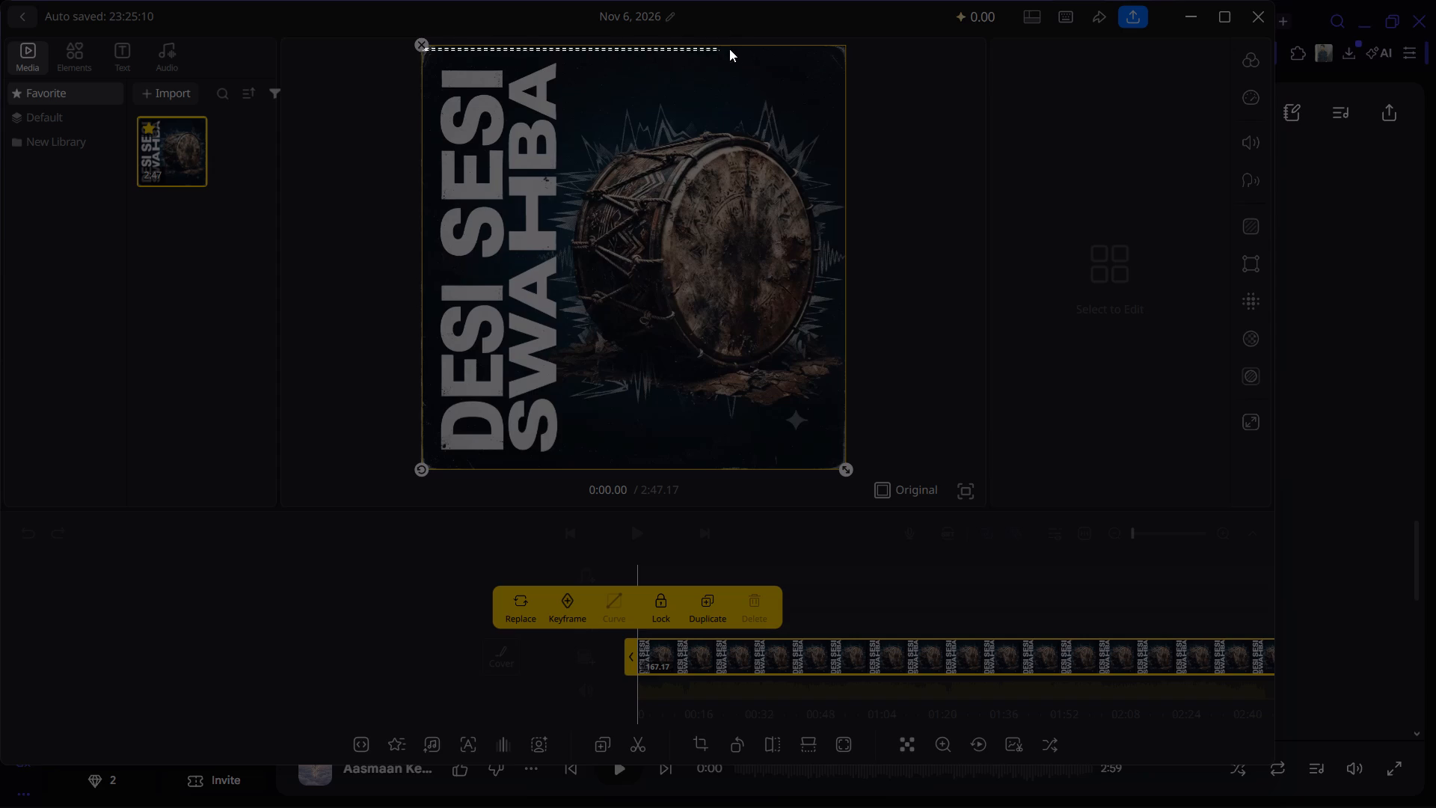
{"action": "left_click_drag", "start_coordinate": [729, 49], "coordinate": [841, 129]}
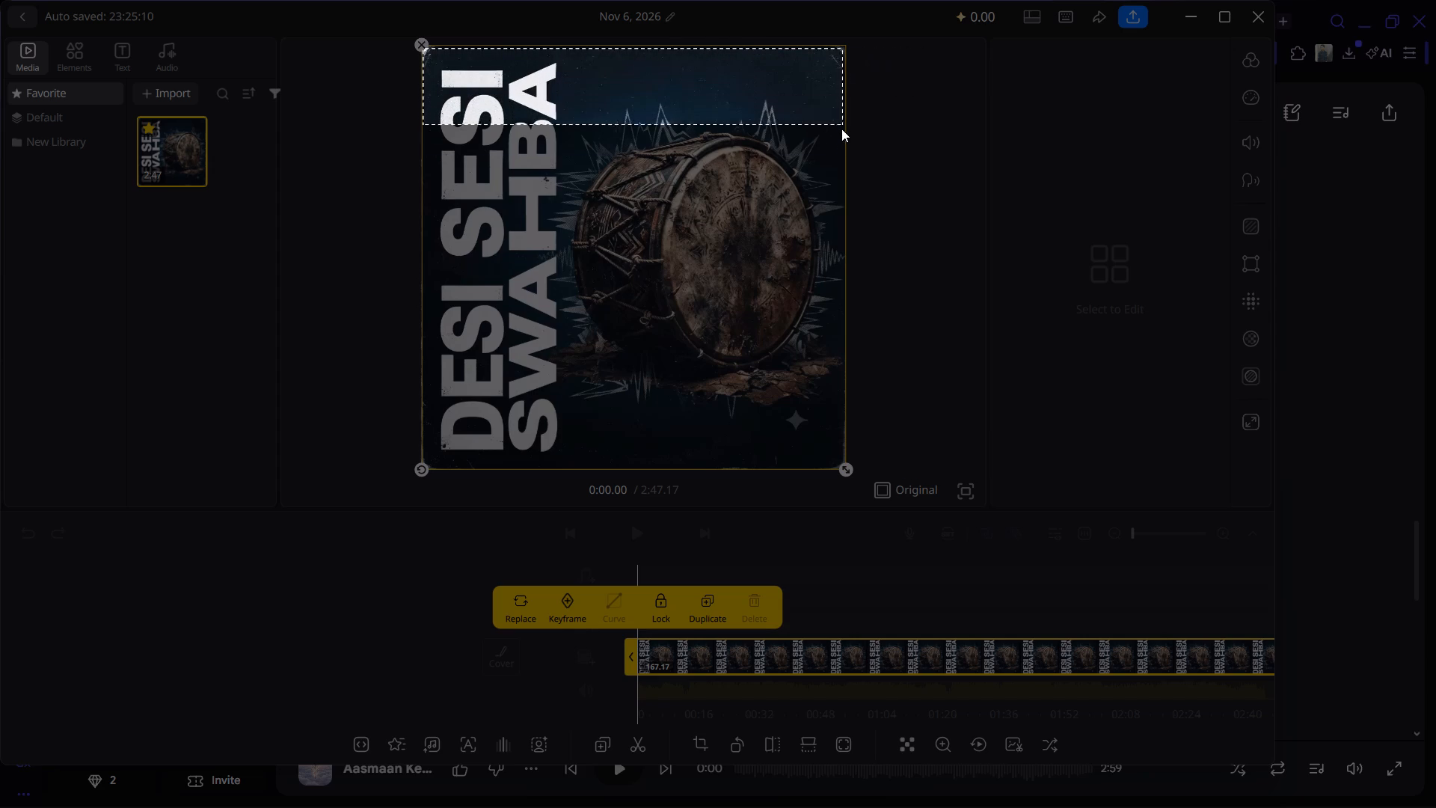
{"action": "left_click_drag", "start_coordinate": [841, 129], "coordinate": [854, 439]}
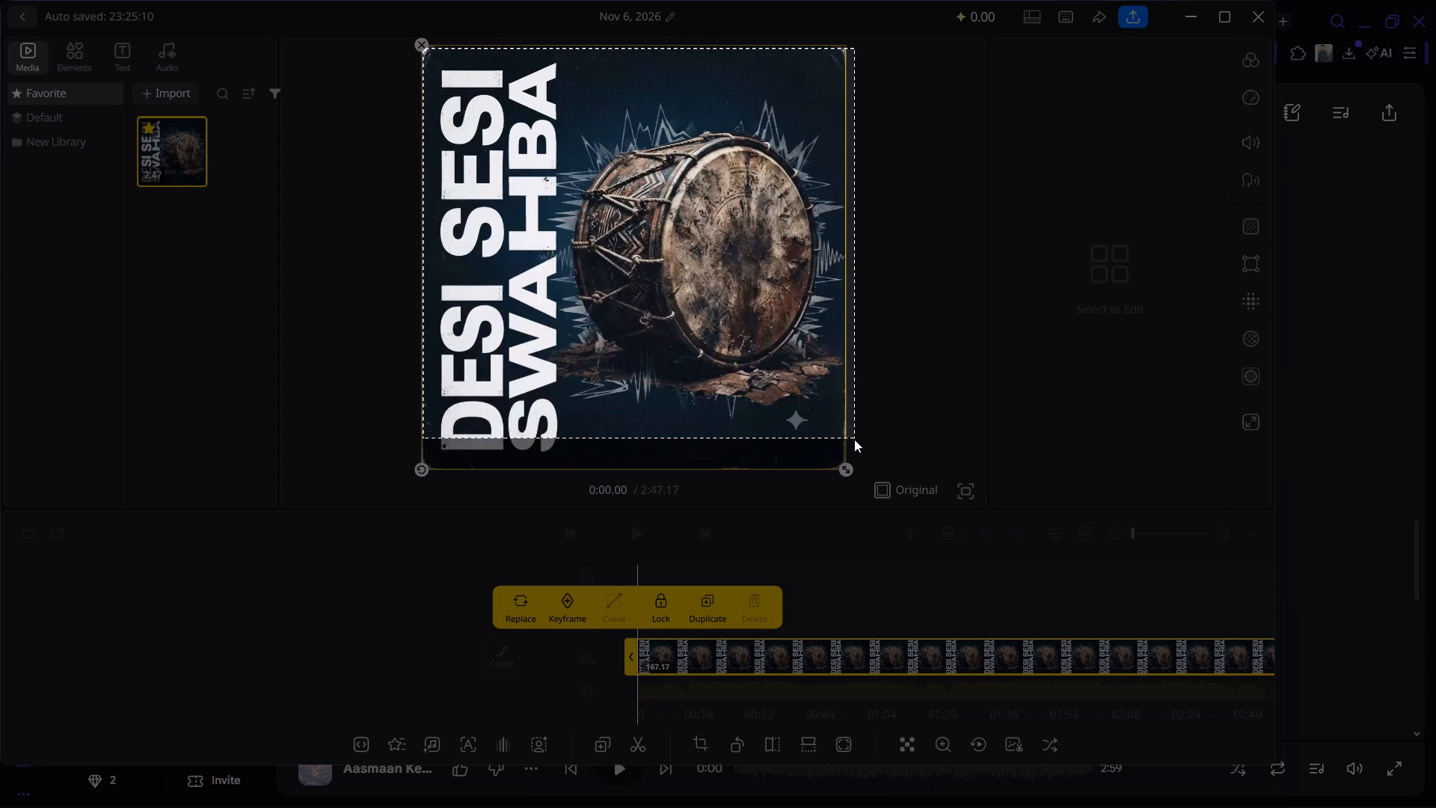
{"action": "left_click_drag", "start_coordinate": [854, 439], "coordinate": [841, 466]}
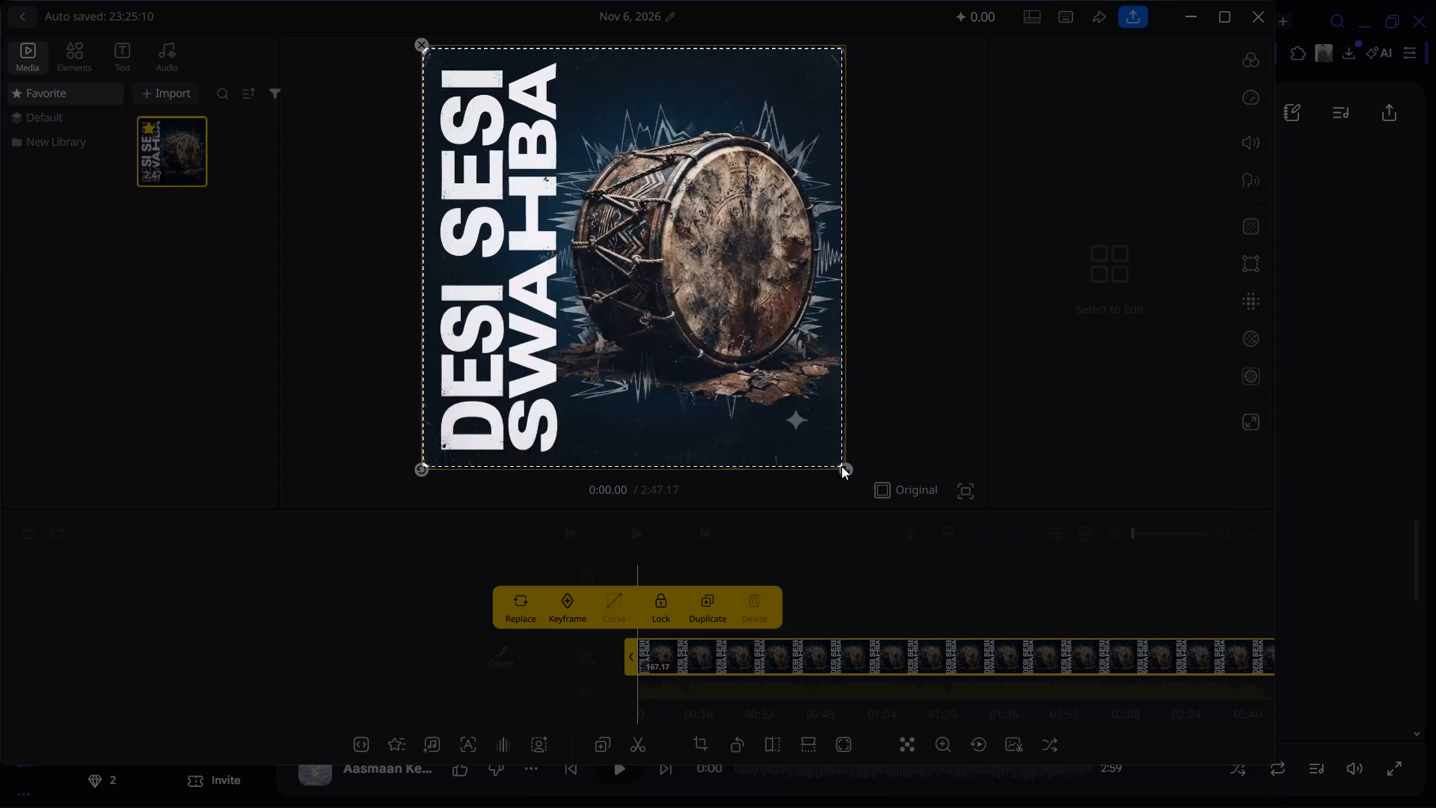
{"action": "left_click_drag", "start_coordinate": [841, 466], "coordinate": [838, 465]}
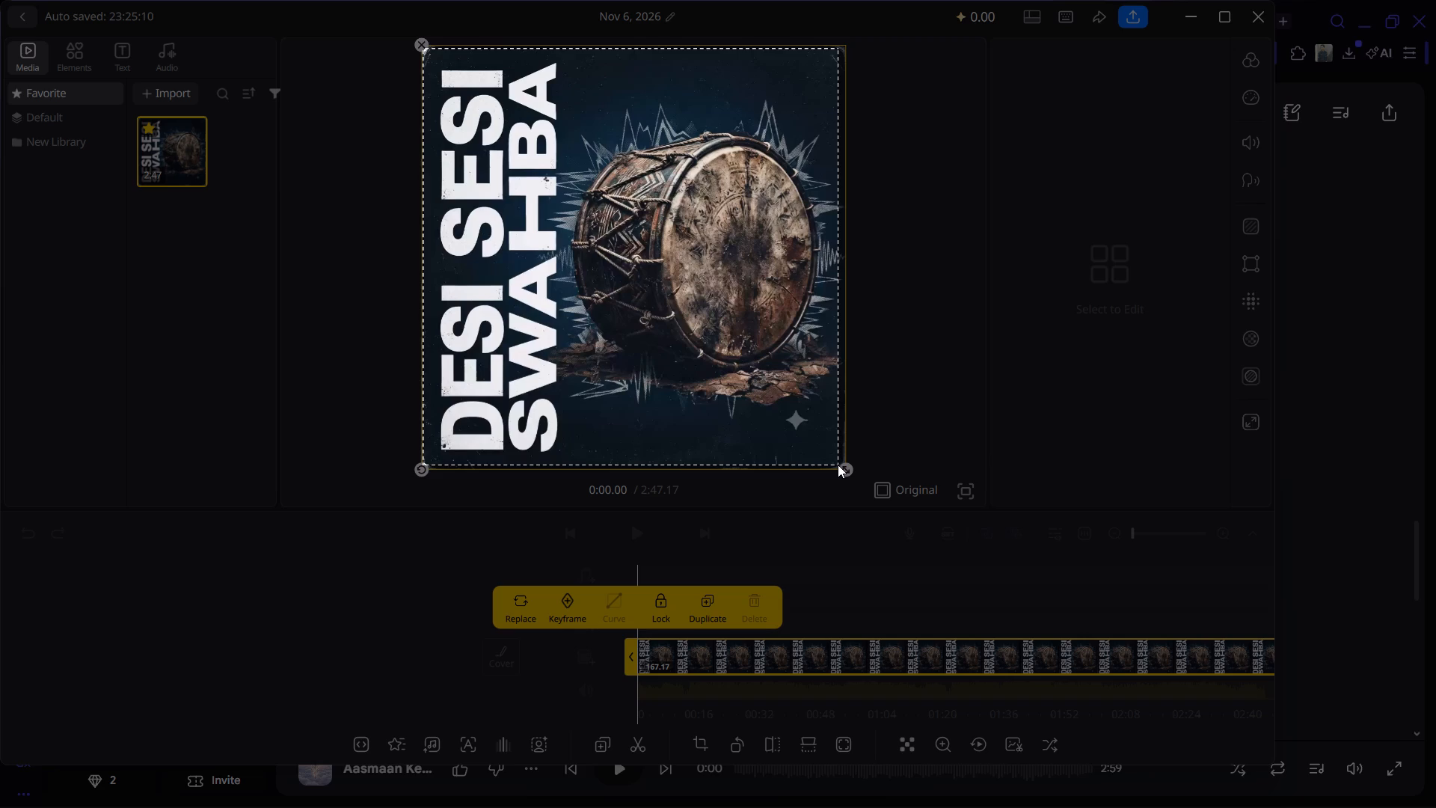
{"action": "left_click_drag", "start_coordinate": [838, 465], "coordinate": [840, 463]}
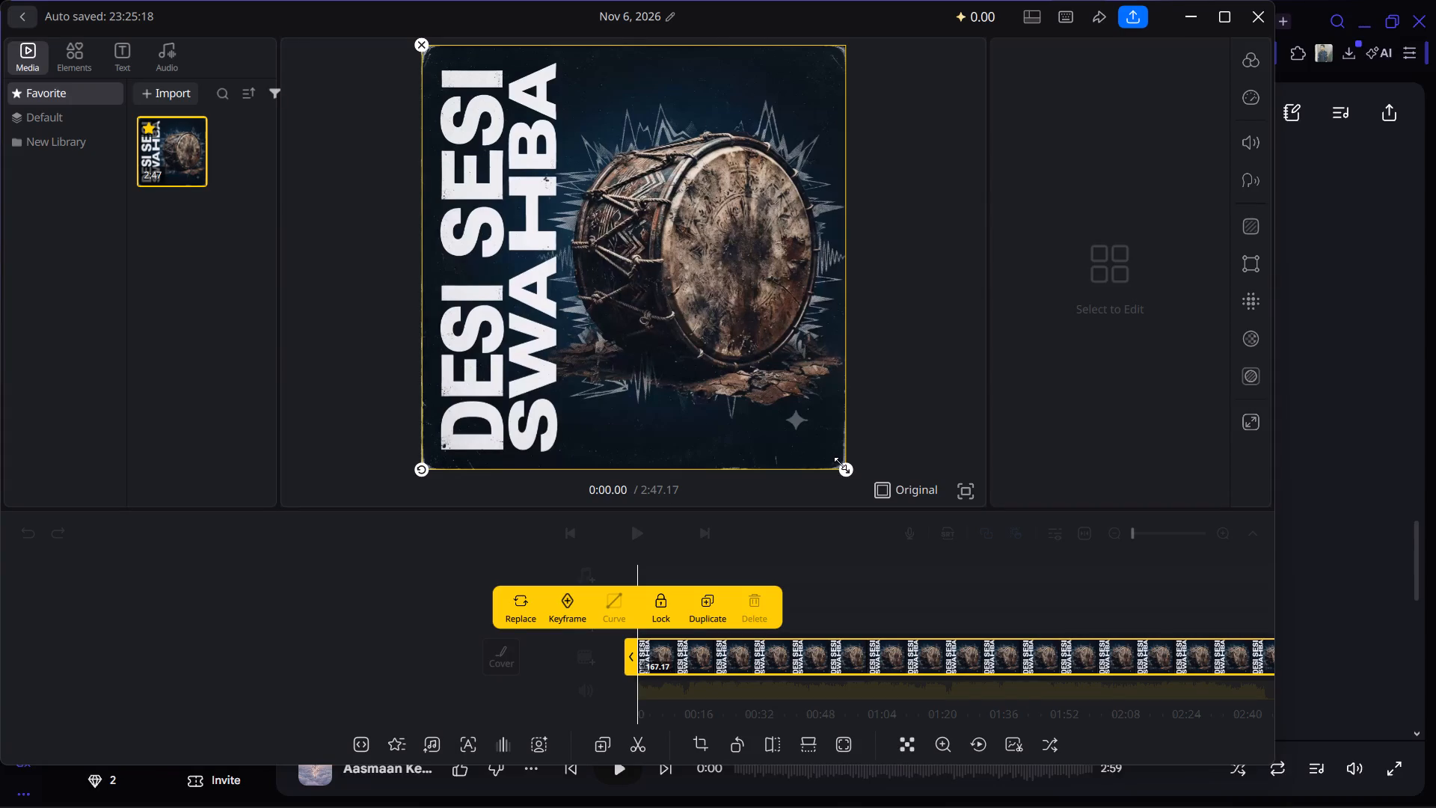
Import the Desi Sesi Swahba cover screenshot, Screenshot 2026-11-06 232529.png, from the Screenshots folder within Pictures into the media library.
{"action": "left_click", "coordinate": [177, 95]}
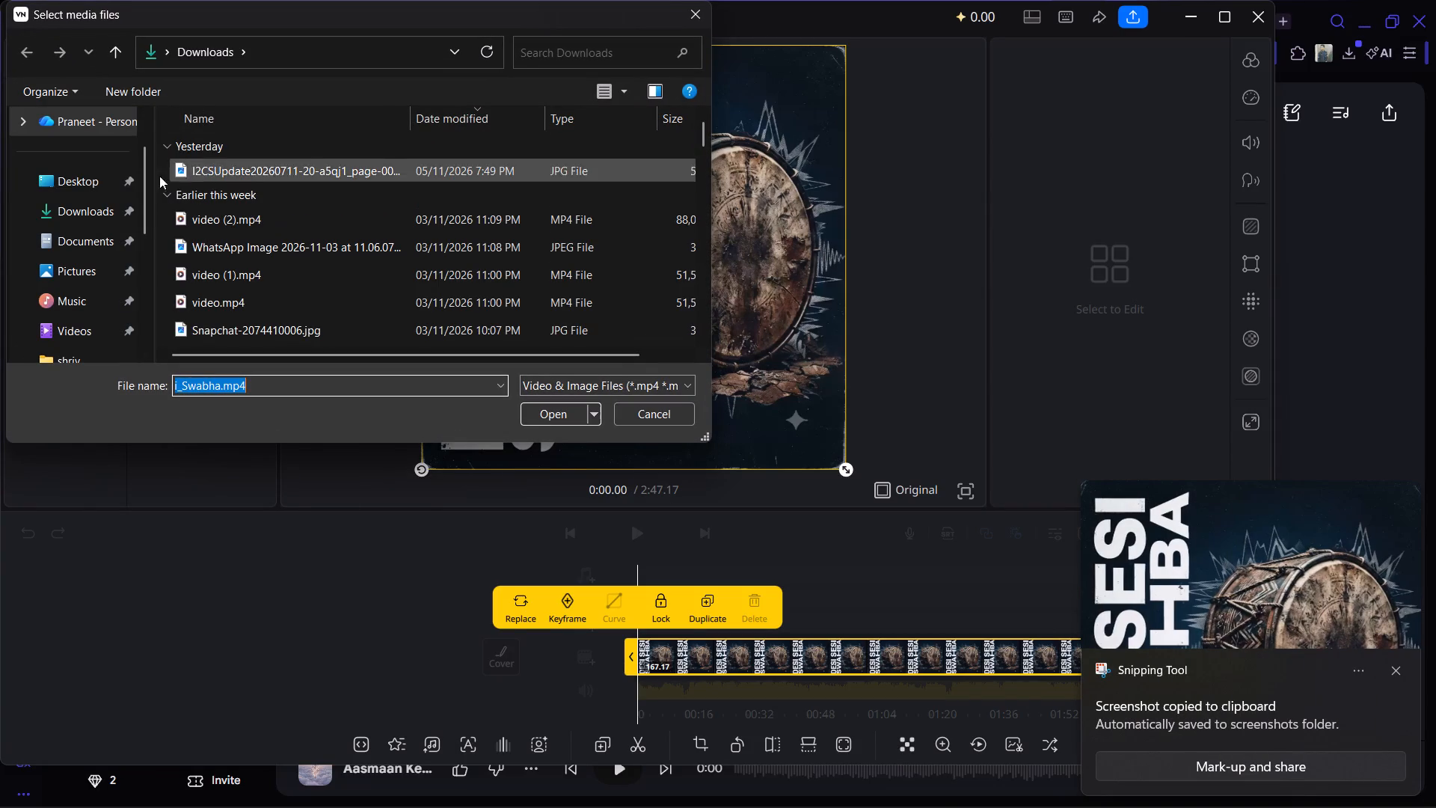
{"action": "left_click", "coordinate": [86, 260]}
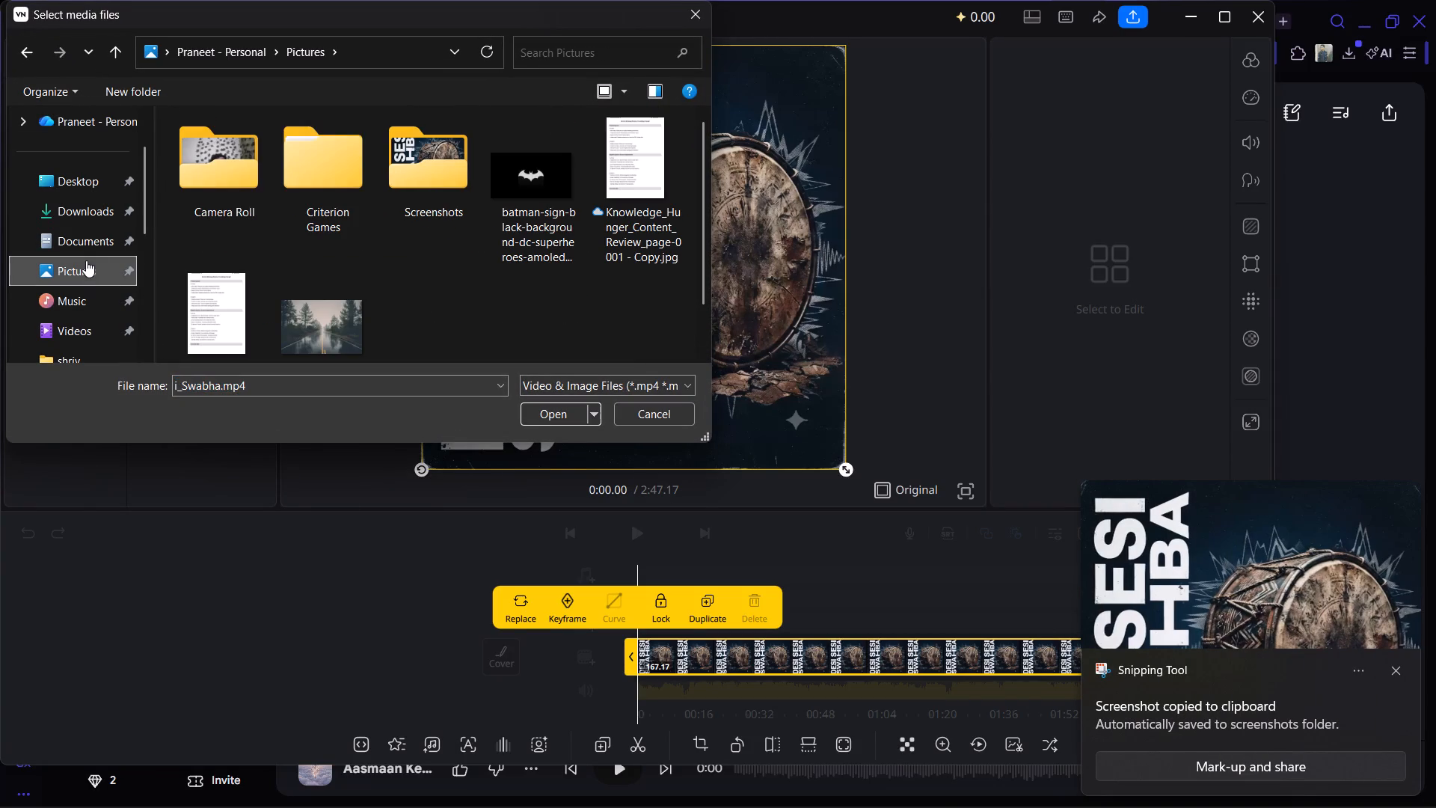
{"action": "double_click", "coordinate": [404, 135]}
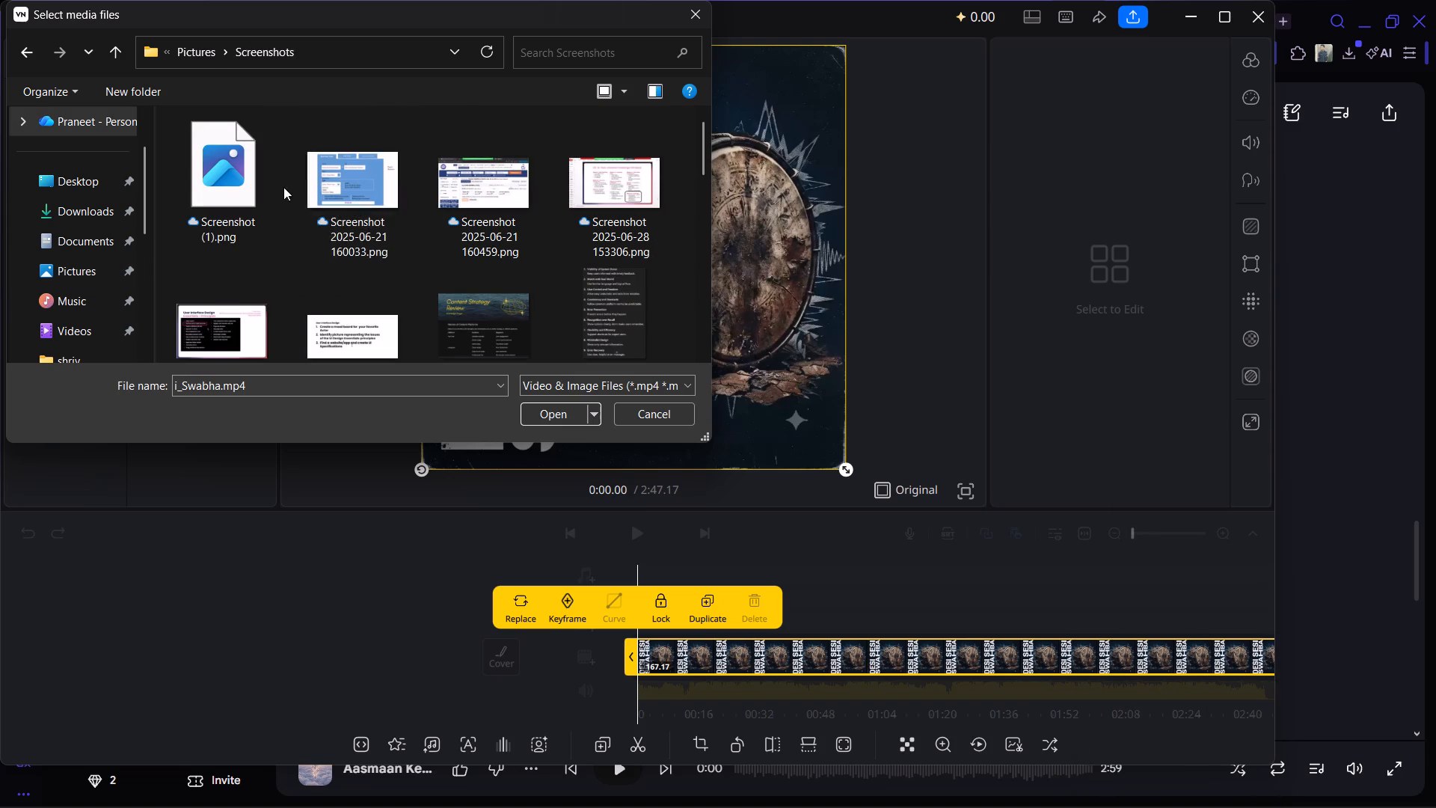
{"action": "scroll", "coordinate": [426, 208], "scroll_direction": "down", "scroll_amount": 7}
{"action": "left_click", "coordinate": [485, 253]}
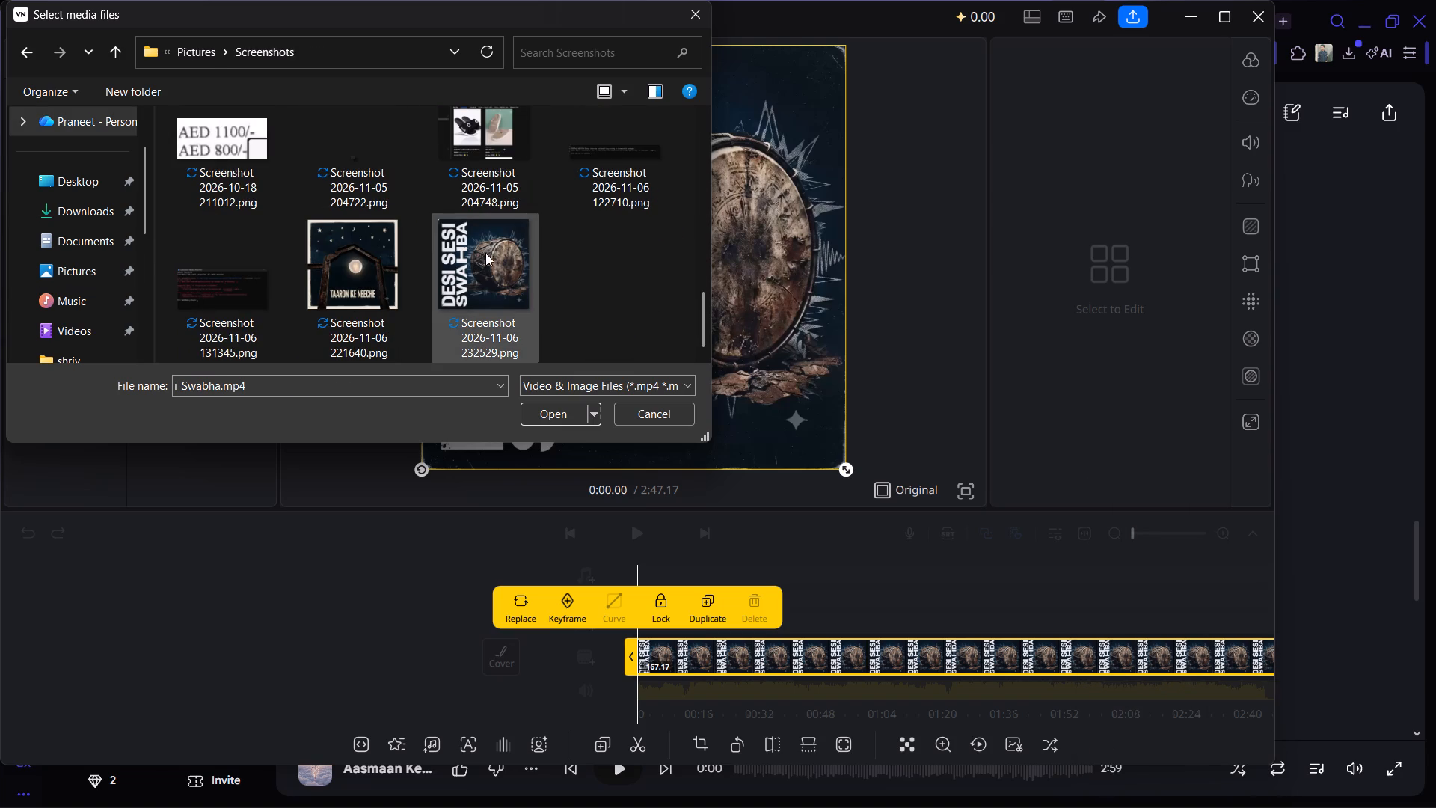
{"action": "left_click", "coordinate": [548, 405]}
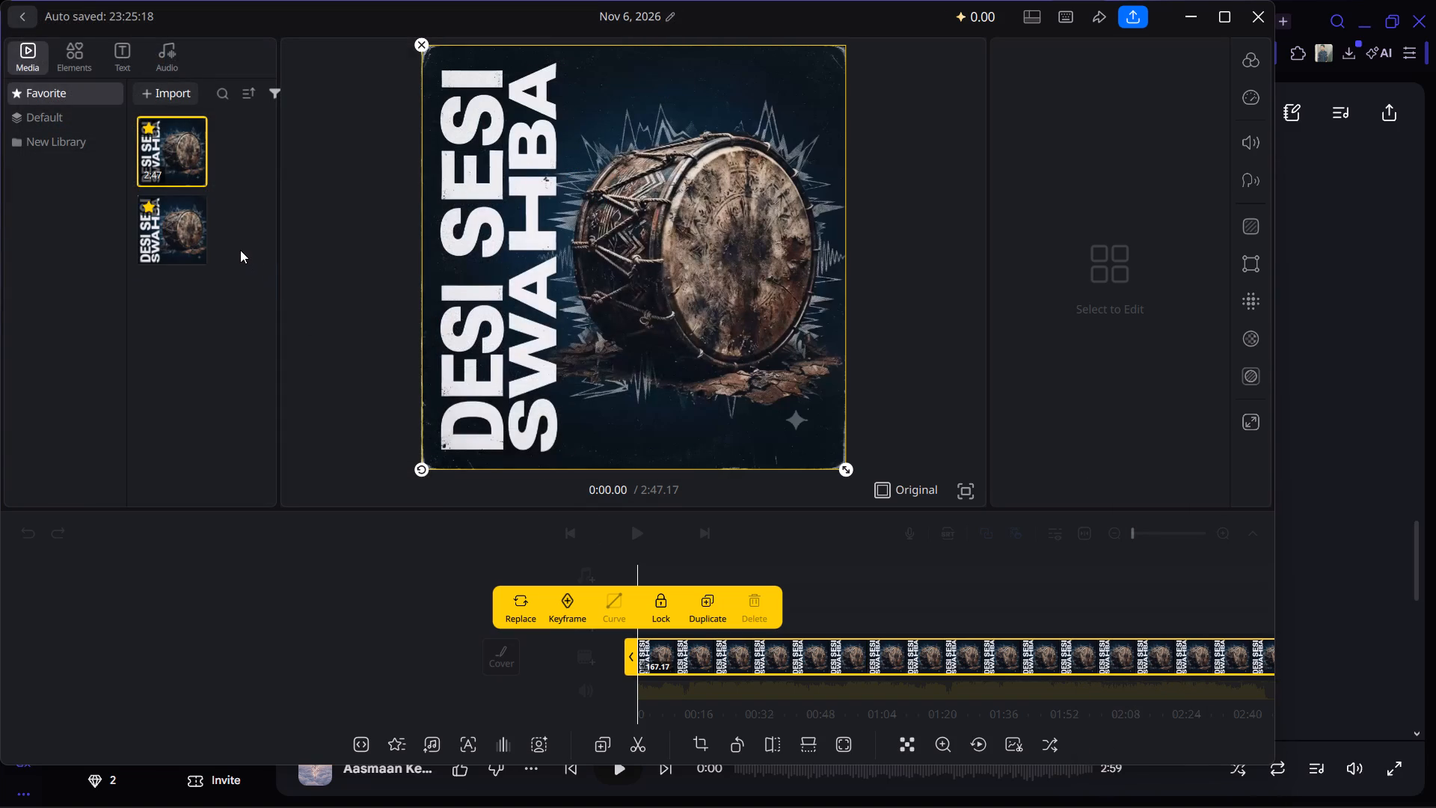
Add the cover image Screenshot 2026-11-06 232529.png as an overlay clip at the start of the timeline.
{"action": "left_click", "coordinate": [693, 667]}
{"action": "left_click", "coordinate": [590, 625]}
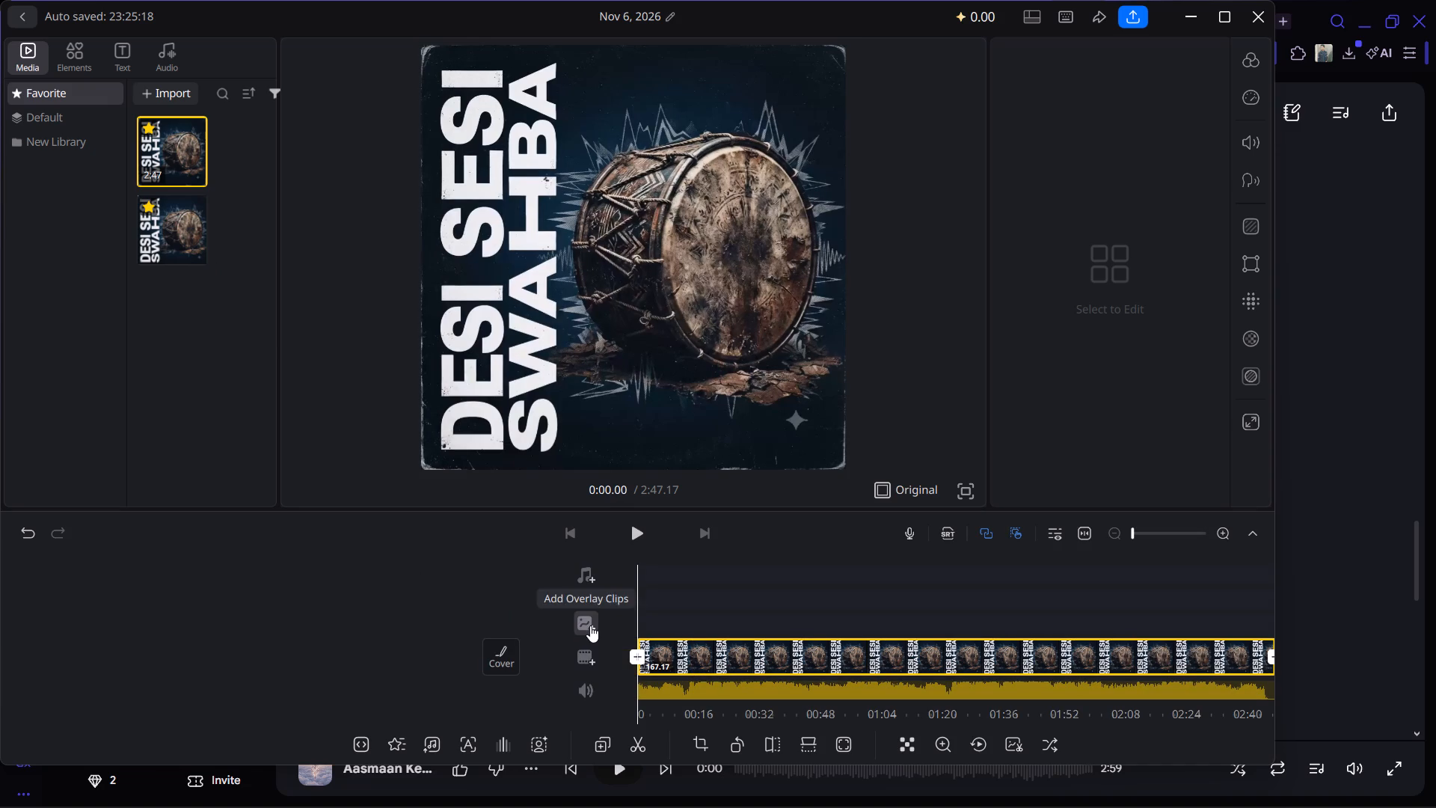
{"action": "scroll", "coordinate": [312, 306], "scroll_direction": "down", "scroll_amount": 6}
{"action": "left_click", "coordinate": [464, 295]}
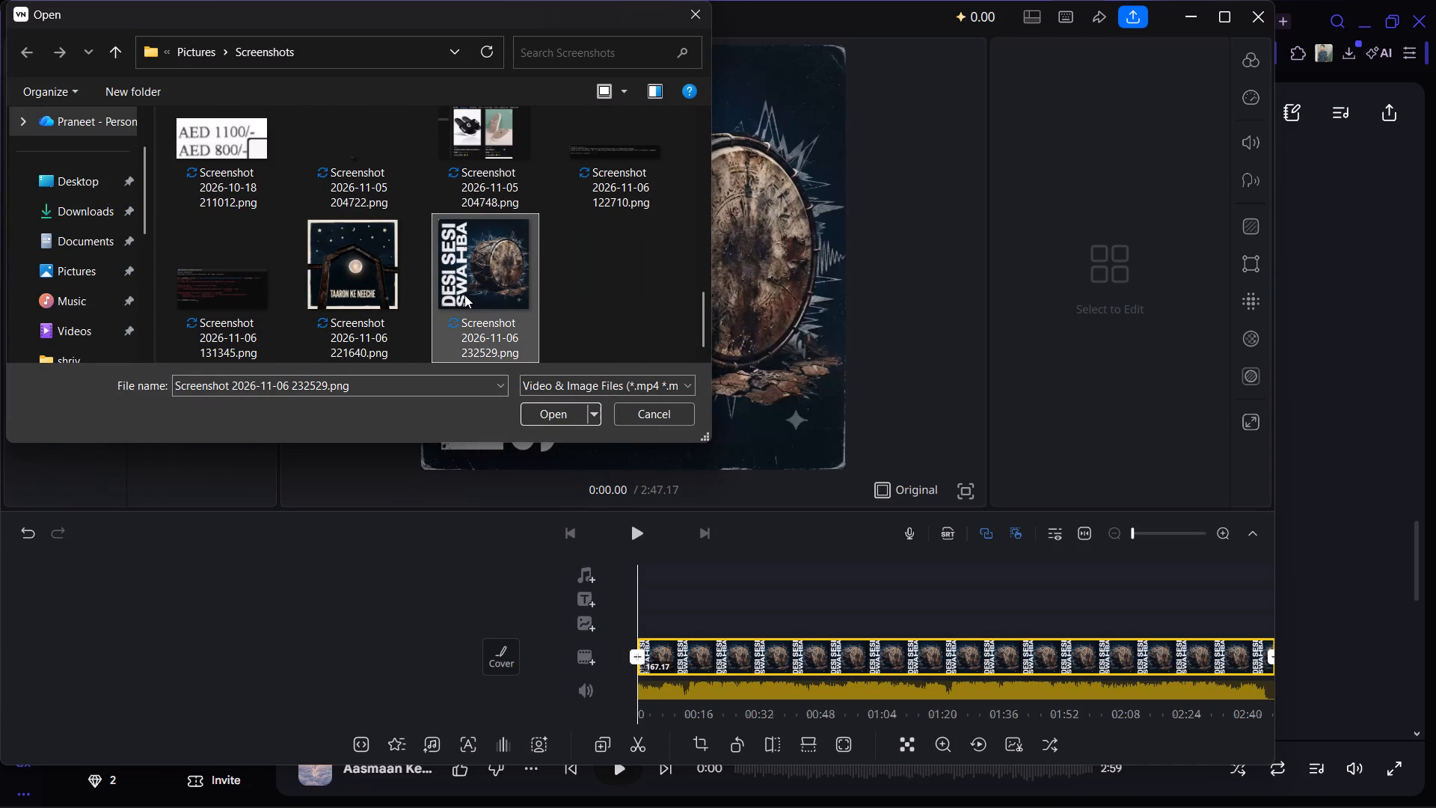
{"action": "left_click", "coordinate": [533, 408]}
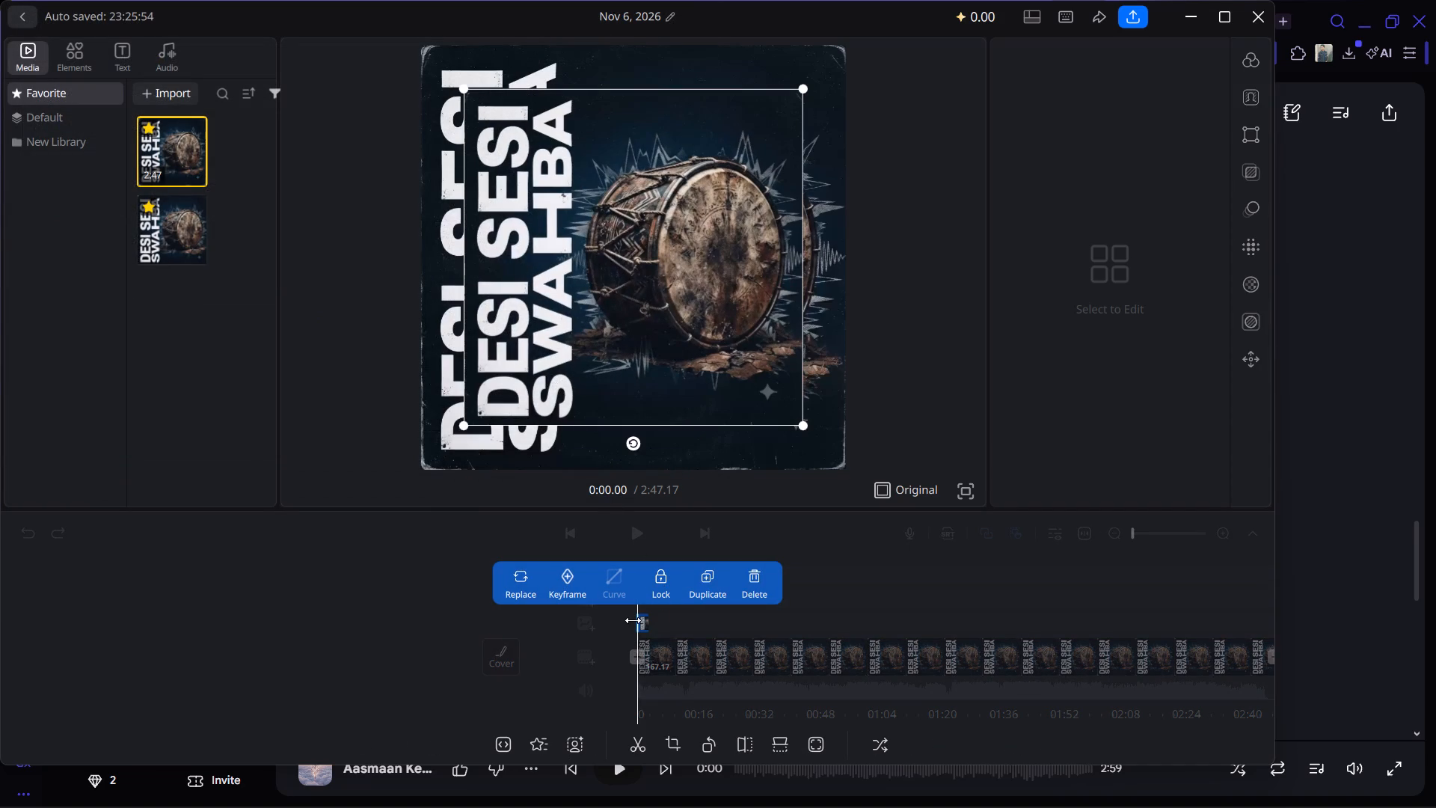
Extend the cover overlay clip to 167.17 seconds so it spans the whole Desi Swabha video.
{"action": "left_click_drag", "start_coordinate": [633, 620], "coordinate": [607, 625]}
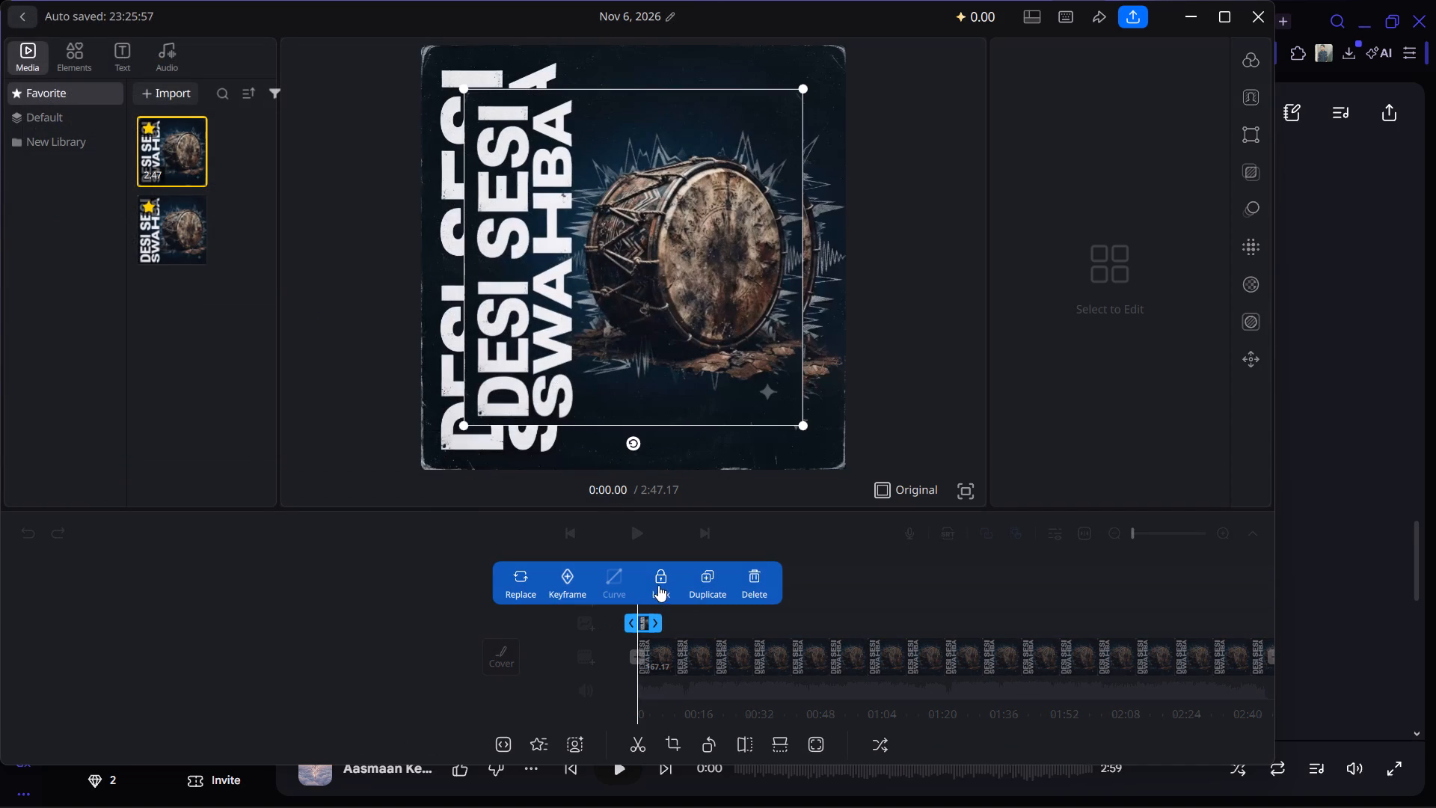
{"action": "left_click", "coordinate": [658, 583]}
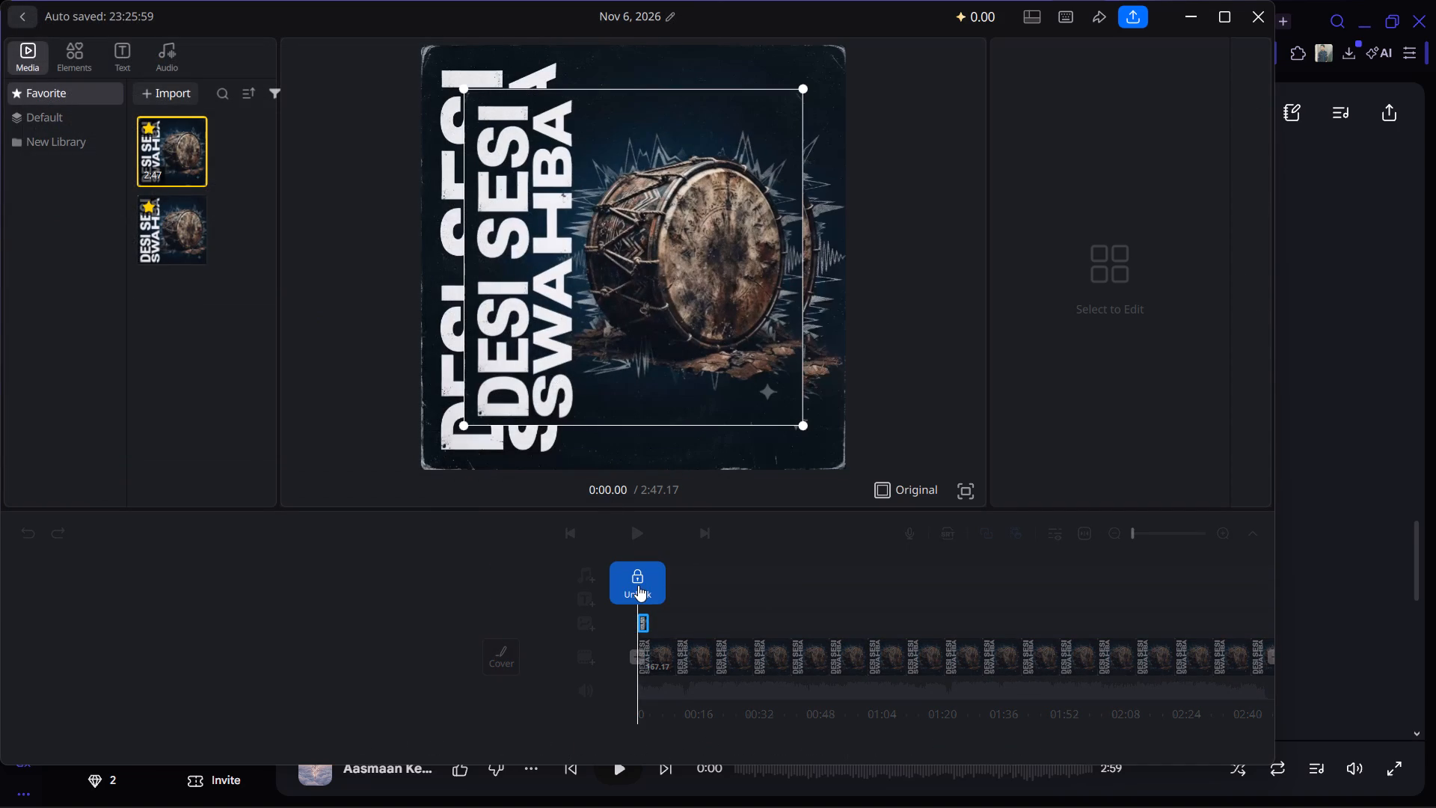
{"action": "left_click", "coordinate": [638, 585]}
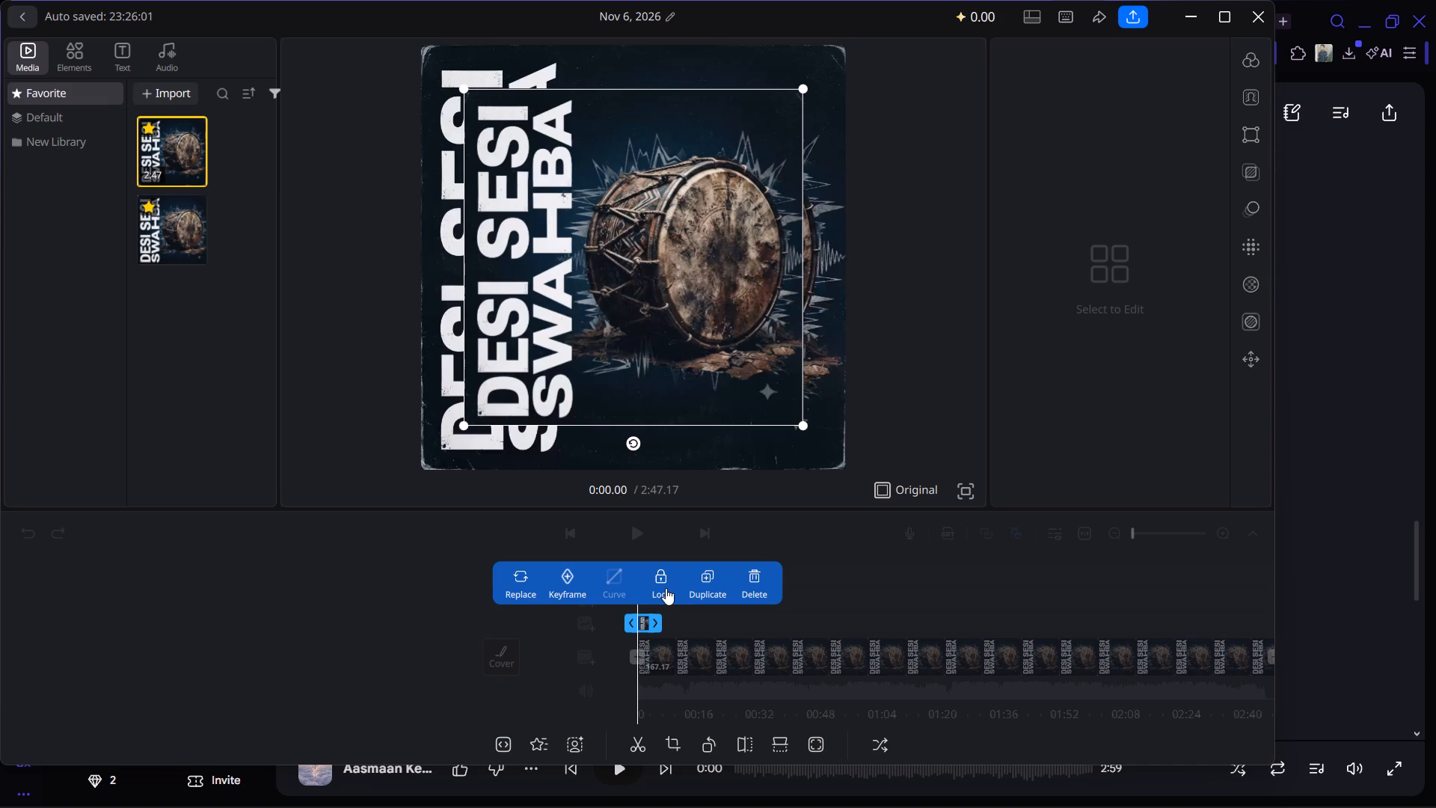
{"action": "left_click_drag", "start_coordinate": [654, 622], "coordinate": [744, 614]}
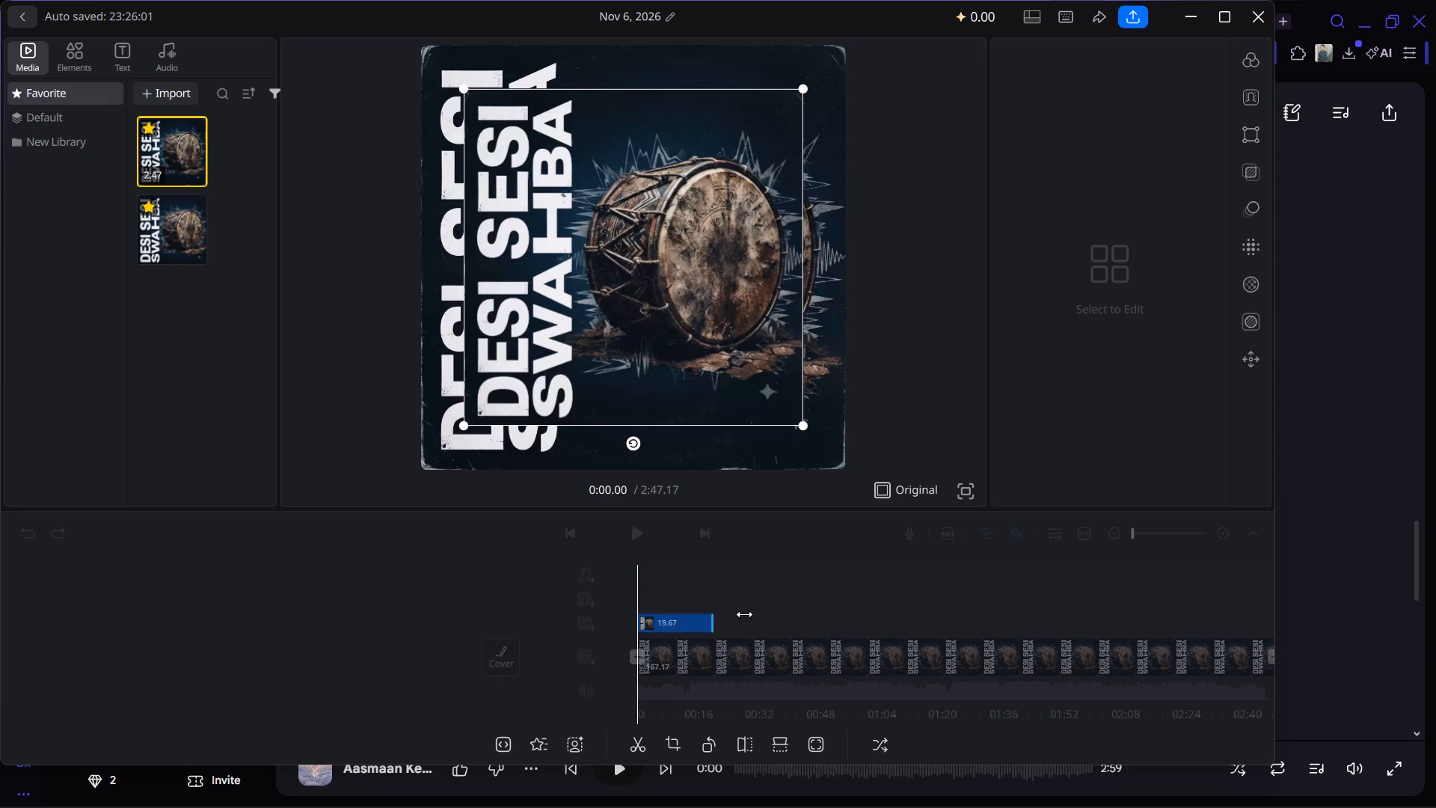
{"action": "left_click_drag", "start_coordinate": [744, 614], "coordinate": [899, 650]}
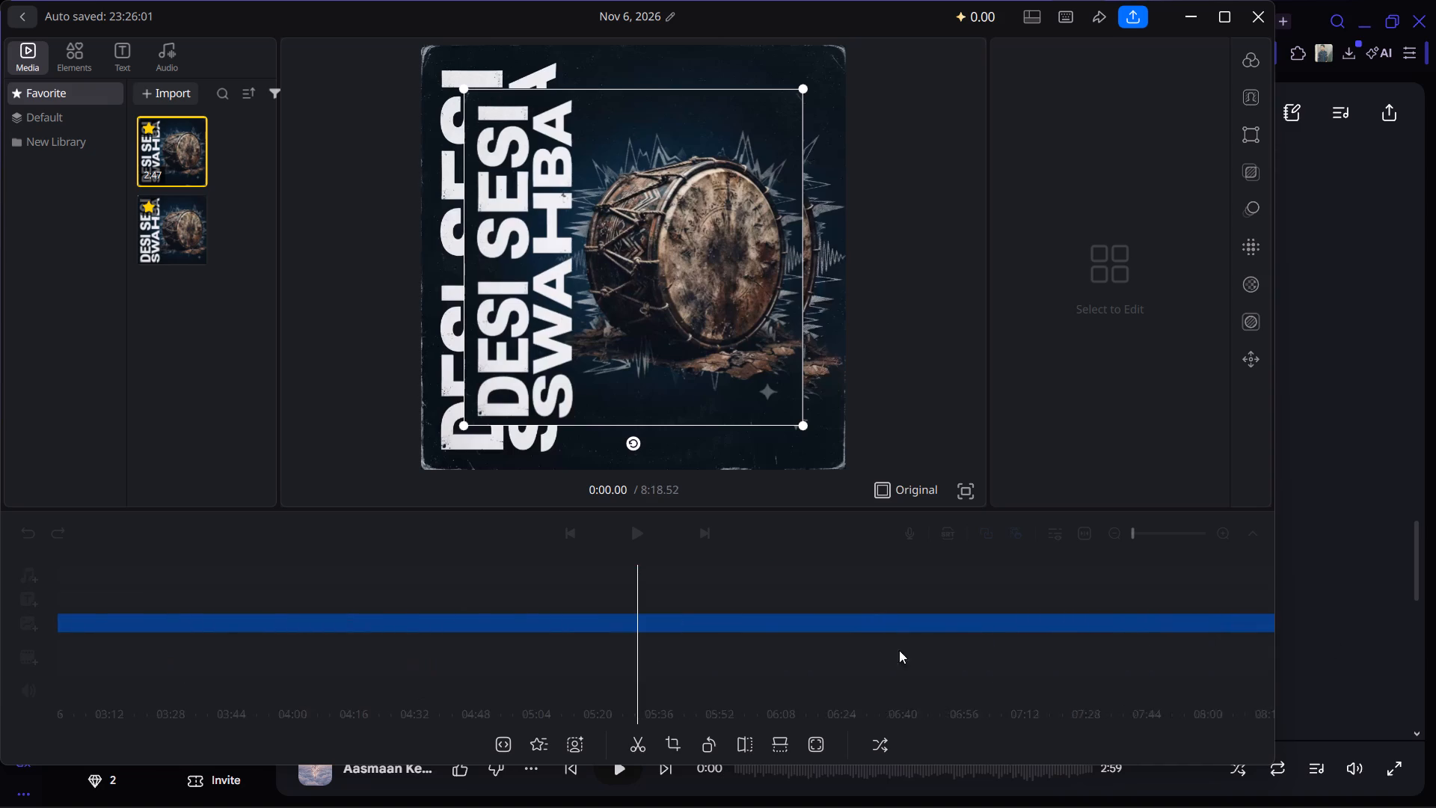
{"action": "left_click_drag", "start_coordinate": [899, 650], "coordinate": [218, 609]}
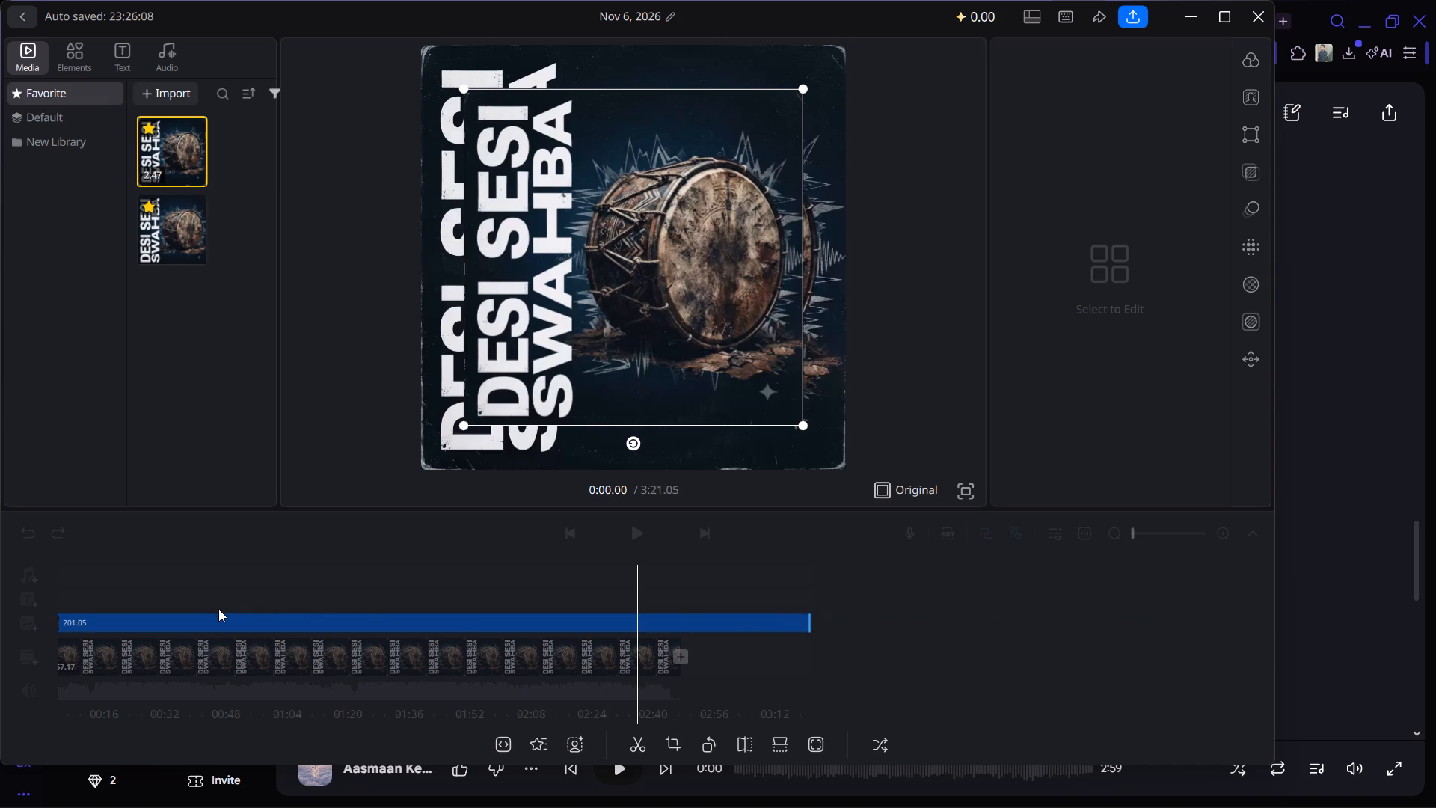
{"action": "left_click_drag", "start_coordinate": [218, 609], "coordinate": [109, 631]}
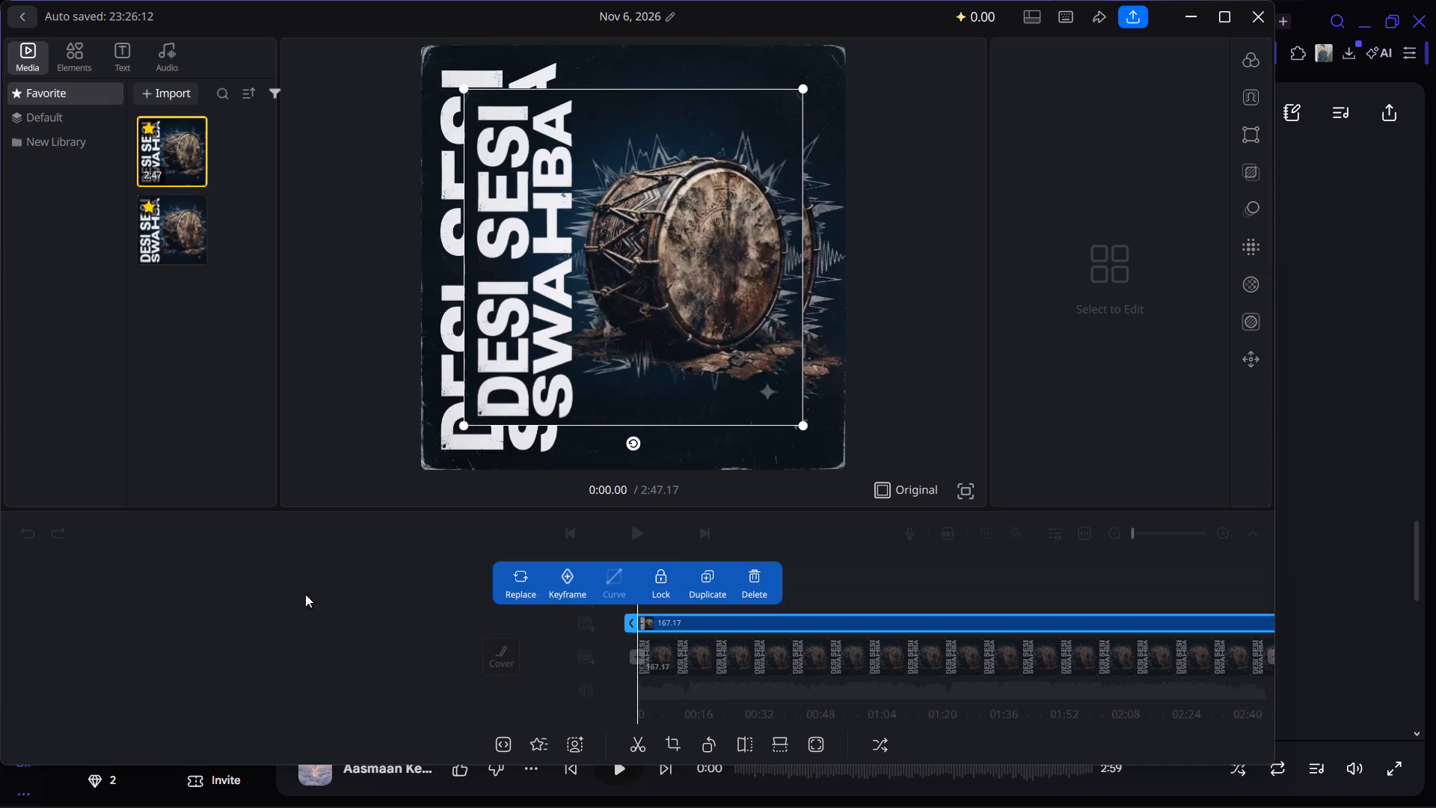
Move the playhead to the end of the Desi Swabha video at 2:47.17.
{"action": "left_click_drag", "start_coordinate": [945, 597], "coordinate": [386, 601]}
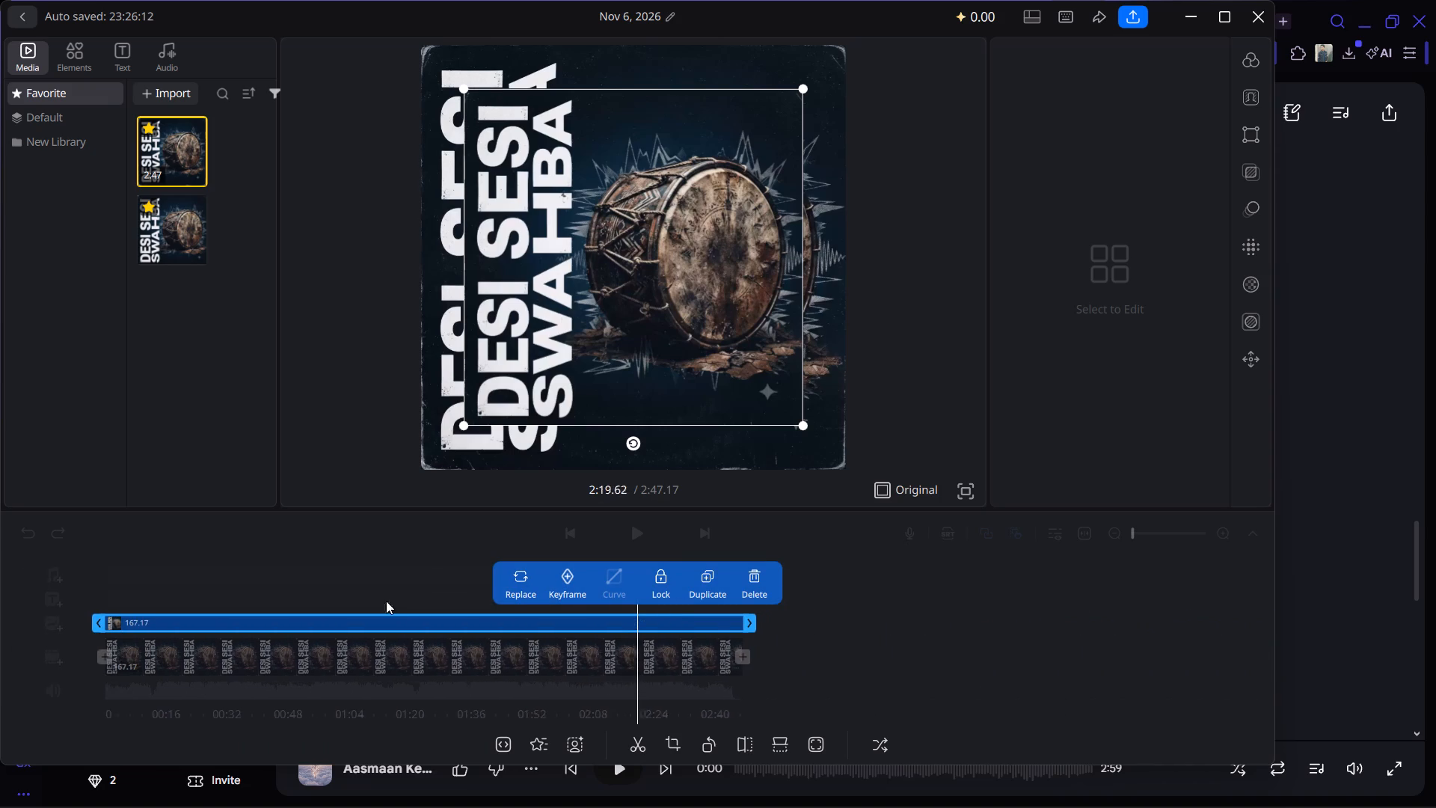
{"action": "left_click_drag", "start_coordinate": [386, 601], "coordinate": [343, 581]}
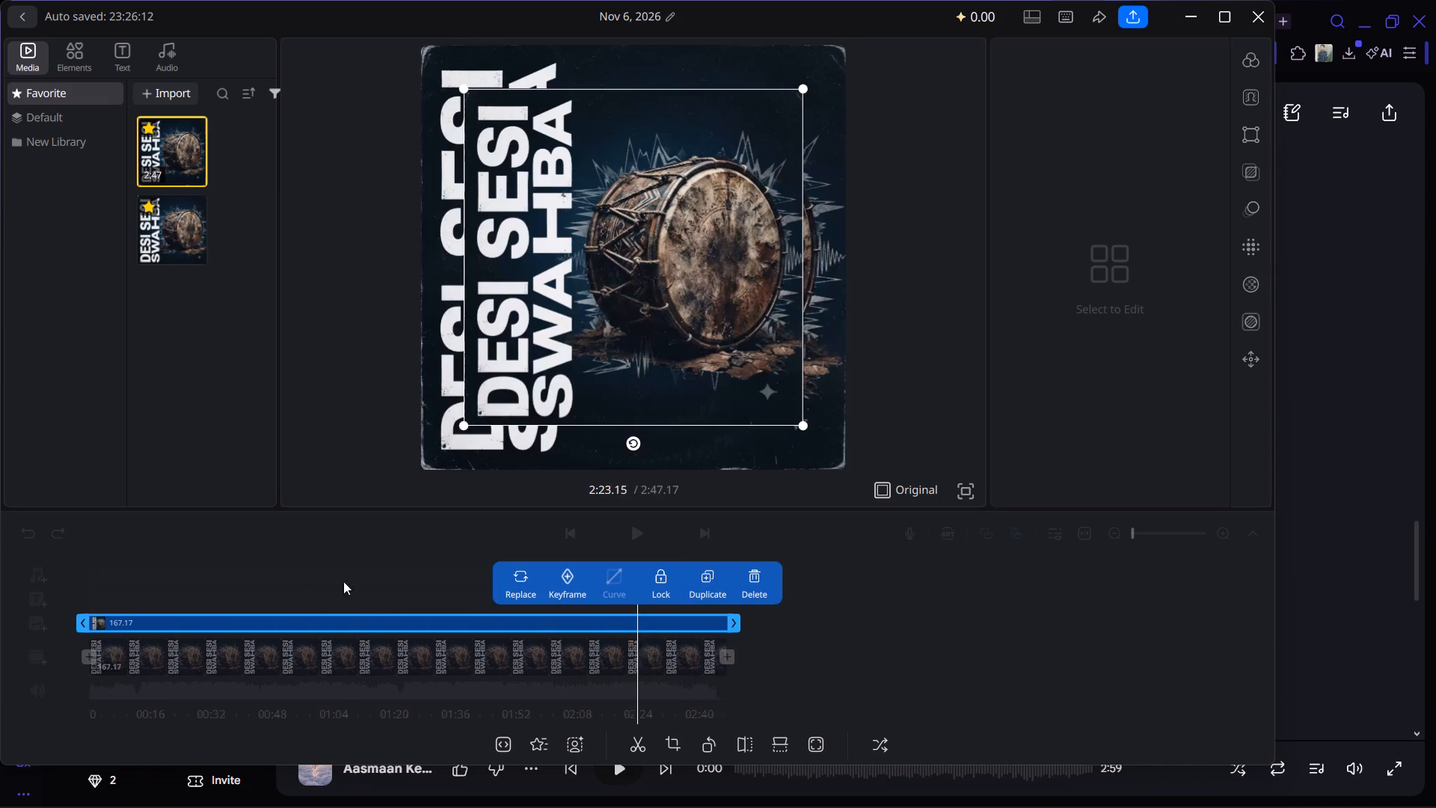
{"action": "left_click_drag", "start_coordinate": [343, 581], "coordinate": [387, 596]}
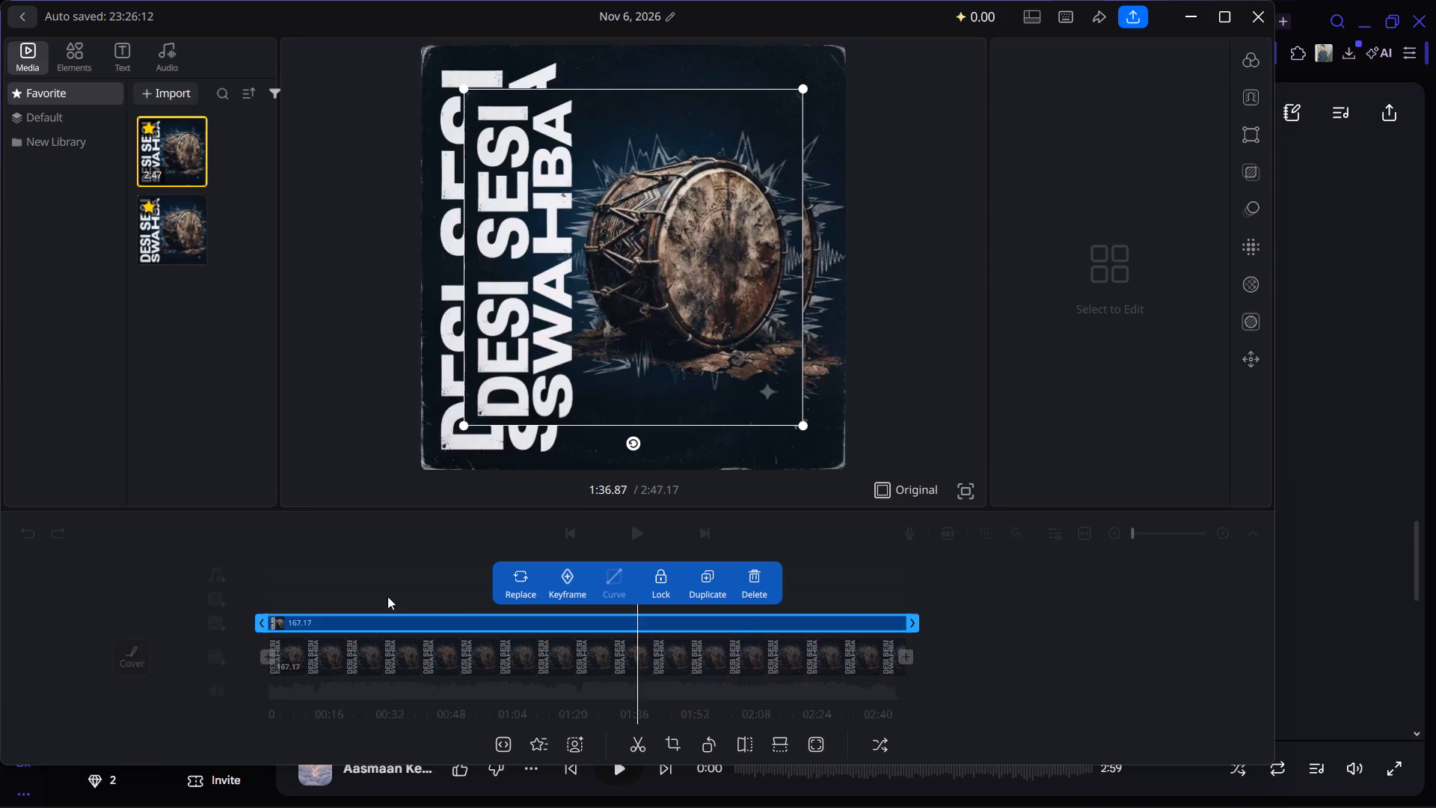
{"action": "left_click_drag", "start_coordinate": [387, 596], "coordinate": [285, 598]}
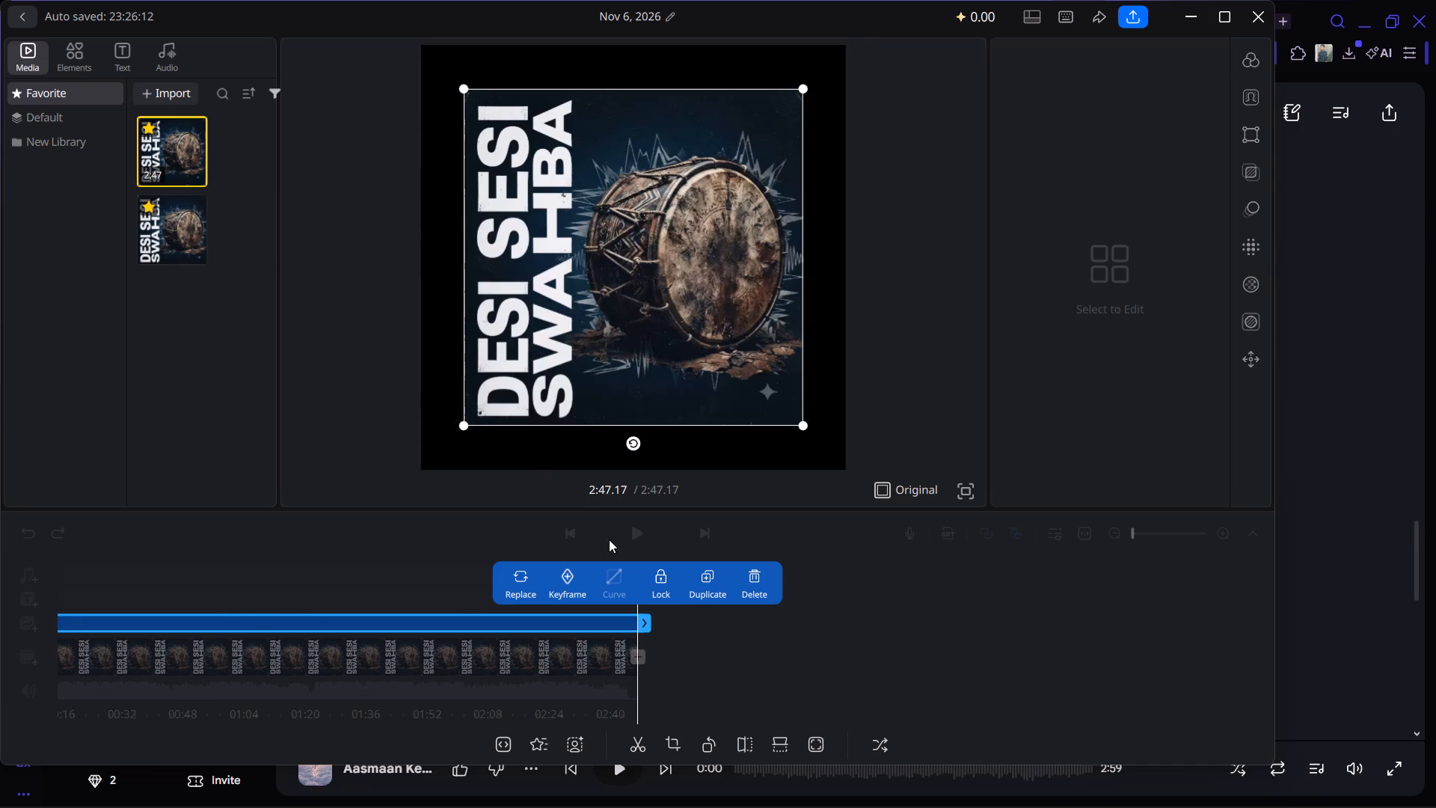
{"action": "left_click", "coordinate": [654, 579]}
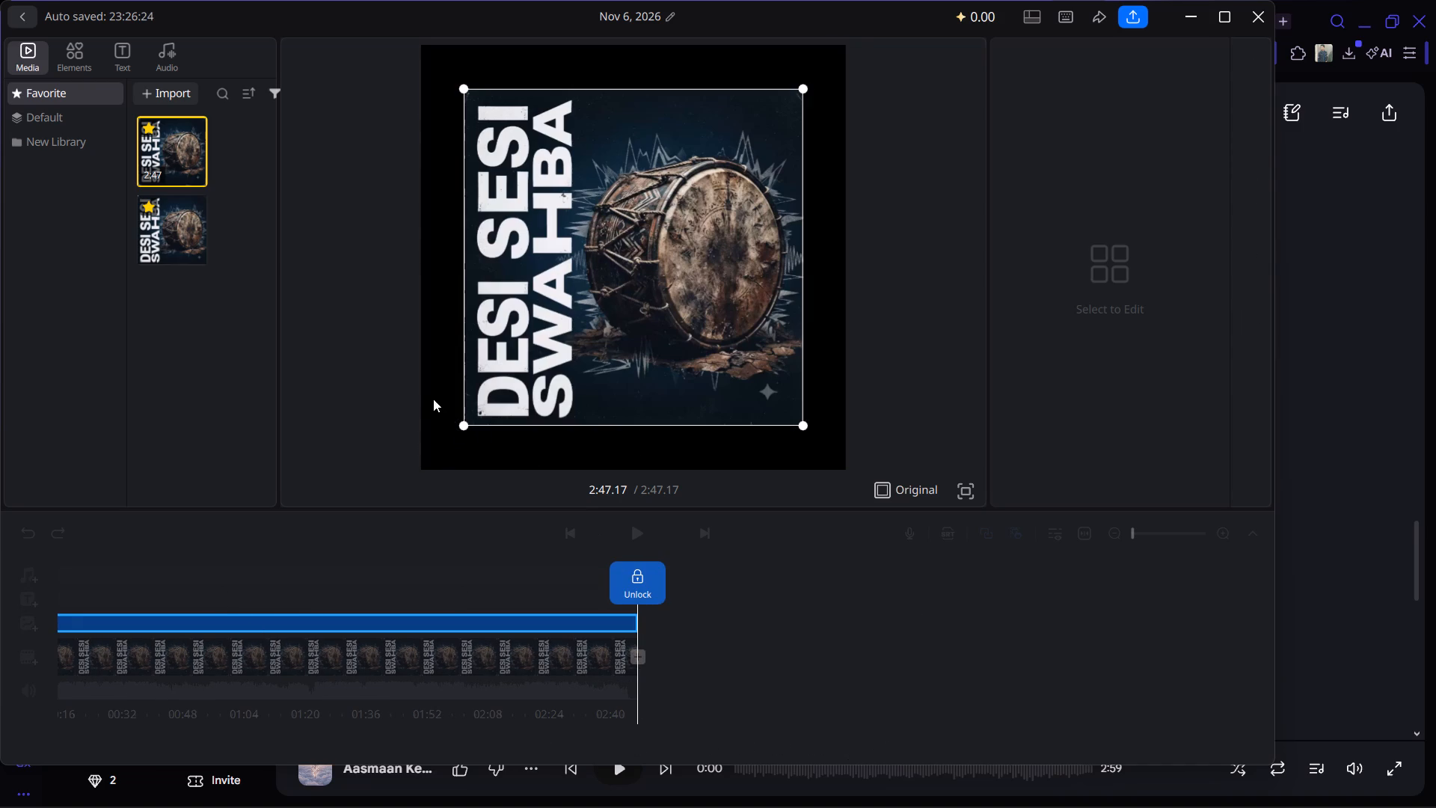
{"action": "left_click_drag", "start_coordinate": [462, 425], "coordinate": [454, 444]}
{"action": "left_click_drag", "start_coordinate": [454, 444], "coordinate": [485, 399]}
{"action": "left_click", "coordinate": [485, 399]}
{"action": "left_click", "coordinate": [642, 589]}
Enlarge the cover overlay in the preview until it extends past the video frame's edges.
{"action": "left_click_drag", "start_coordinate": [467, 428], "coordinate": [428, 472]}
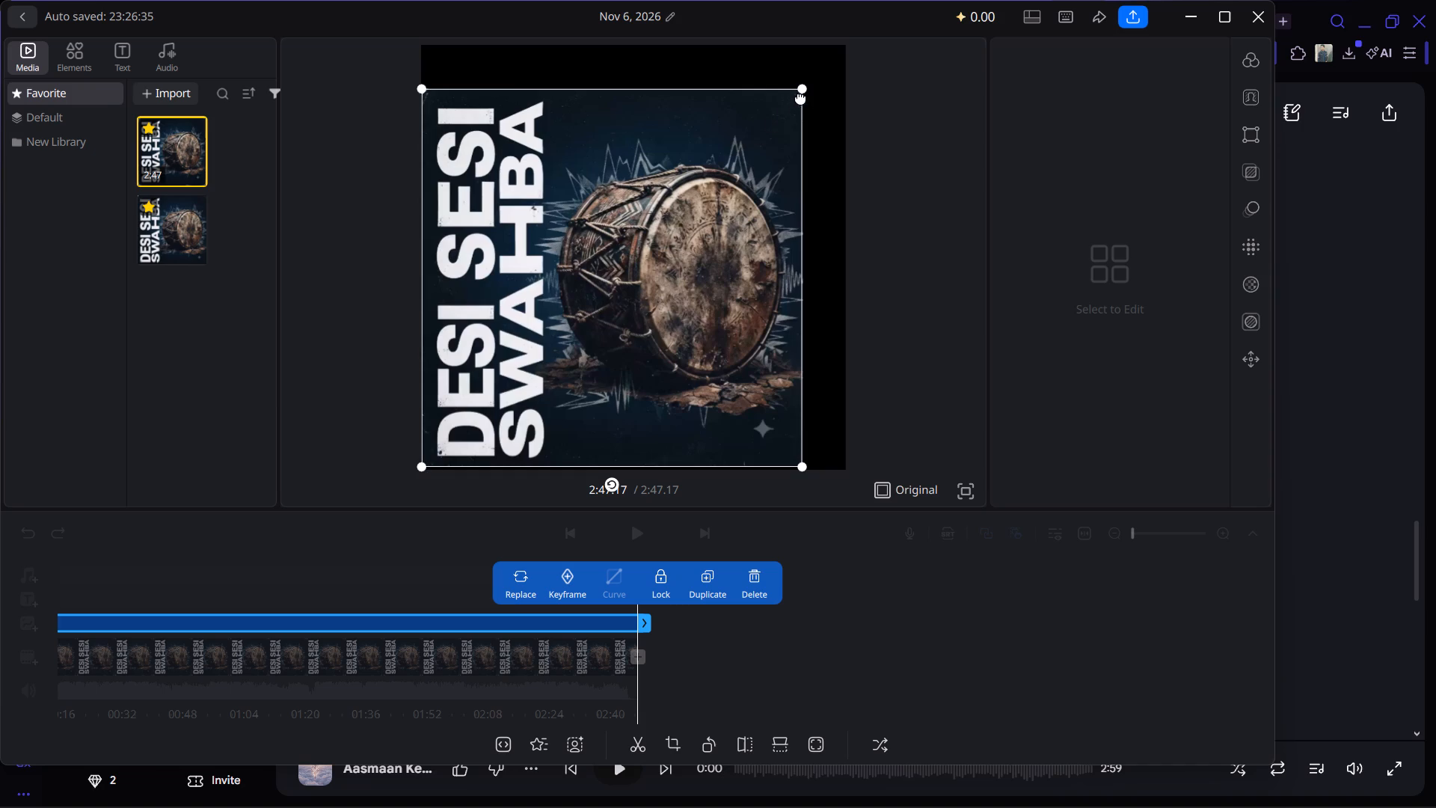
{"action": "left_click_drag", "start_coordinate": [801, 89], "coordinate": [851, 53]}
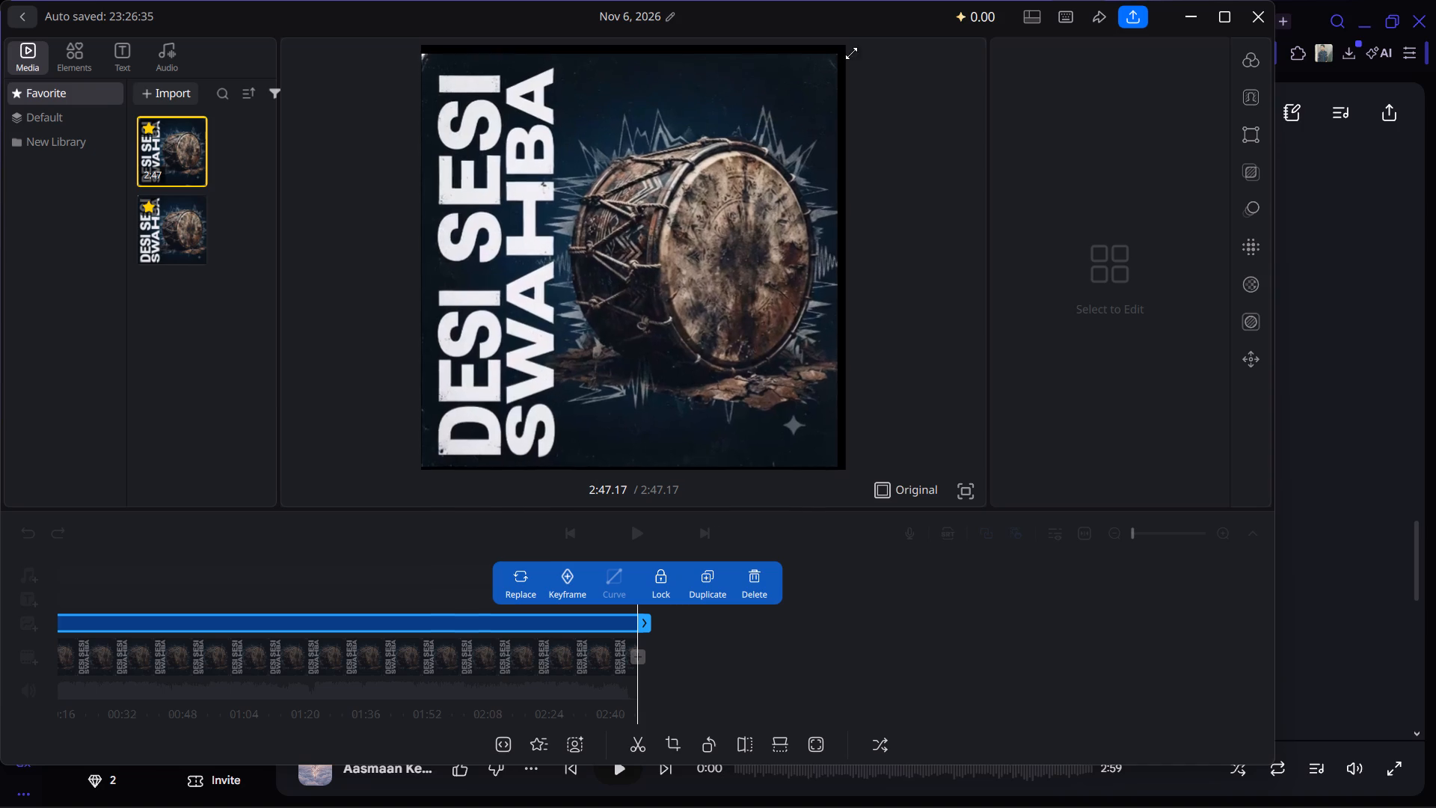
{"action": "left_click_drag", "start_coordinate": [851, 53], "coordinate": [853, 53]}
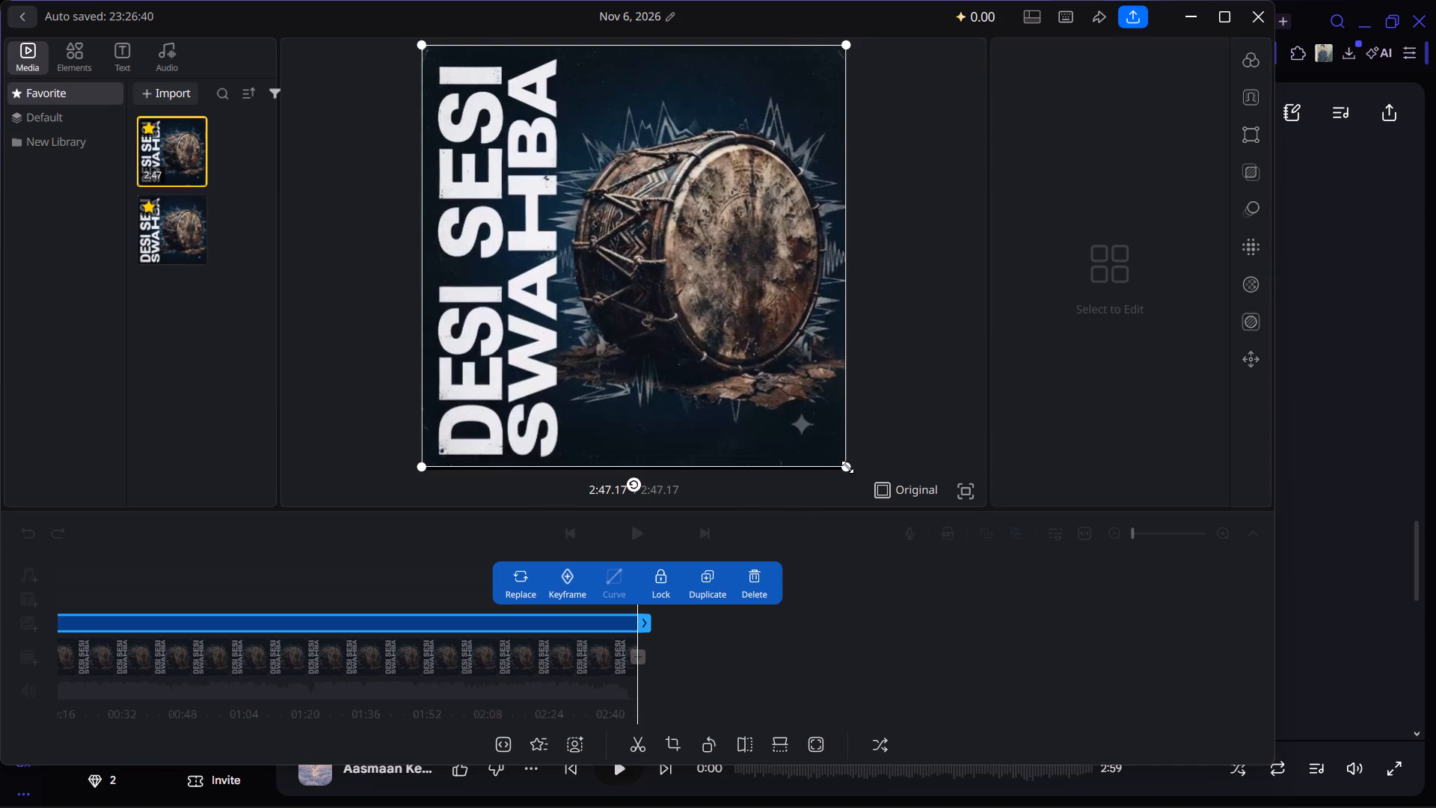
{"action": "left_click_drag", "start_coordinate": [846, 465], "coordinate": [858, 469]}
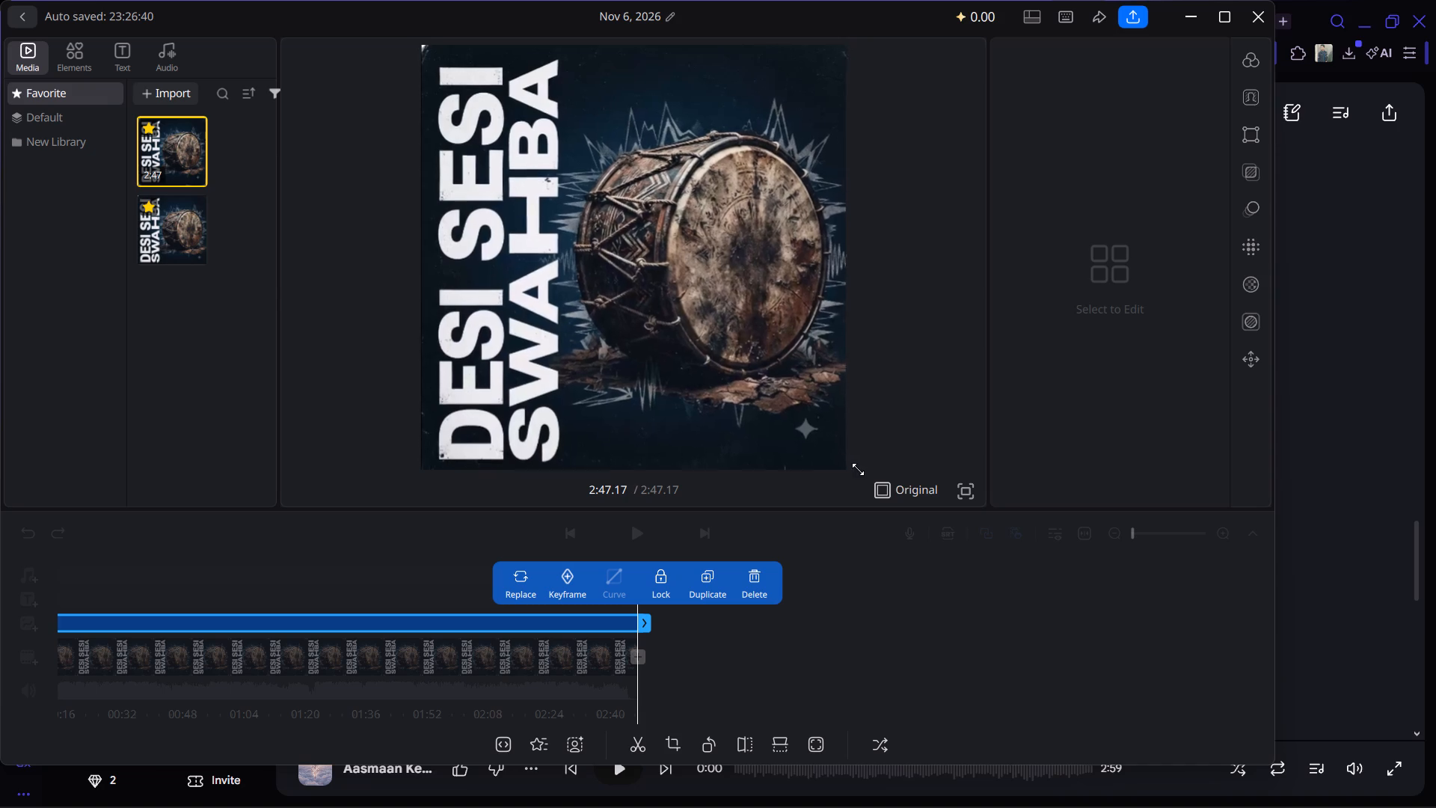
{"action": "left_click_drag", "start_coordinate": [858, 469], "coordinate": [895, 498]}
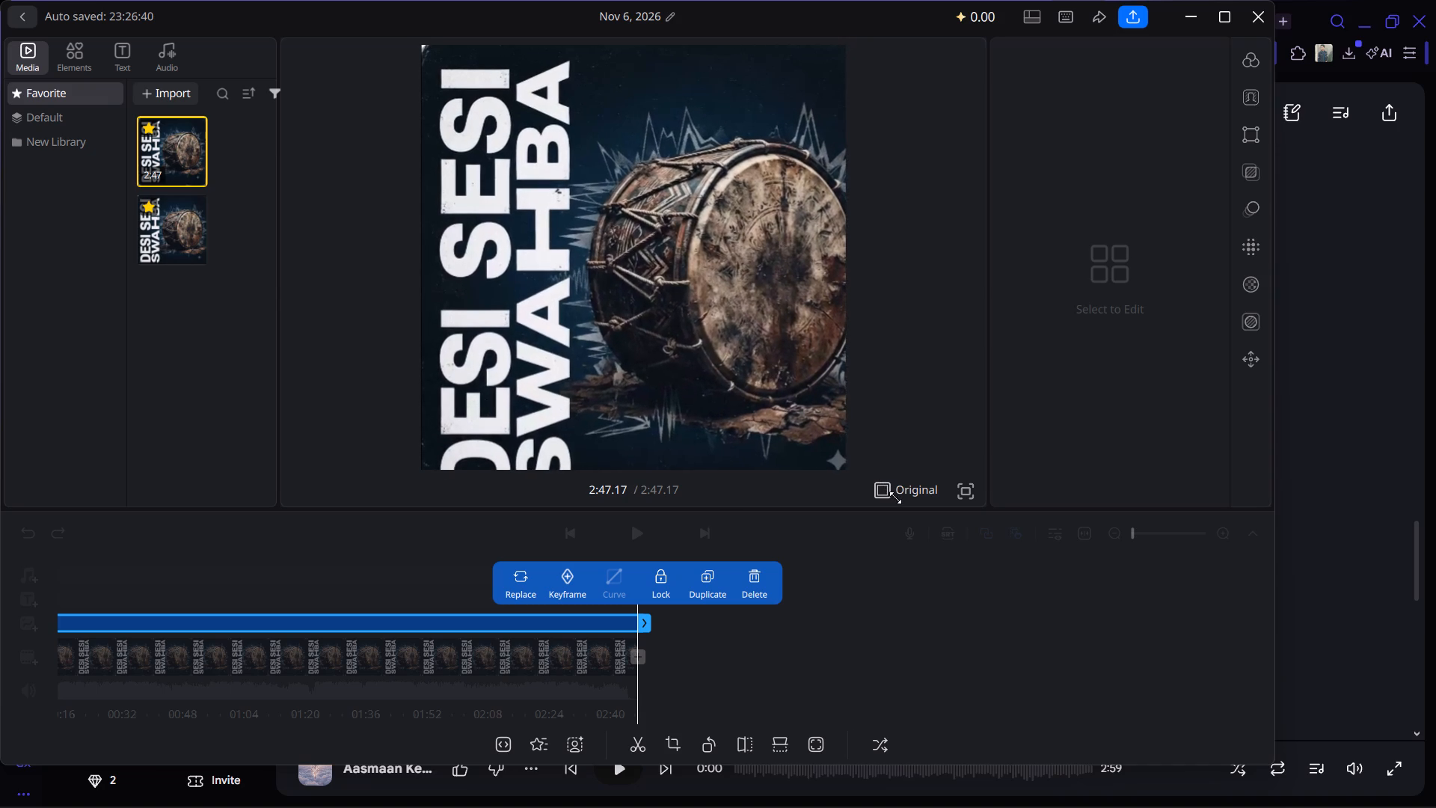
{"action": "left_click_drag", "start_coordinate": [895, 498], "coordinate": [906, 509]}
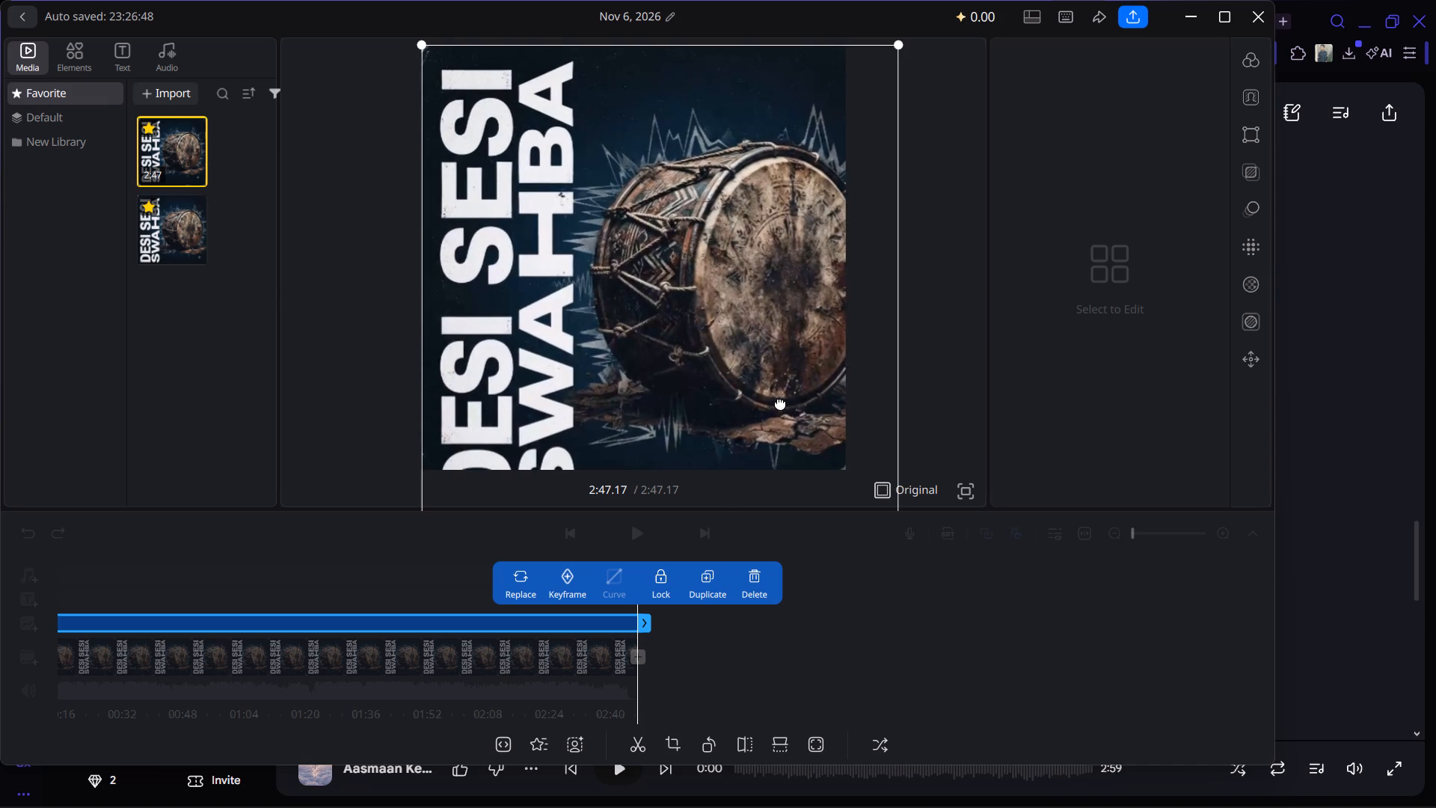
Reposition the enlarged cover overlay so it is vertically centred and covers the whole video frame.
{"action": "left_click_drag", "start_coordinate": [780, 403], "coordinate": [790, 376]}
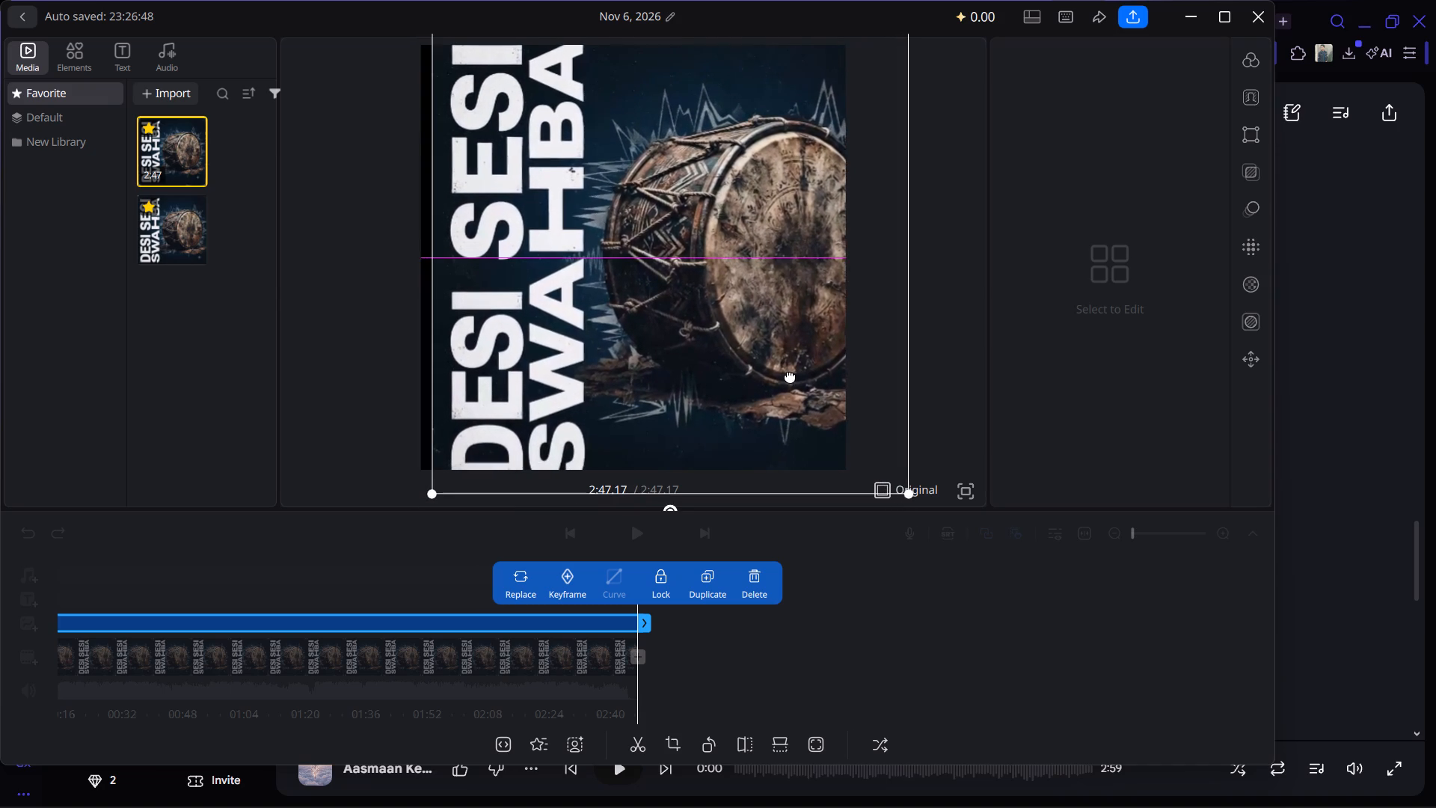
{"action": "left_click_drag", "start_coordinate": [790, 376], "coordinate": [782, 374]}
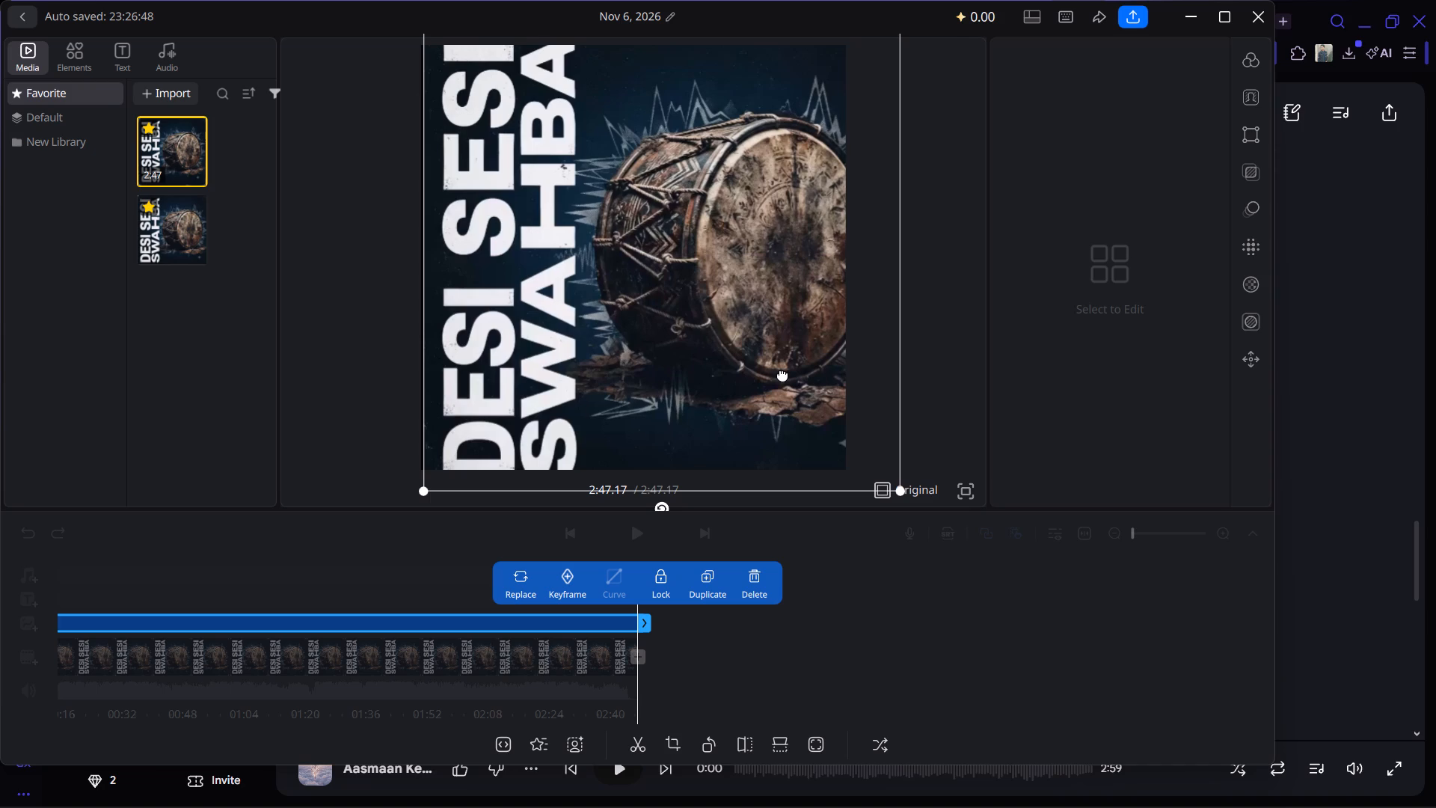
{"action": "left_click_drag", "start_coordinate": [782, 374], "coordinate": [785, 376]}
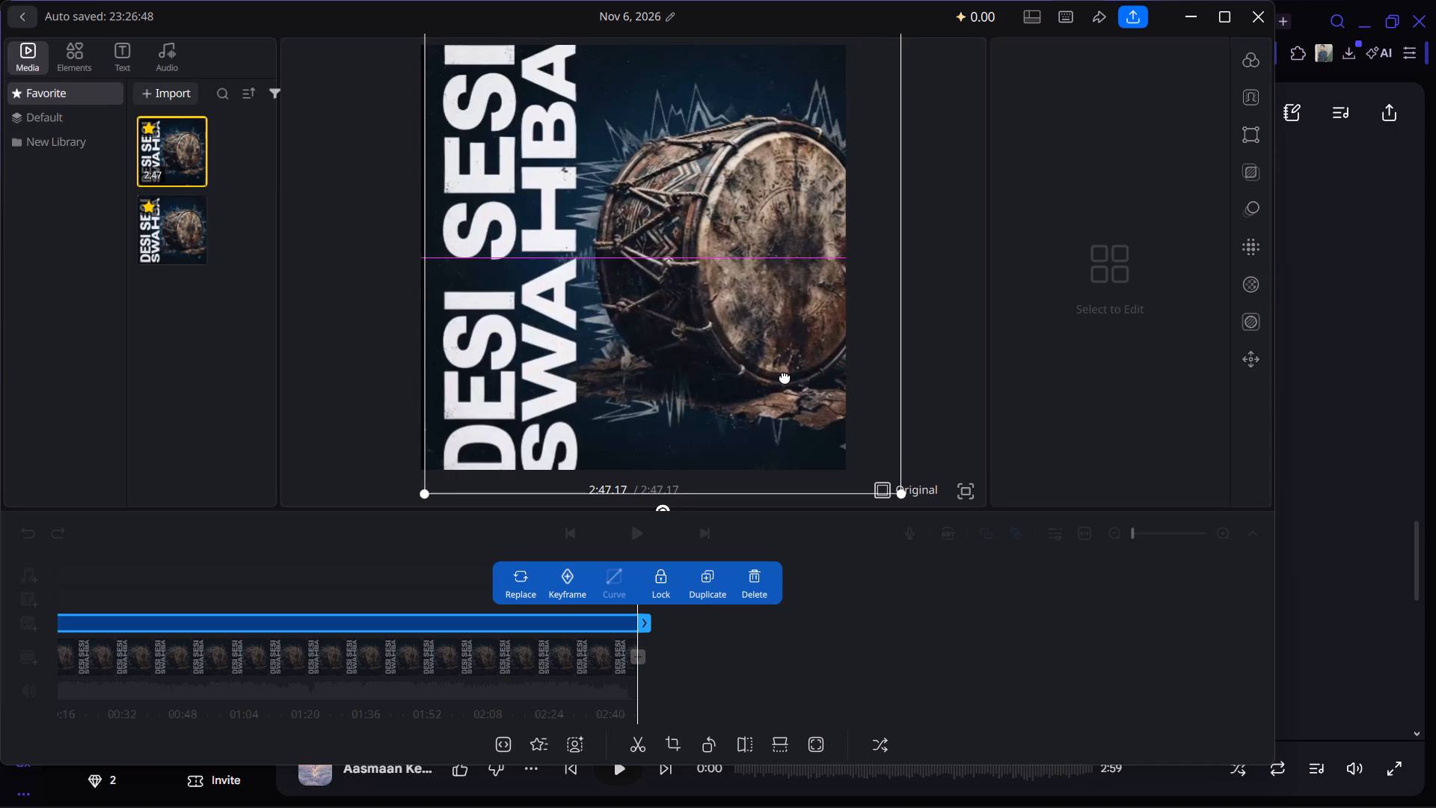
Nudge the enlarged cover overlay slightly rightward over the video frame and lock the overlay clip.
{"action": "left_click_drag", "start_coordinate": [785, 376], "coordinate": [786, 378]}
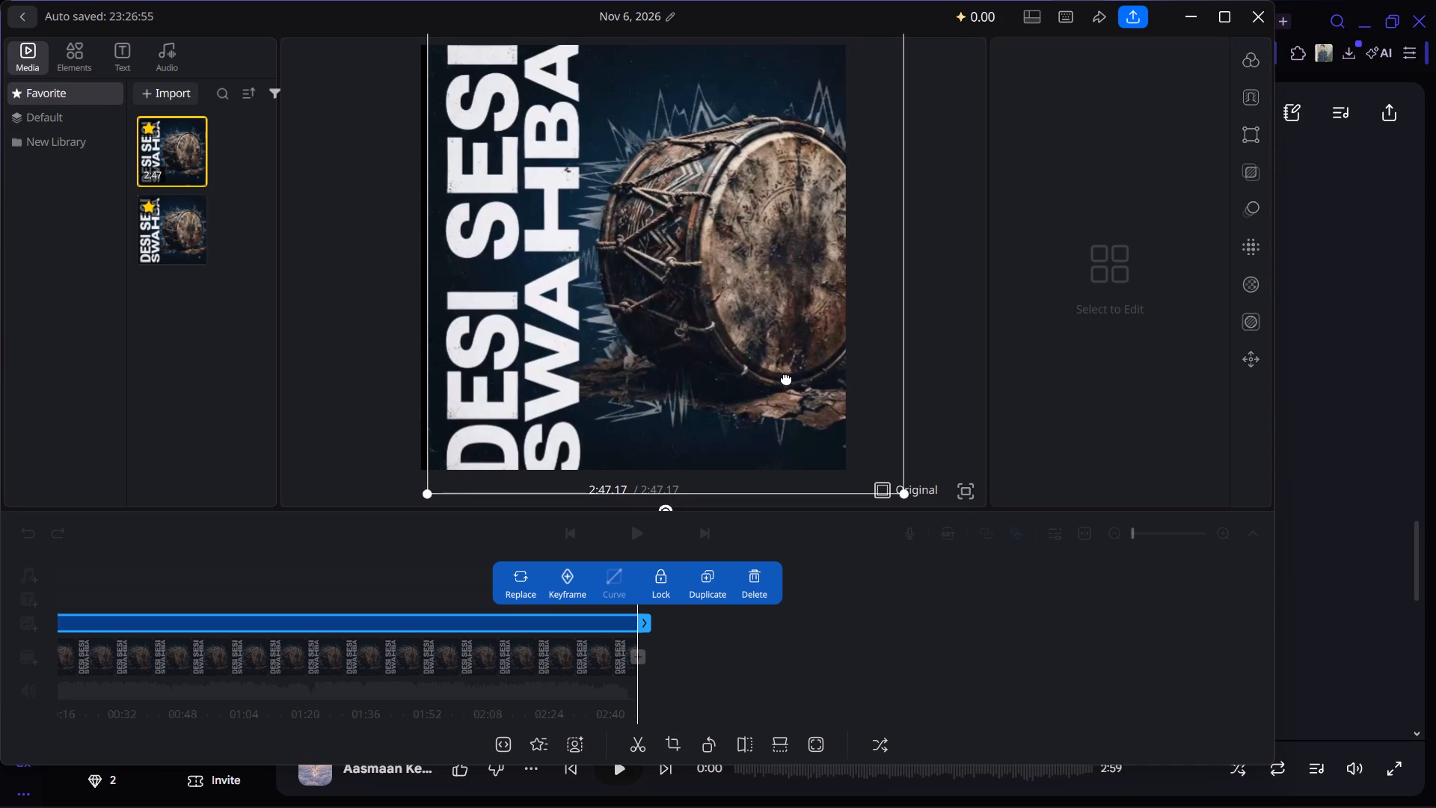
{"action": "left_click", "coordinate": [663, 575]}
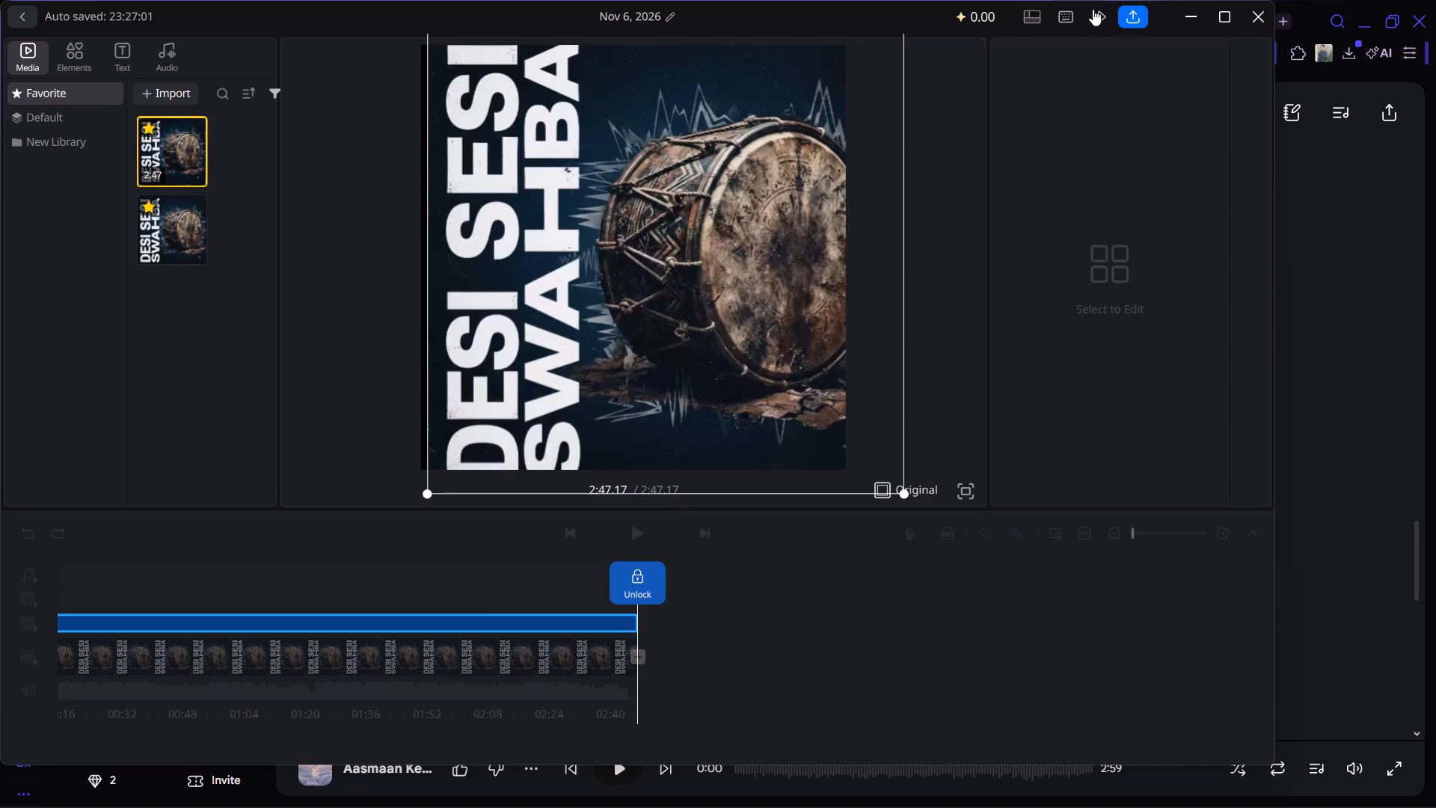
Export the finished video with automatic quality at 720p and 30 fps to the VN videos folder.
{"action": "left_click", "coordinate": [1127, 13]}
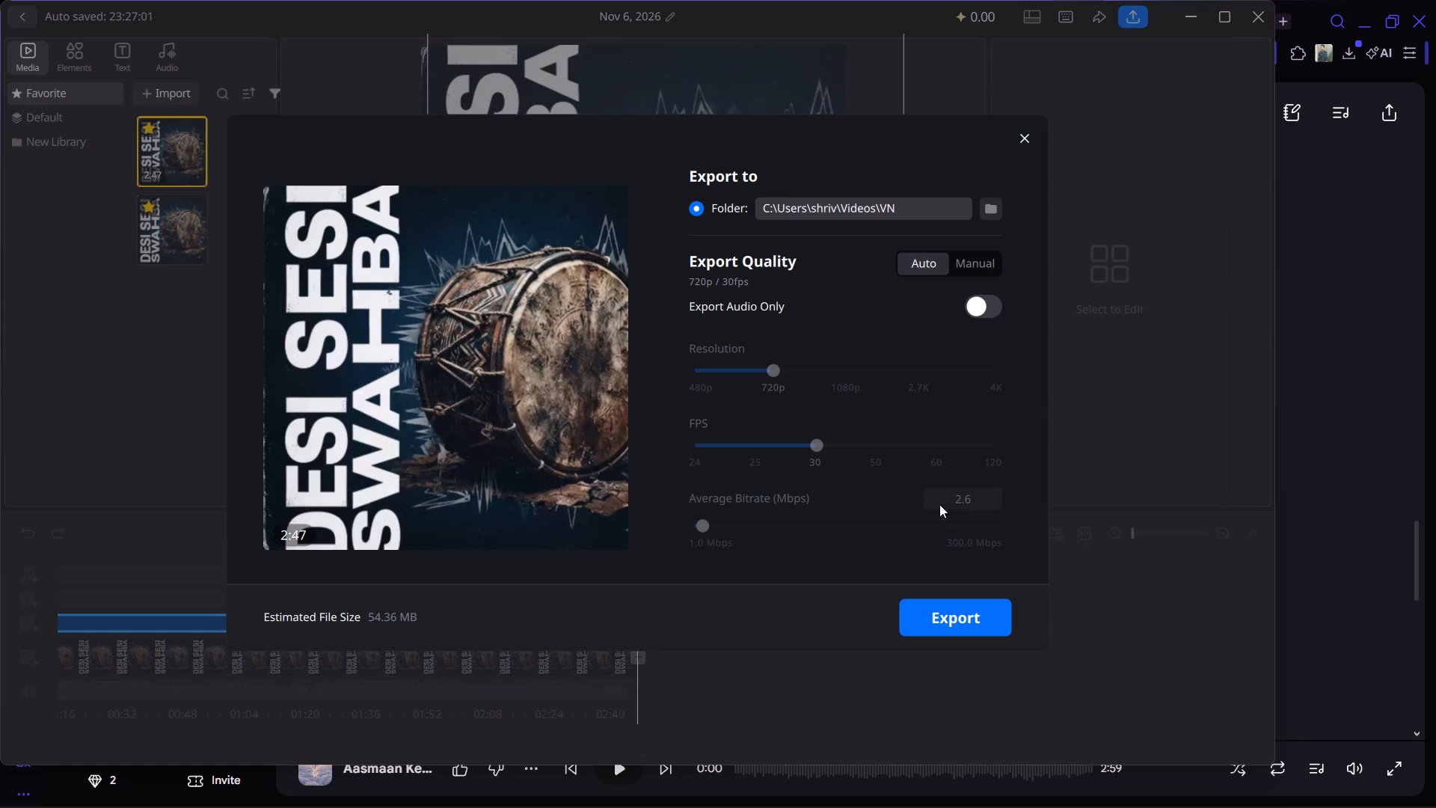
{"action": "left_click", "coordinate": [957, 619]}
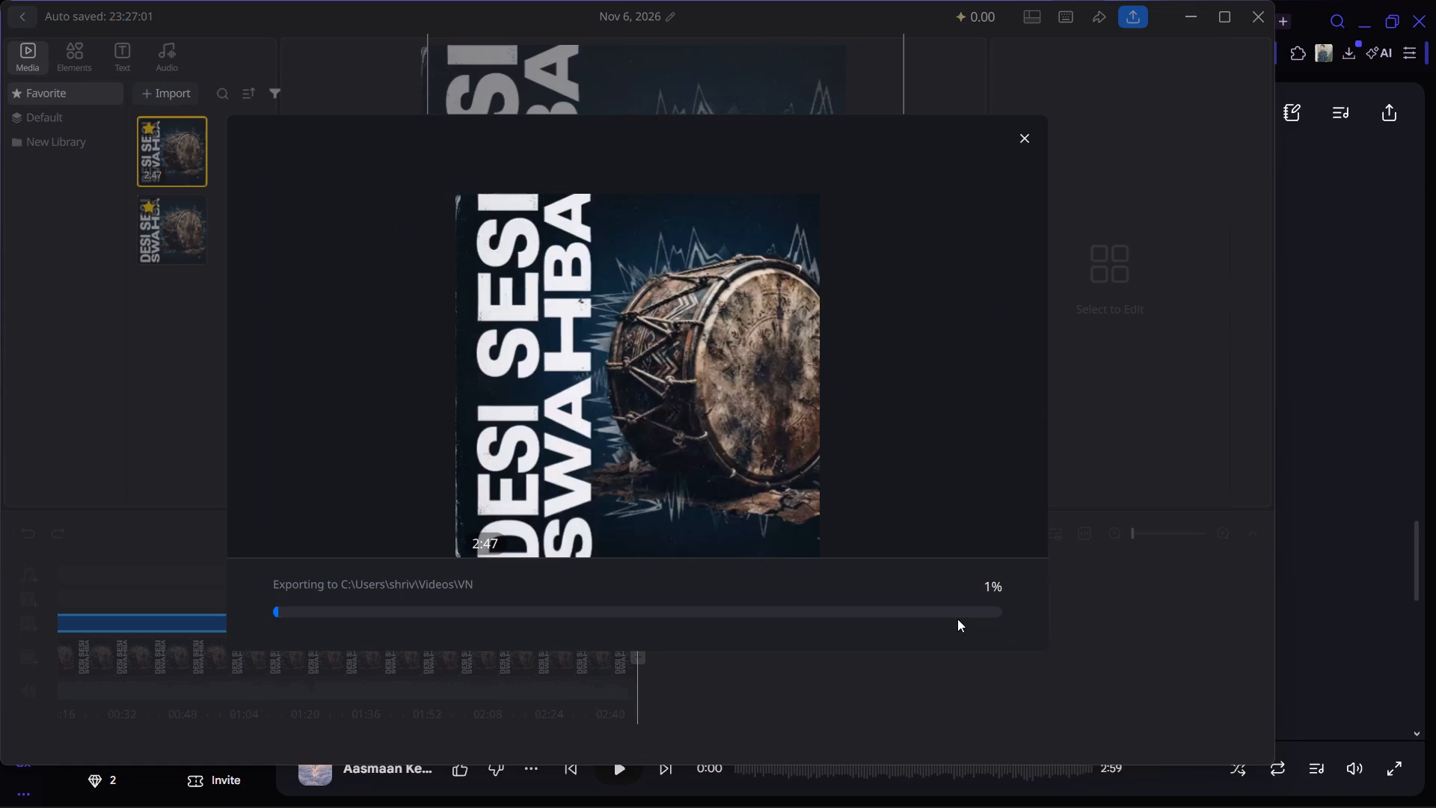
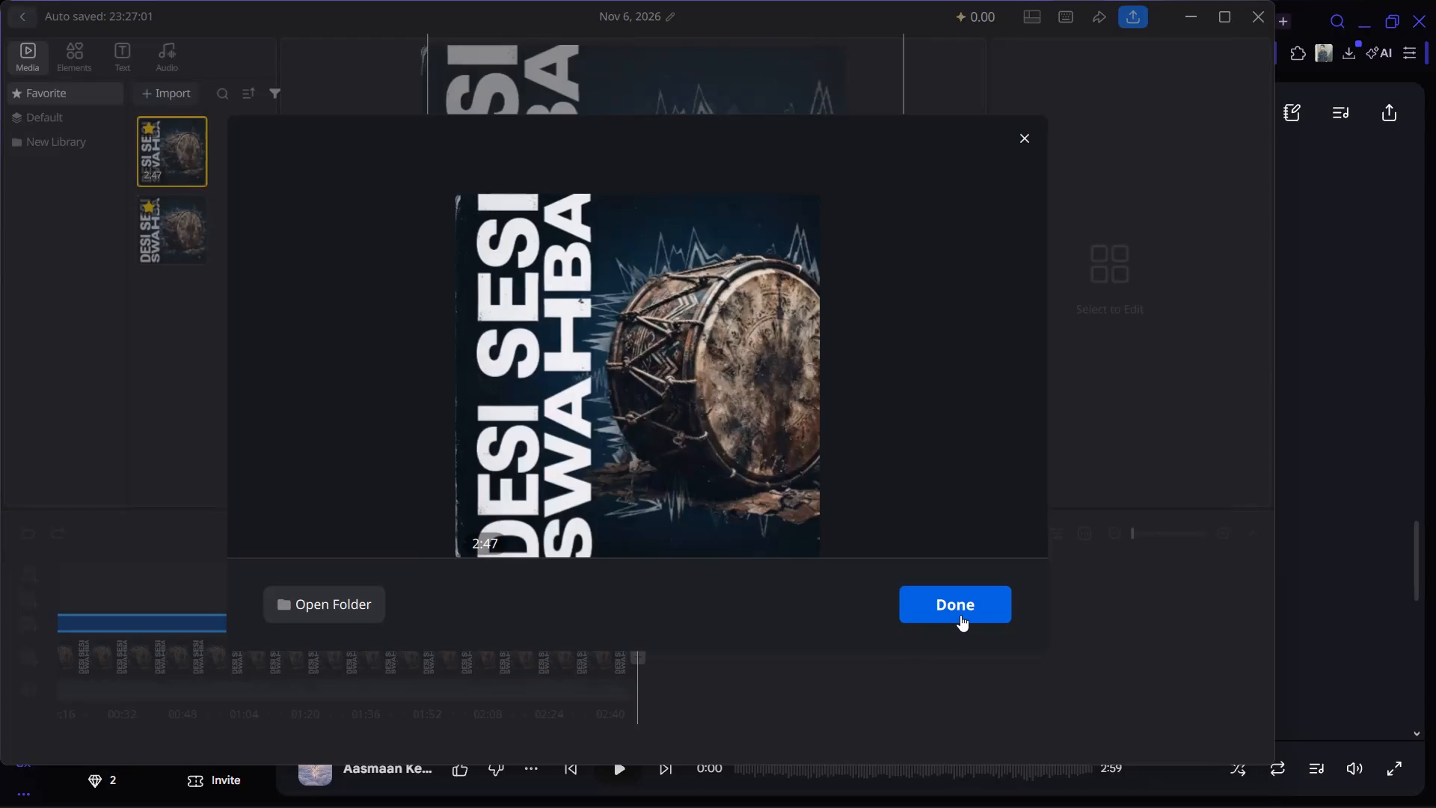
Dismiss the finished Desi Swabha export, leave that project and create a new empty project.
{"action": "left_click", "coordinate": [960, 615]}
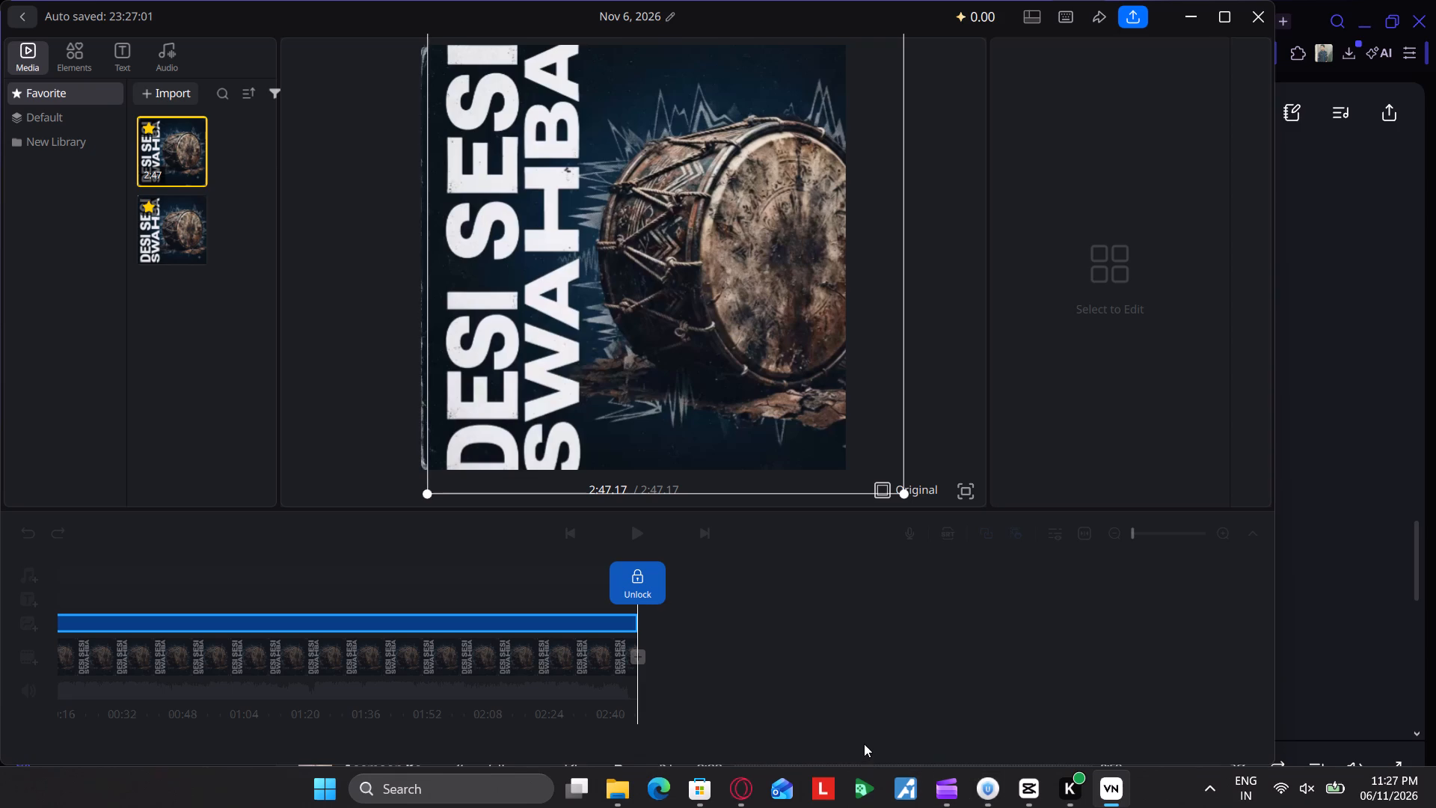
{"action": "left_click_drag", "start_coordinate": [174, 146], "coordinate": [177, 146]}
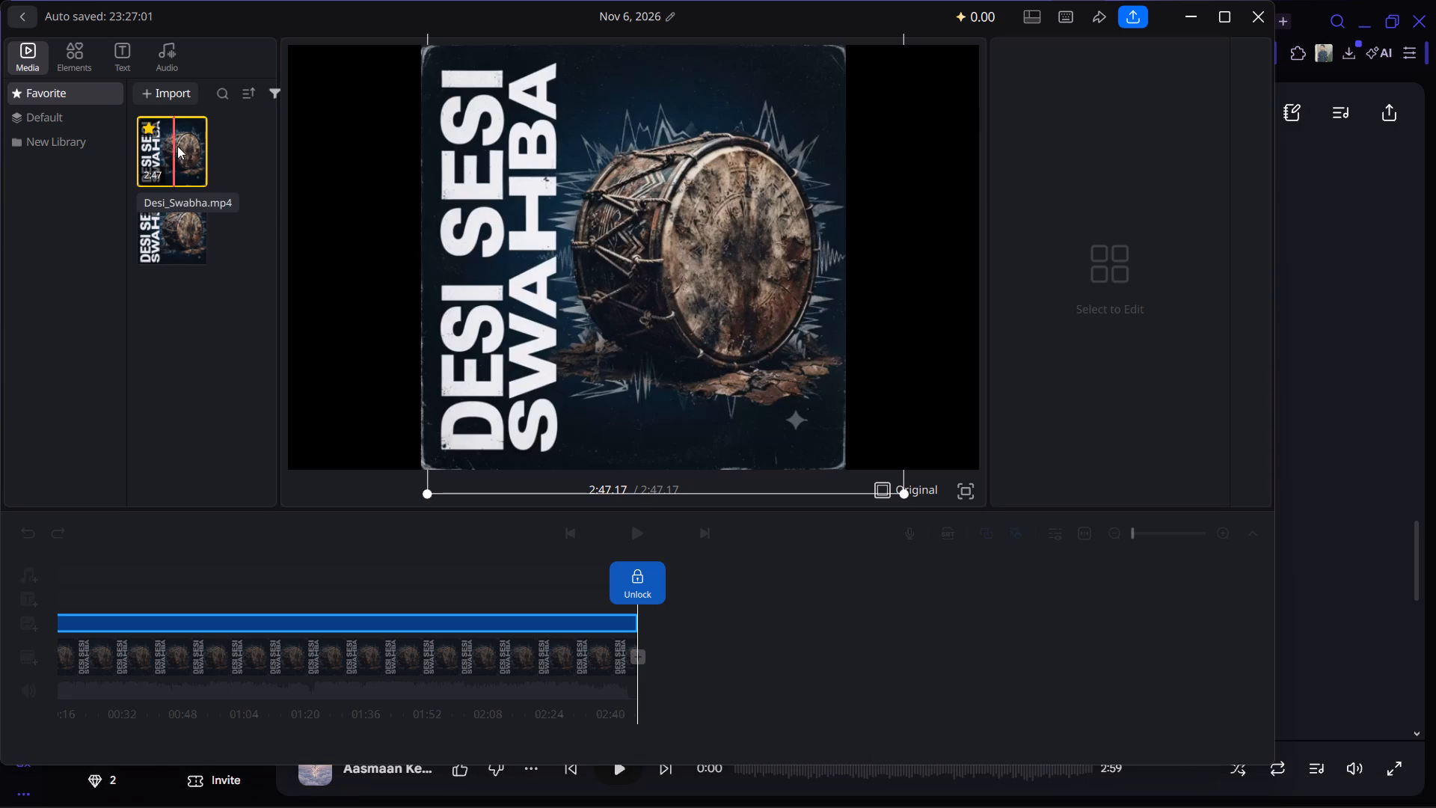
{"action": "left_click_drag", "start_coordinate": [177, 146], "coordinate": [260, 232]}
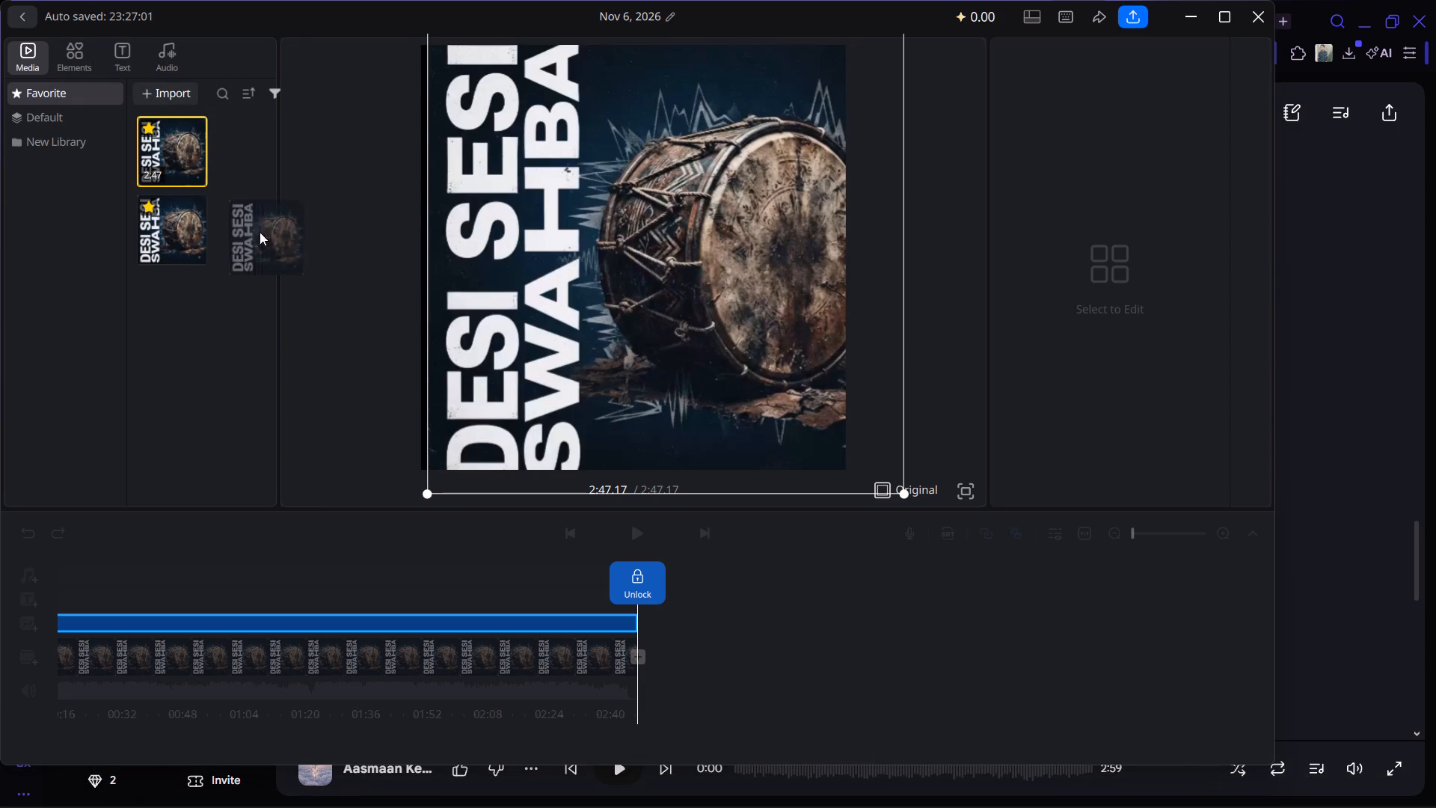
{"action": "left_click_drag", "start_coordinate": [260, 232], "coordinate": [201, 174]}
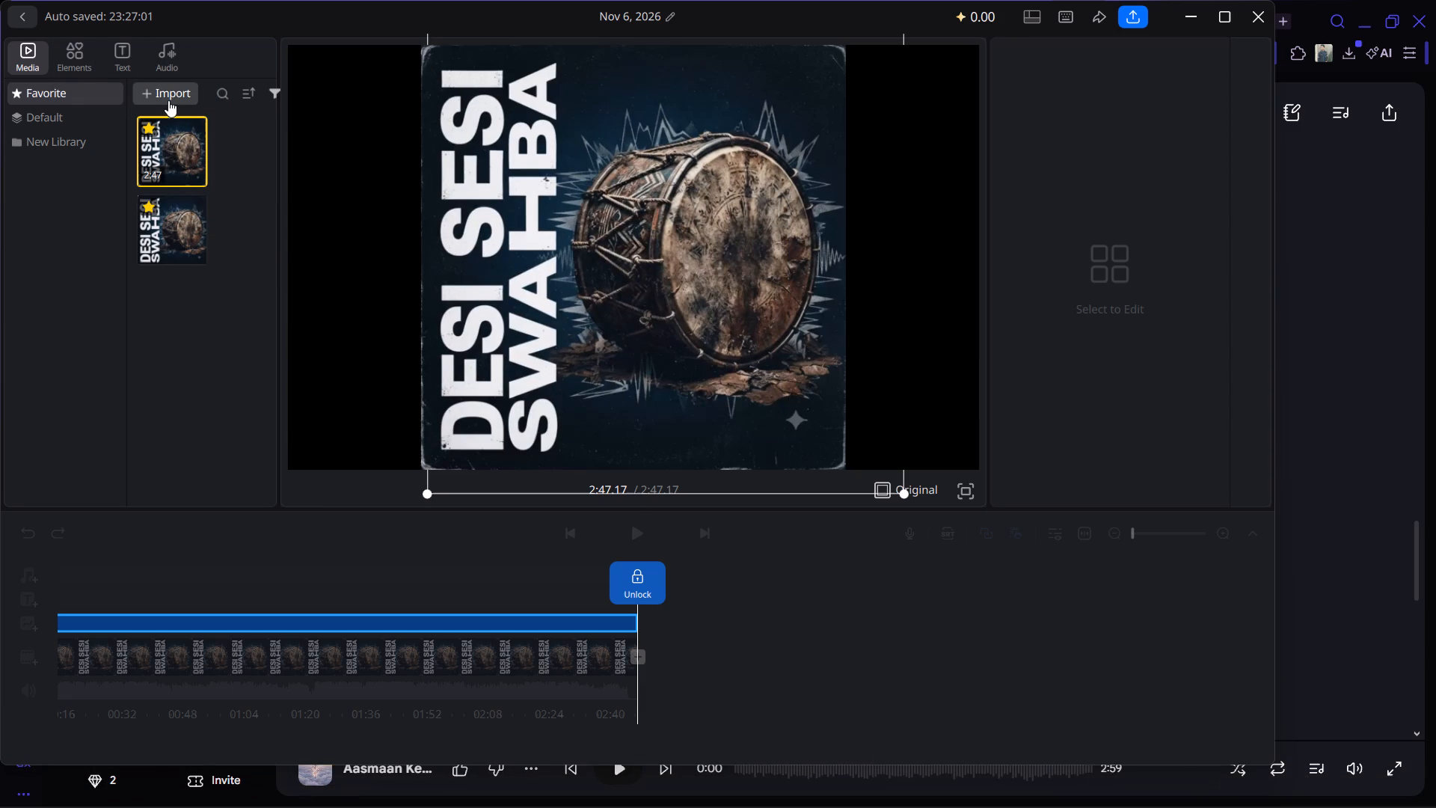
{"action": "left_click", "coordinate": [23, 9]}
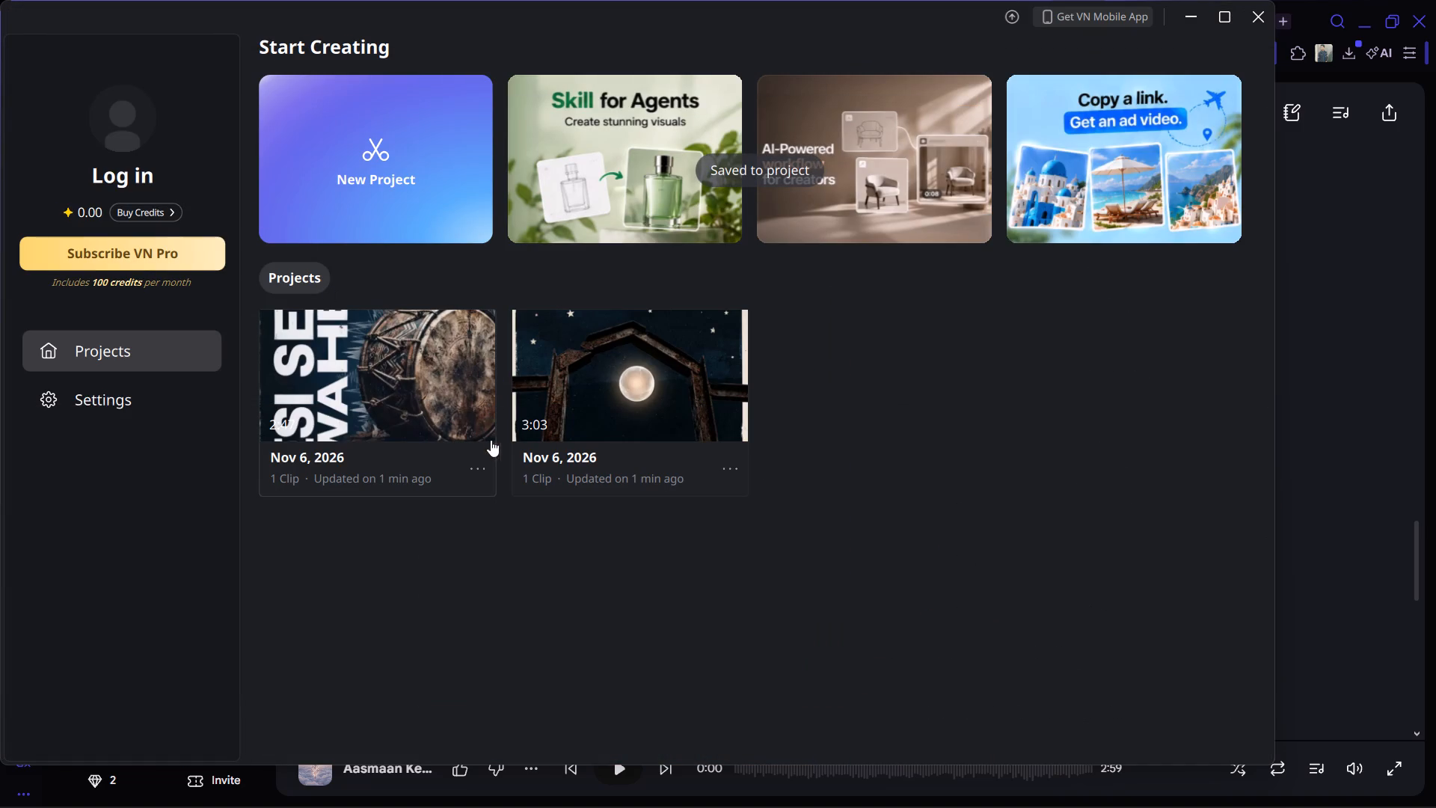
{"action": "left_click", "coordinate": [365, 181]}
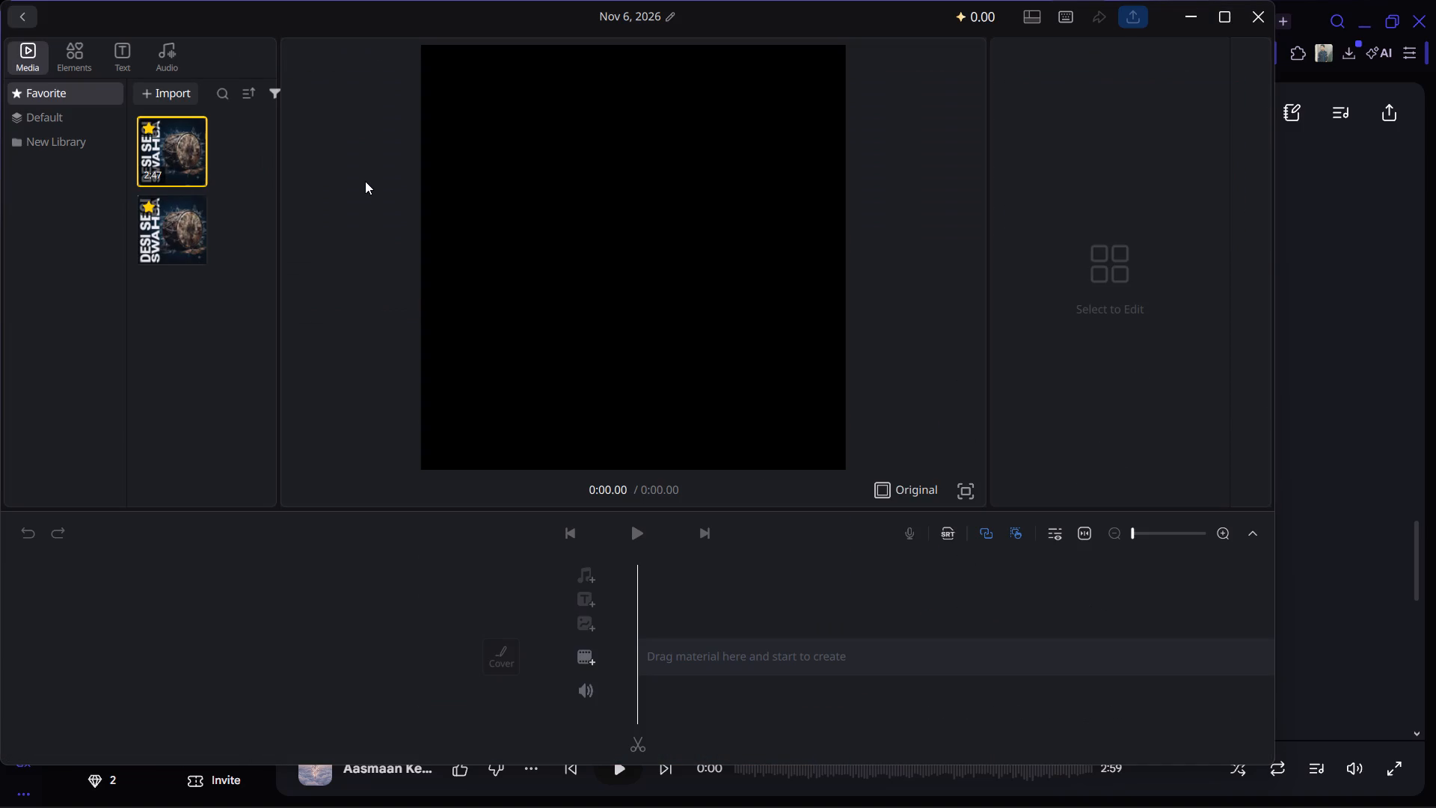
Delete the Desi_Swabha.mp4 video and its cover screenshot from the Favorite media library.
{"action": "left_click", "coordinate": [197, 148]}
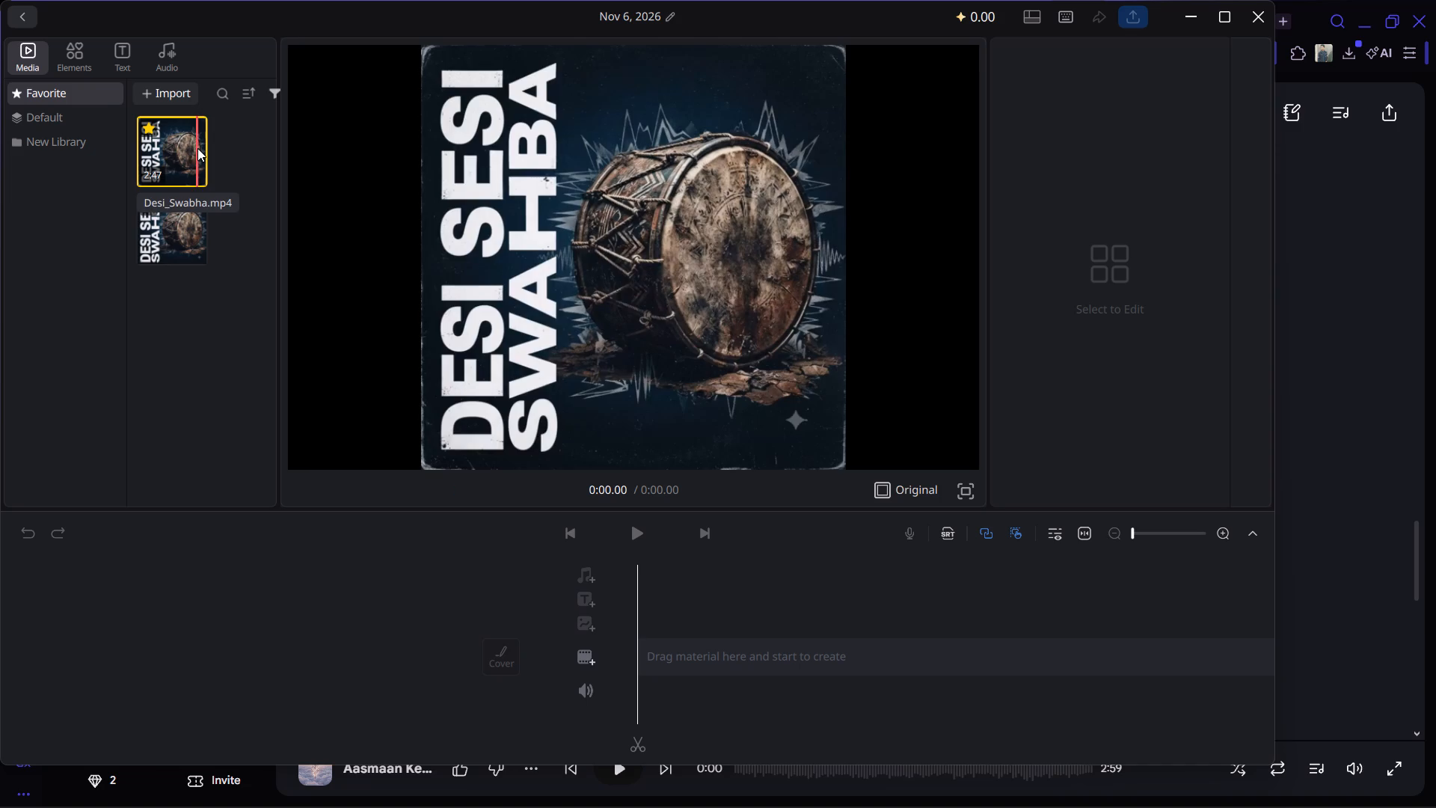
{"action": "key", "text": "Delete"}
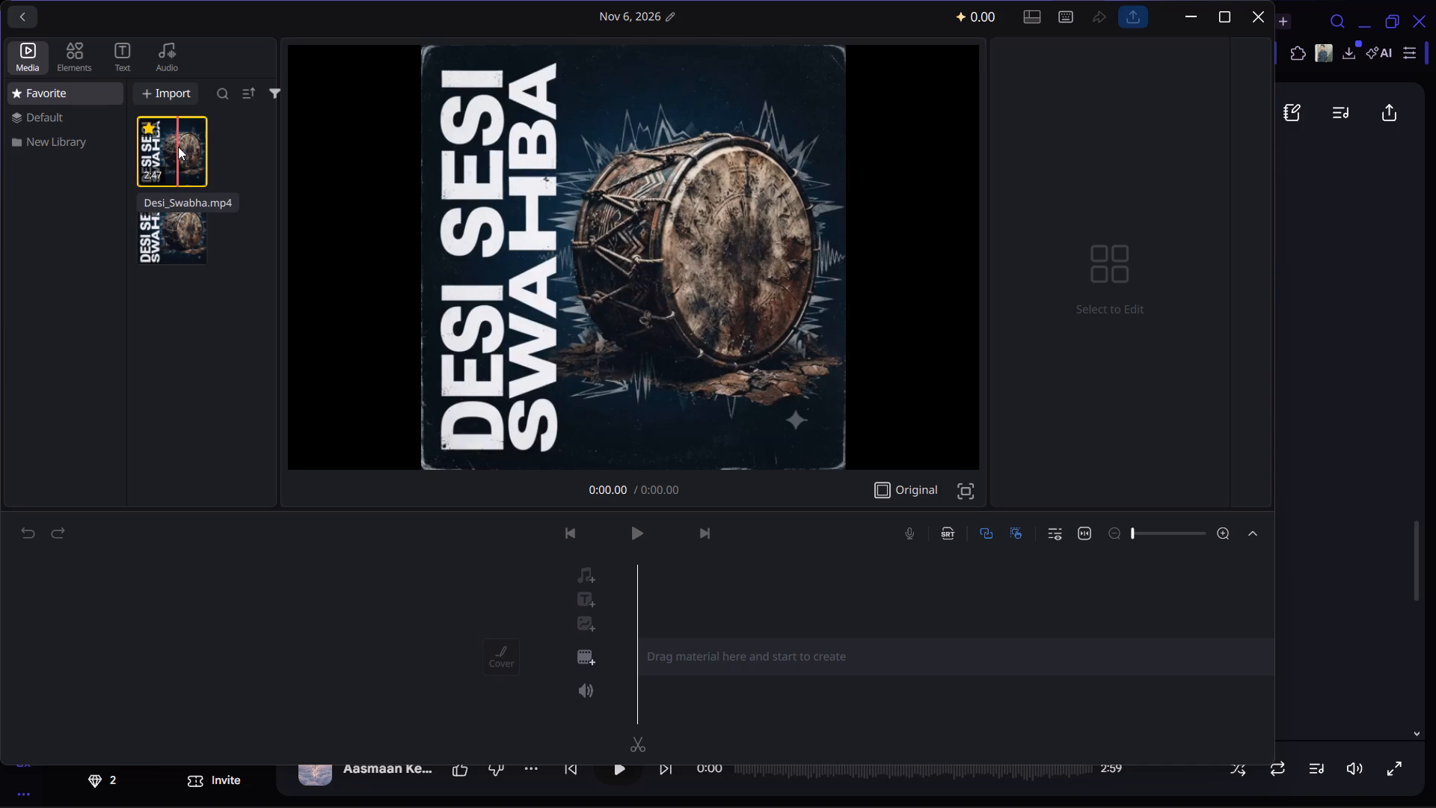
{"action": "left_click", "coordinate": [178, 147]}
{"action": "key", "text": "Delete"}
{"action": "right_click", "coordinate": [178, 147]}
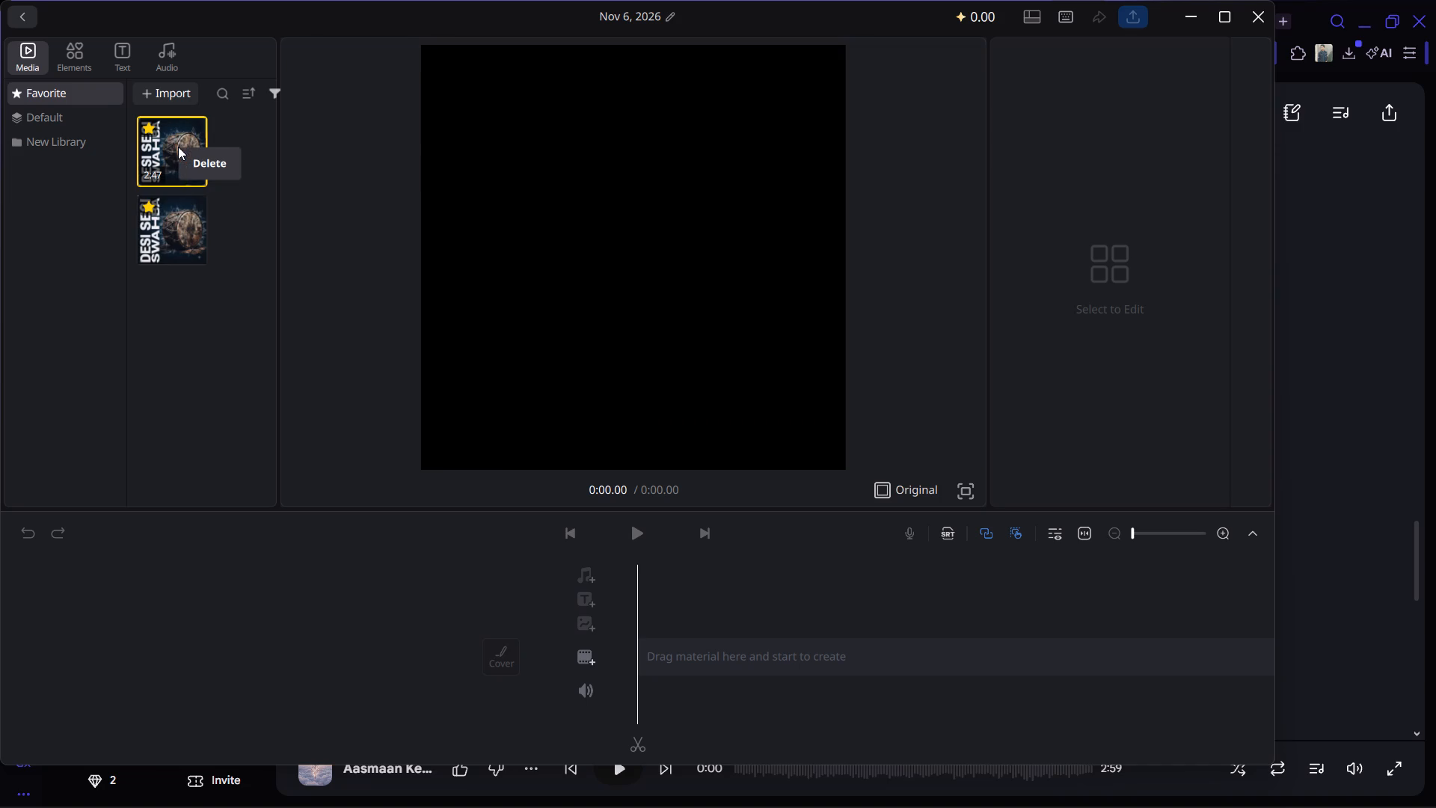
{"action": "left_click", "coordinate": [200, 155]}
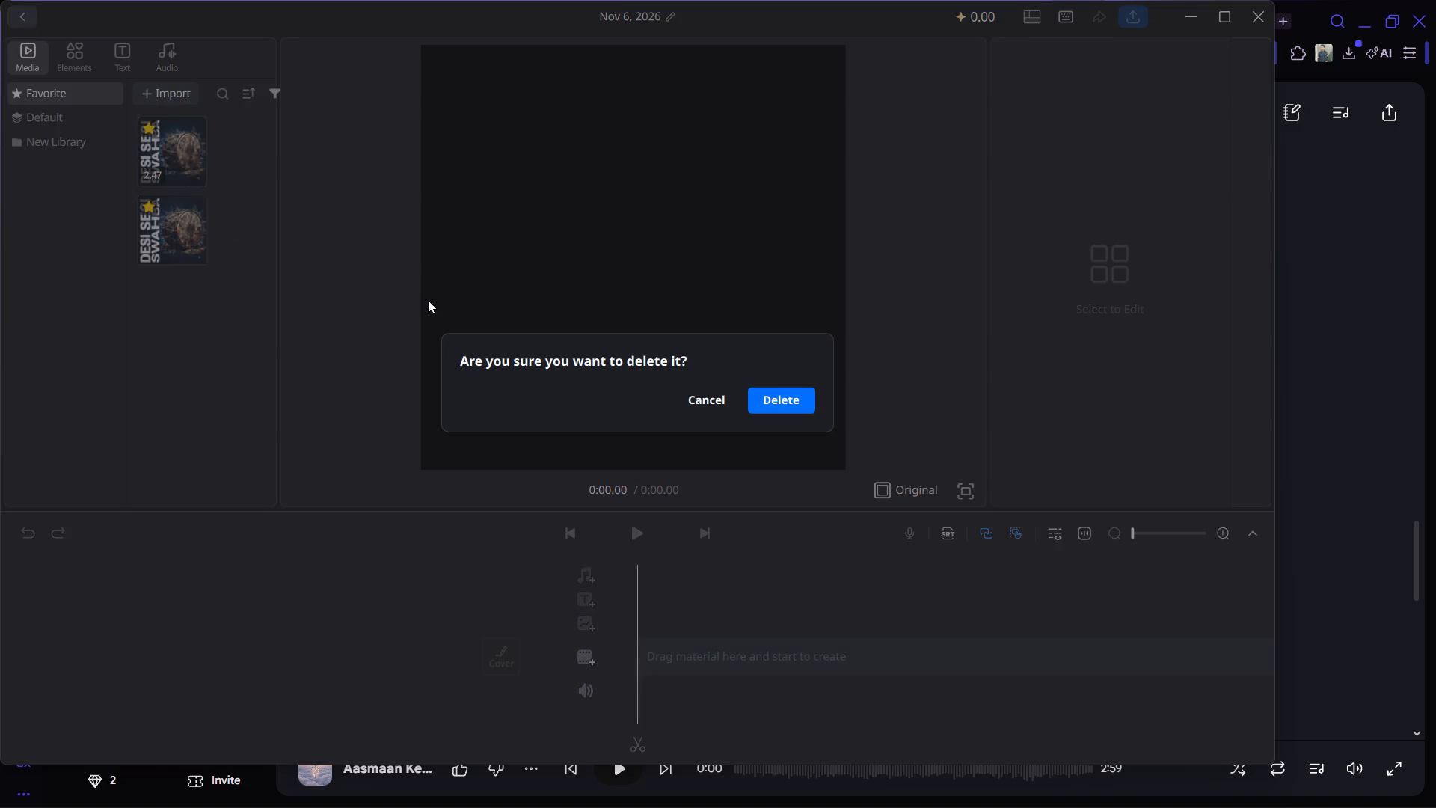
{"action": "left_click", "coordinate": [769, 398]}
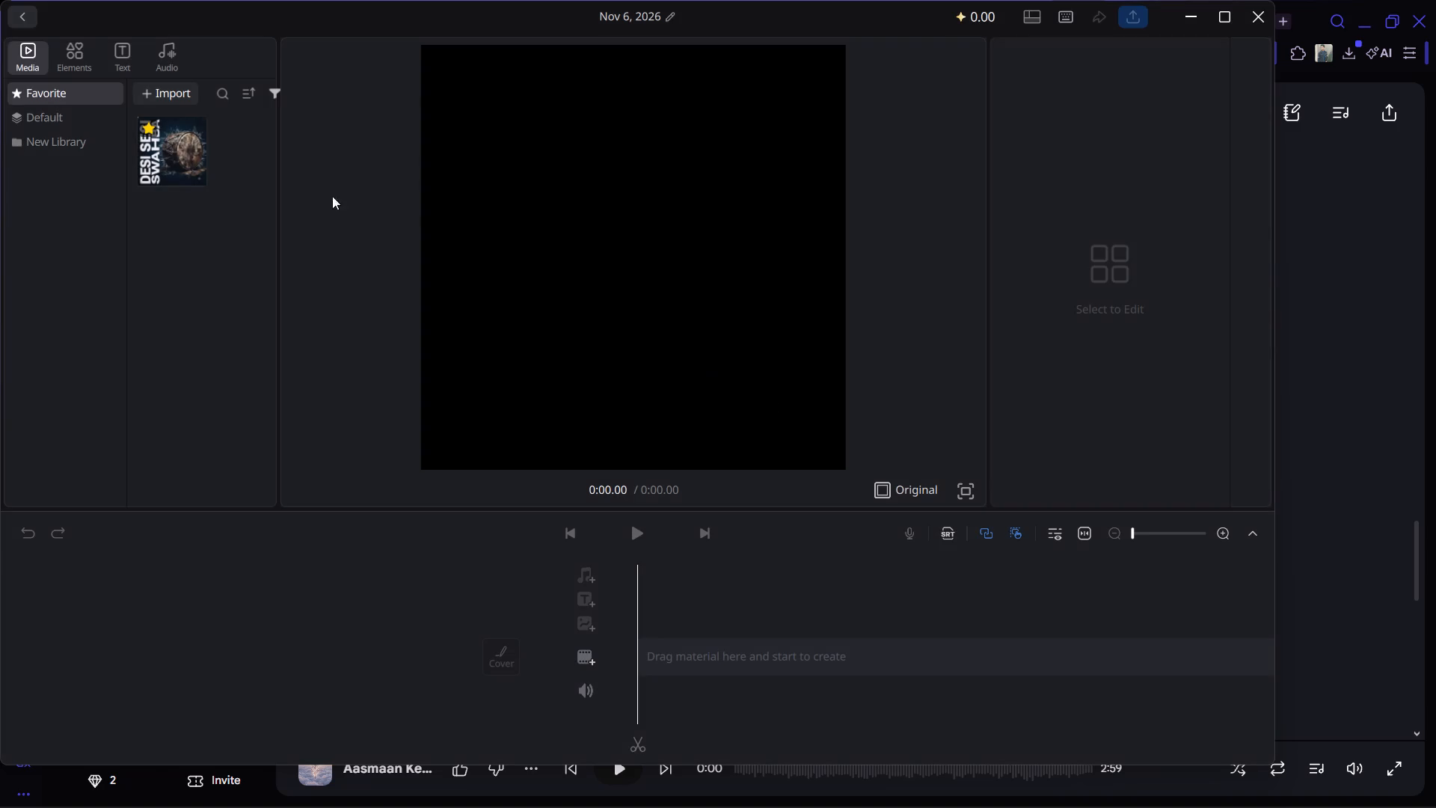
{"action": "left_click", "coordinate": [165, 155]}
{"action": "right_click", "coordinate": [165, 155]}
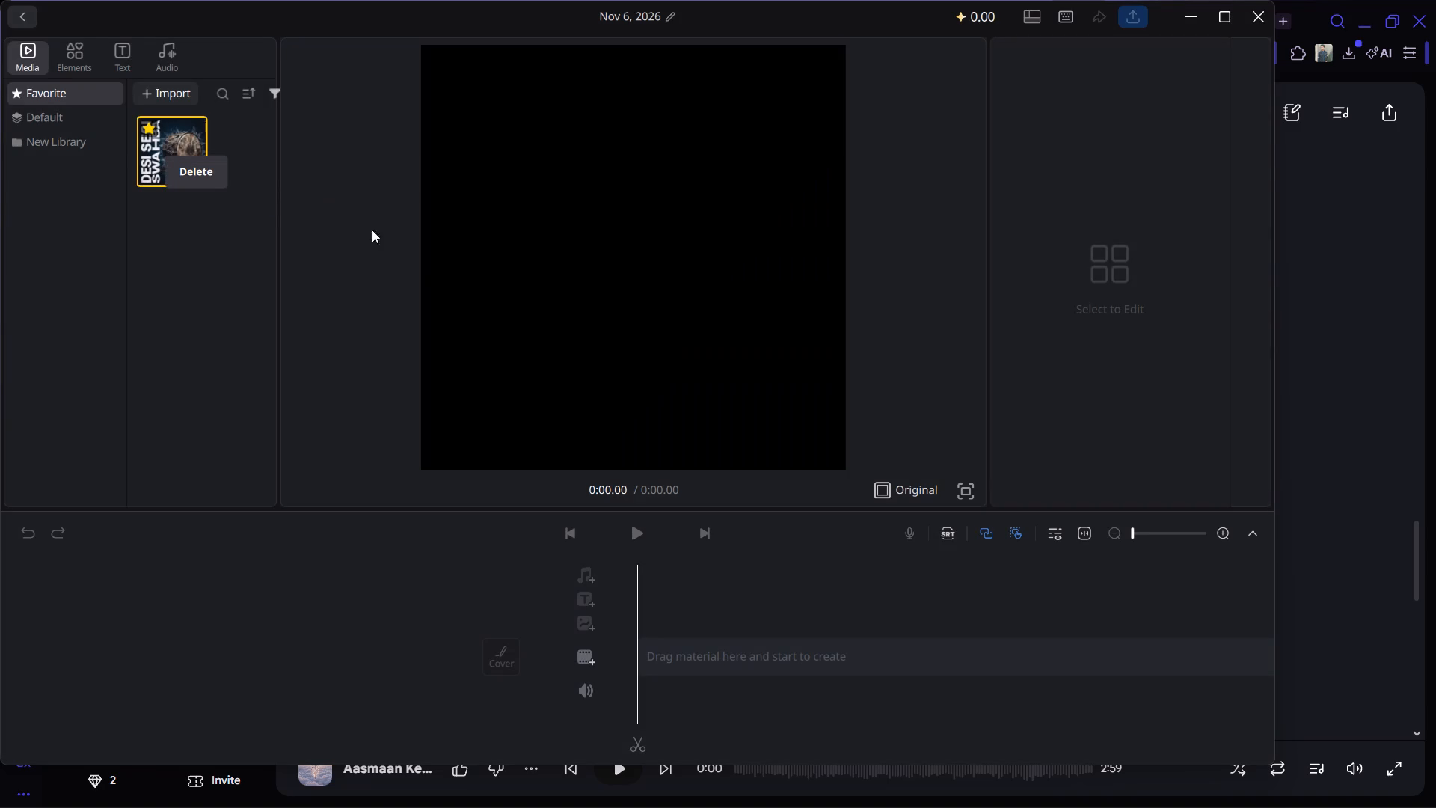
{"action": "left_click", "coordinate": [210, 175]}
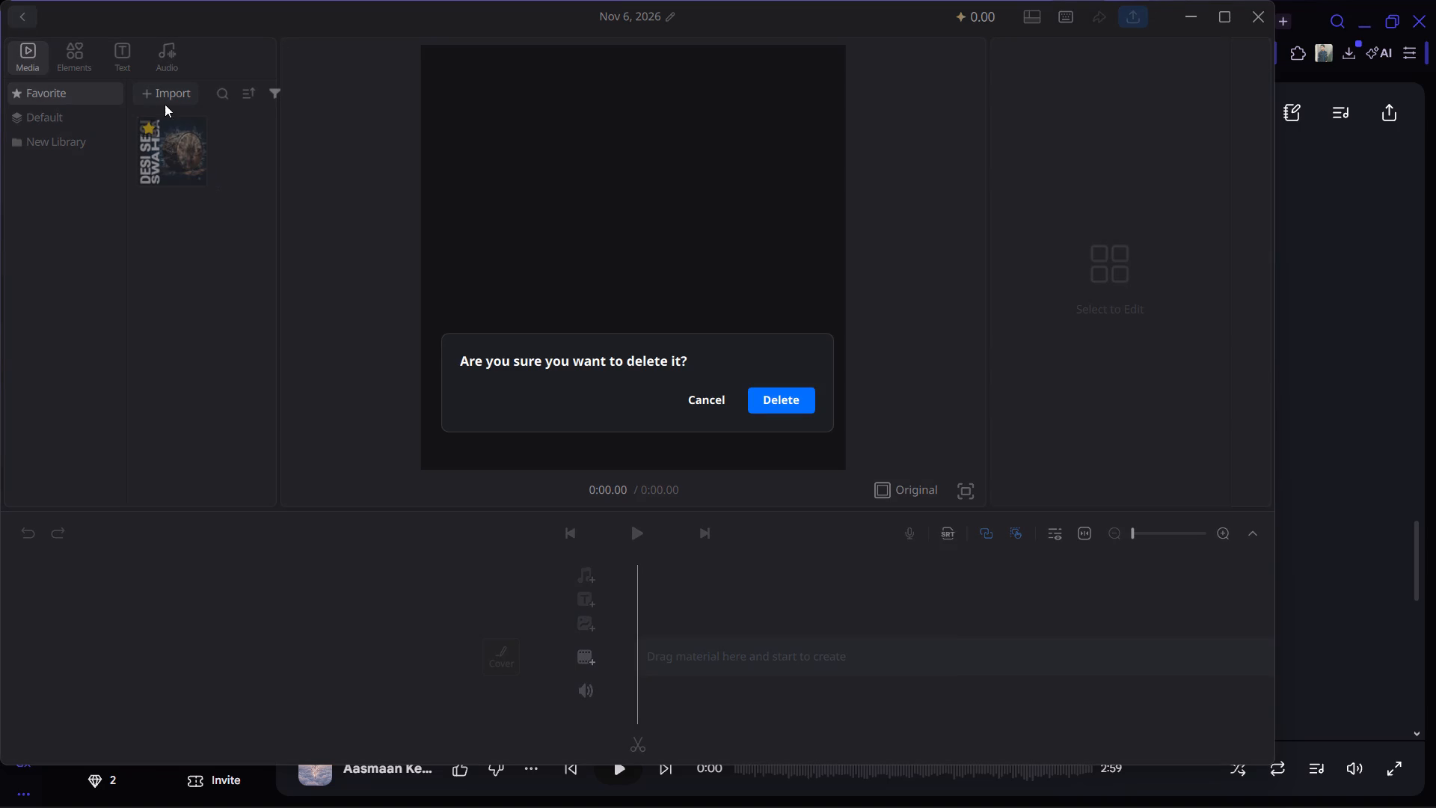
{"action": "left_click", "coordinate": [788, 395]}
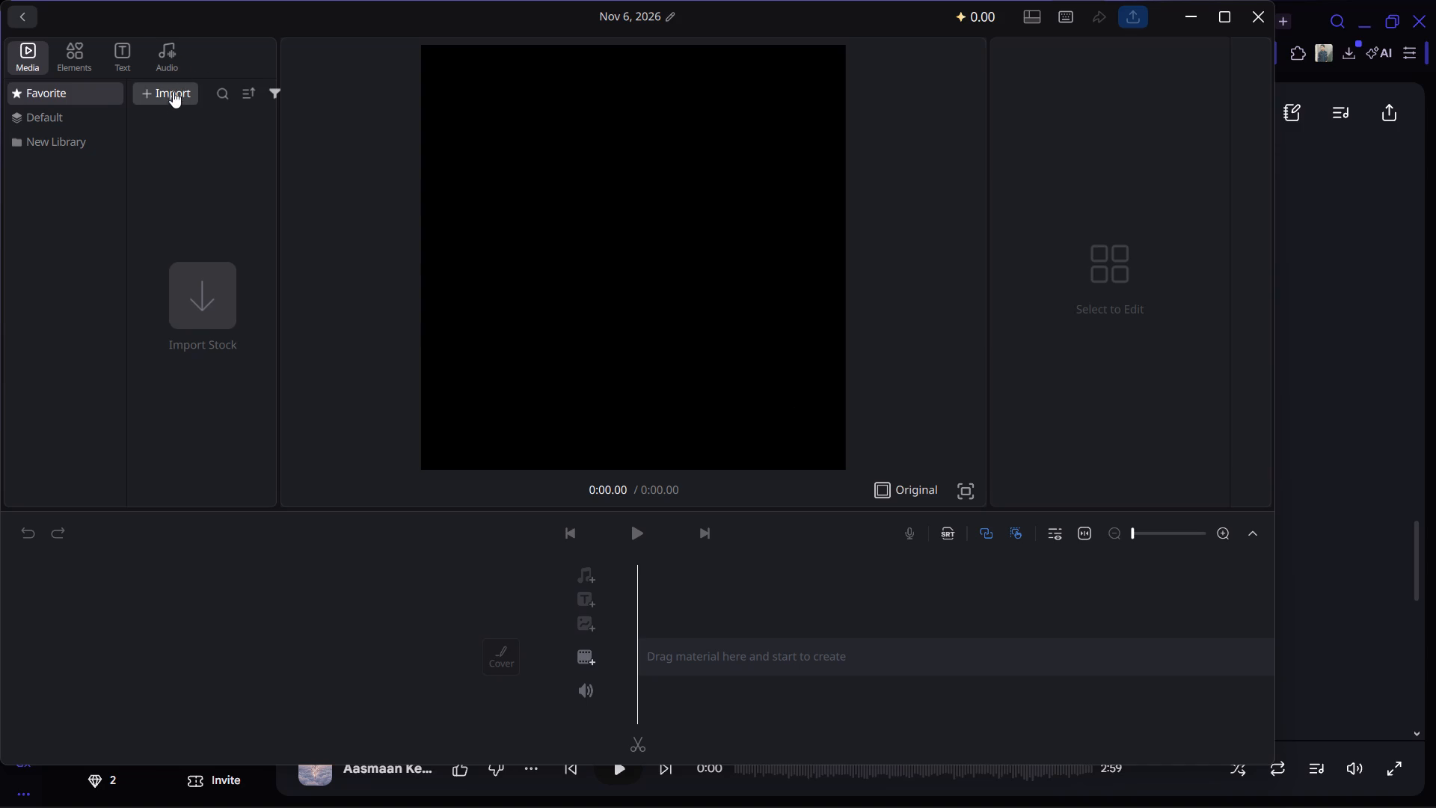
Import the Adhoora_Hoon_Main.mp4 video from the Downloads folder into the media library.
{"action": "left_click", "coordinate": [171, 96]}
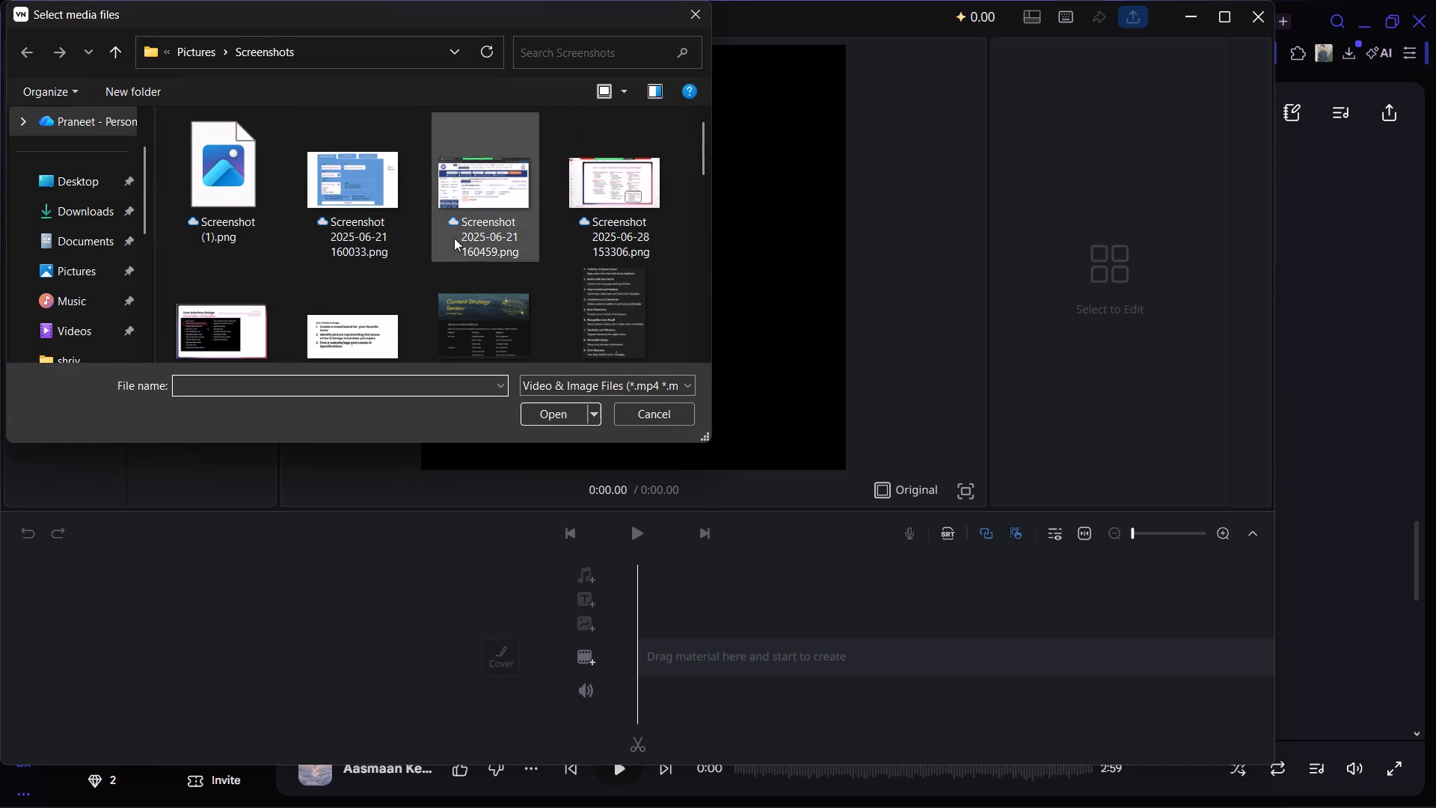
{"action": "left_click", "coordinate": [90, 207]}
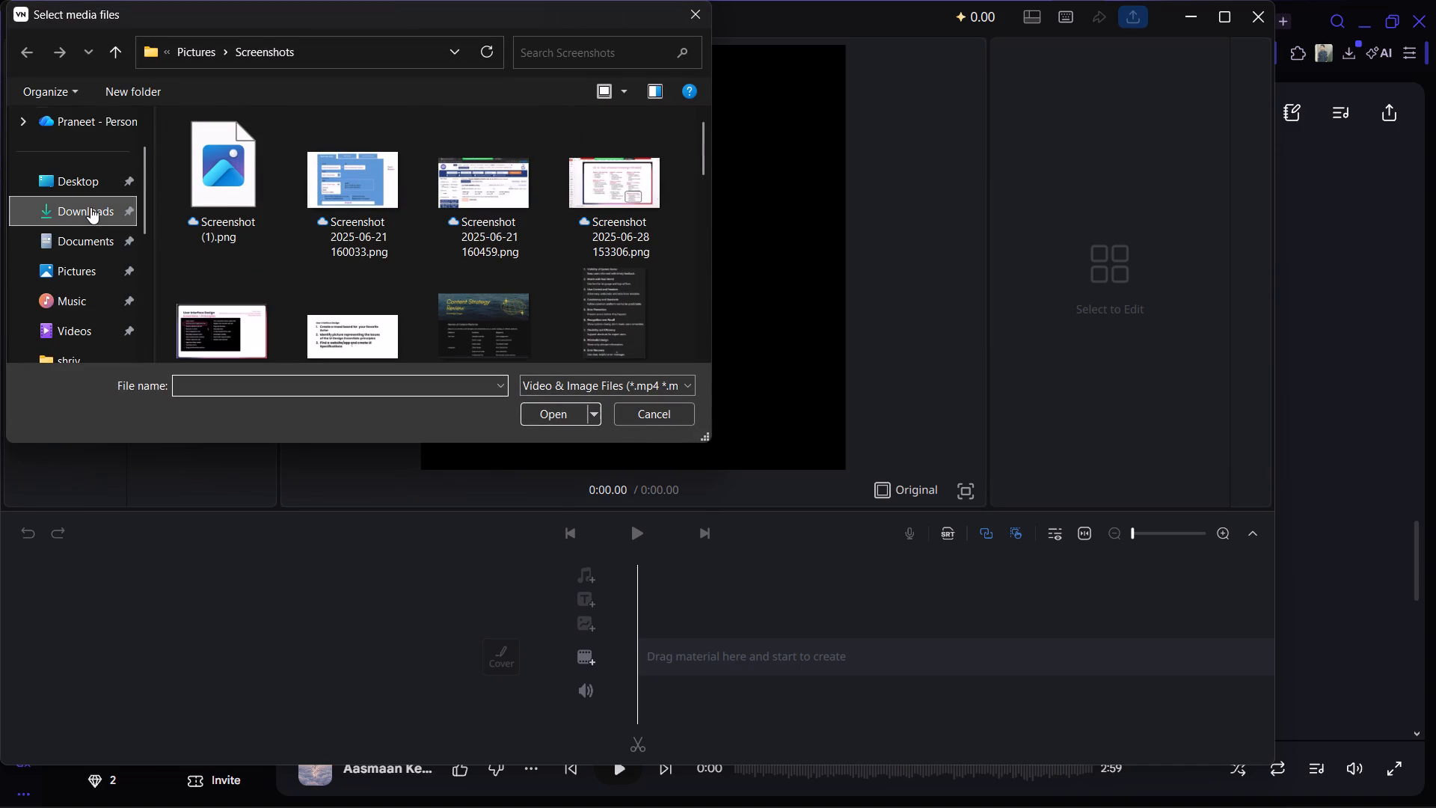
{"action": "scroll", "coordinate": [406, 213], "scroll_direction": "down", "scroll_amount": 1}
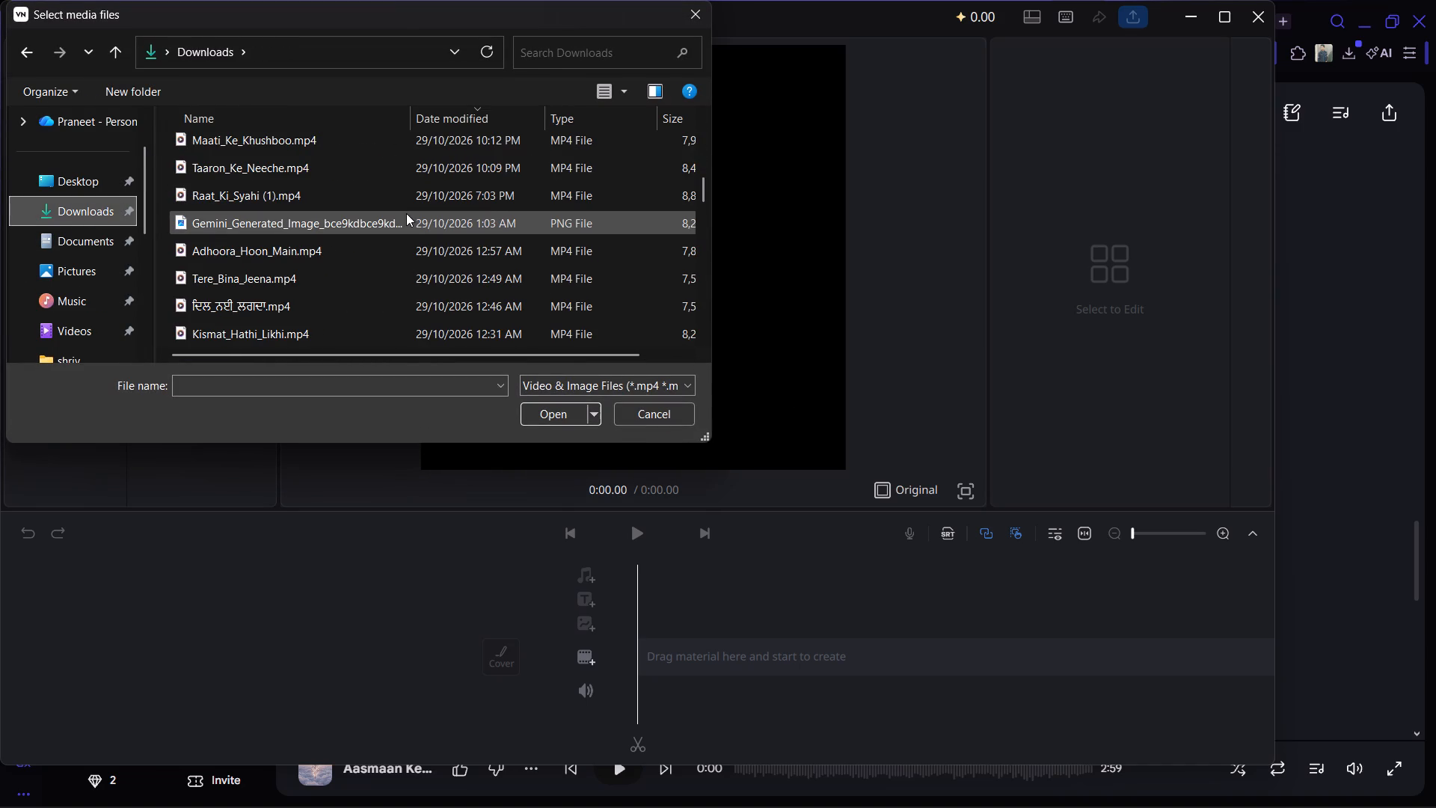
{"action": "scroll", "coordinate": [406, 213], "scroll_direction": "down", "scroll_amount": 1}
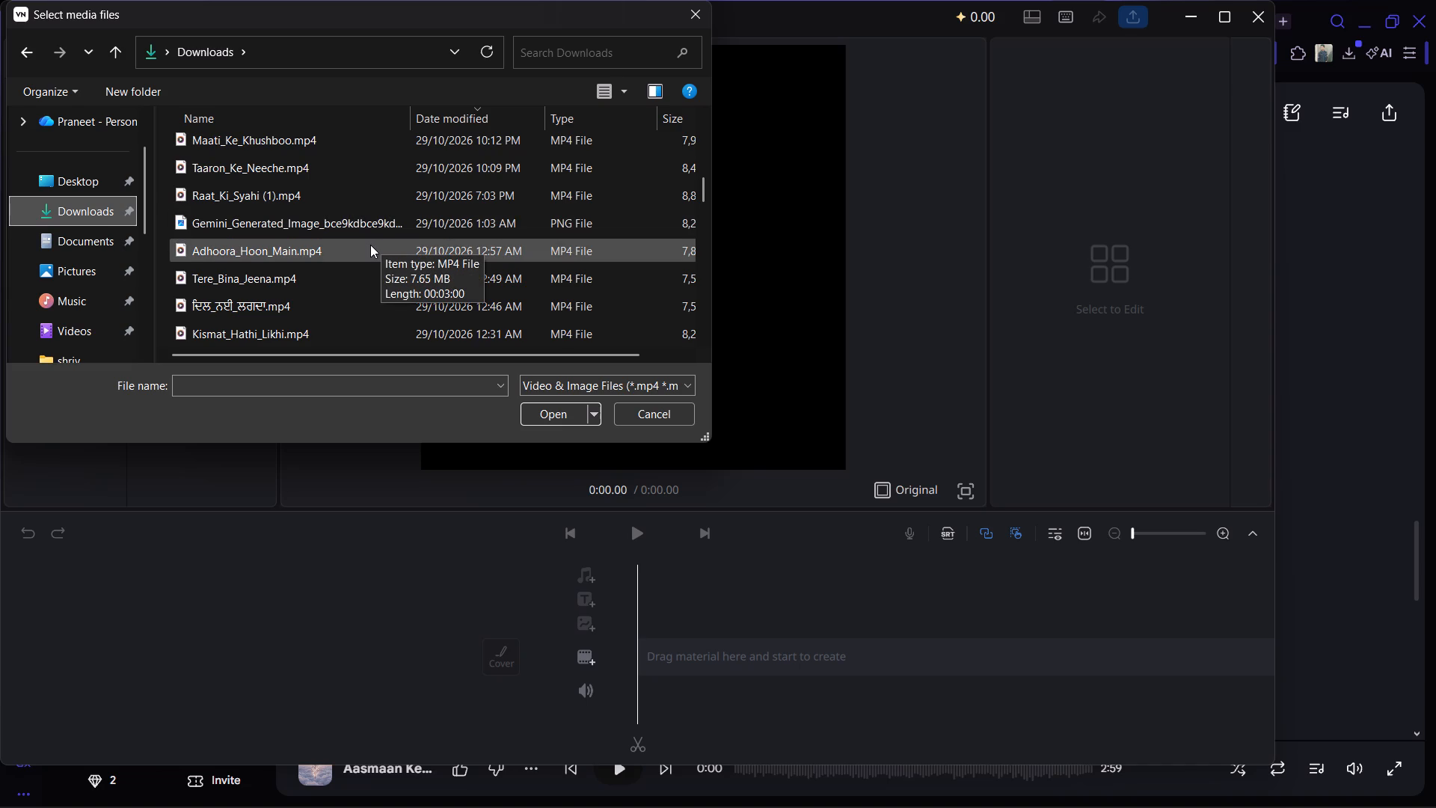
{"action": "double_click", "coordinate": [370, 245]}
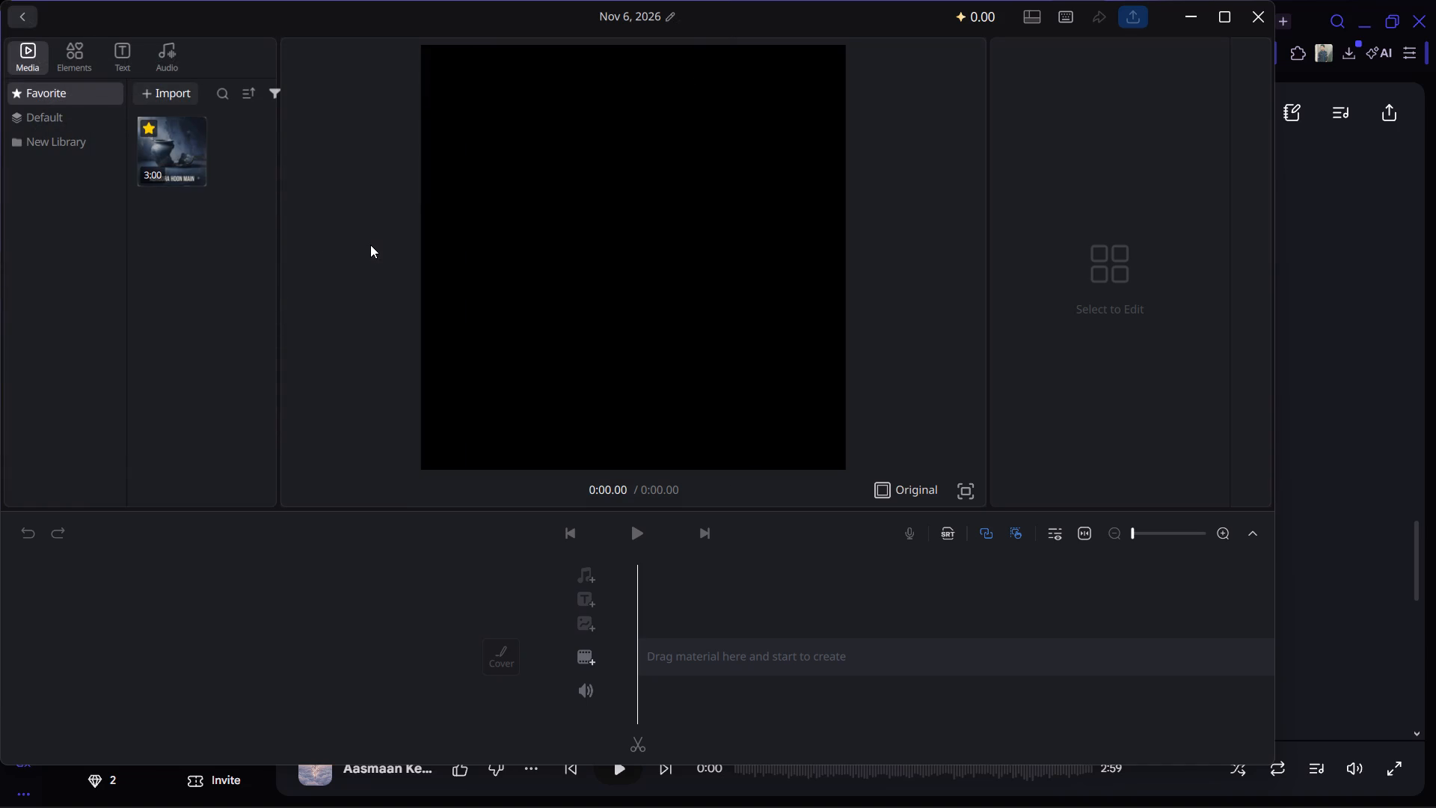
Place the Adhoora_Hoon_Main.mp4 video at the start of the main timeline track.
{"action": "left_click", "coordinate": [179, 161]}
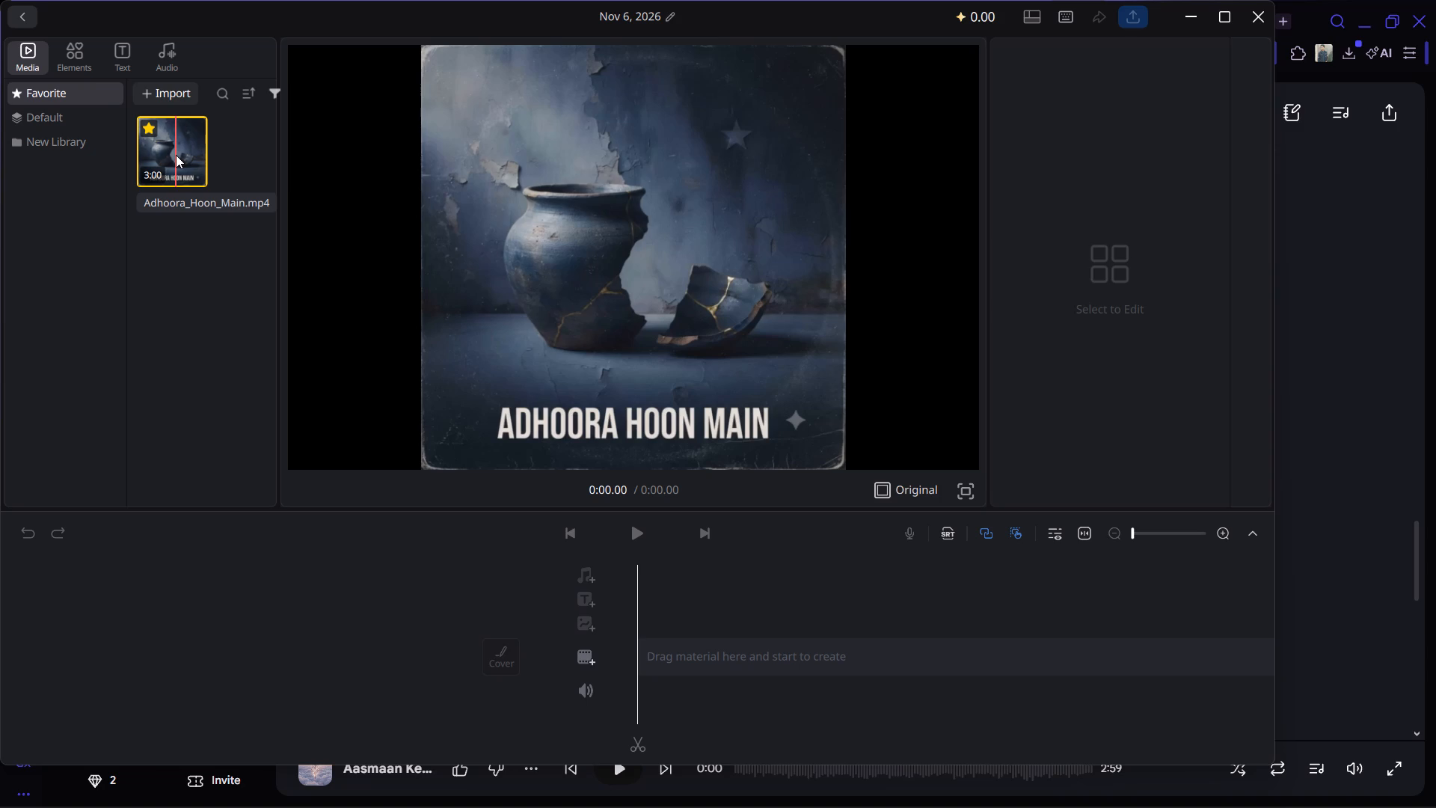
{"action": "left_click_drag", "start_coordinate": [176, 155], "coordinate": [319, 279]}
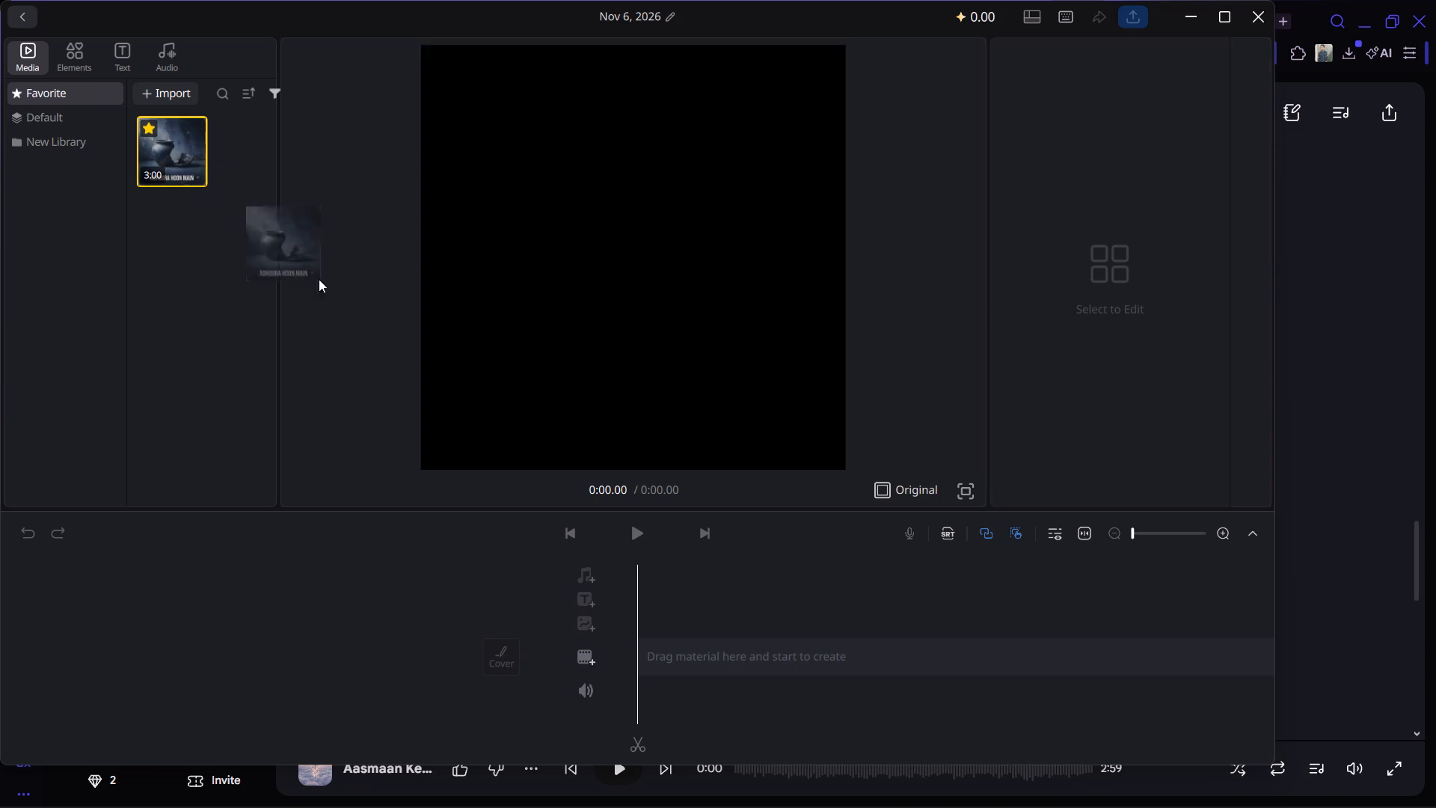
{"action": "left_click_drag", "start_coordinate": [319, 279], "coordinate": [740, 730]}
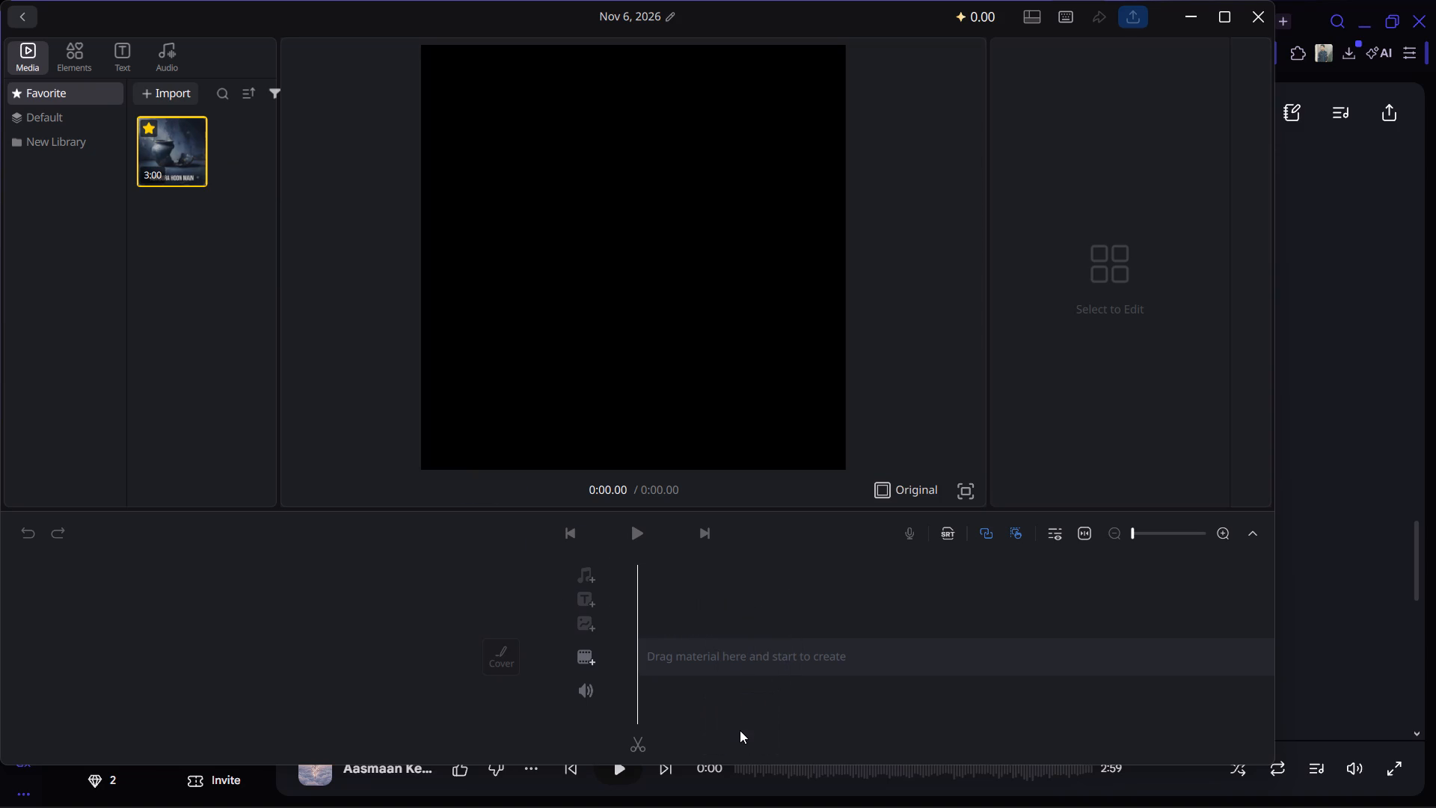
{"action": "left_click_drag", "start_coordinate": [183, 168], "coordinate": [671, 576]}
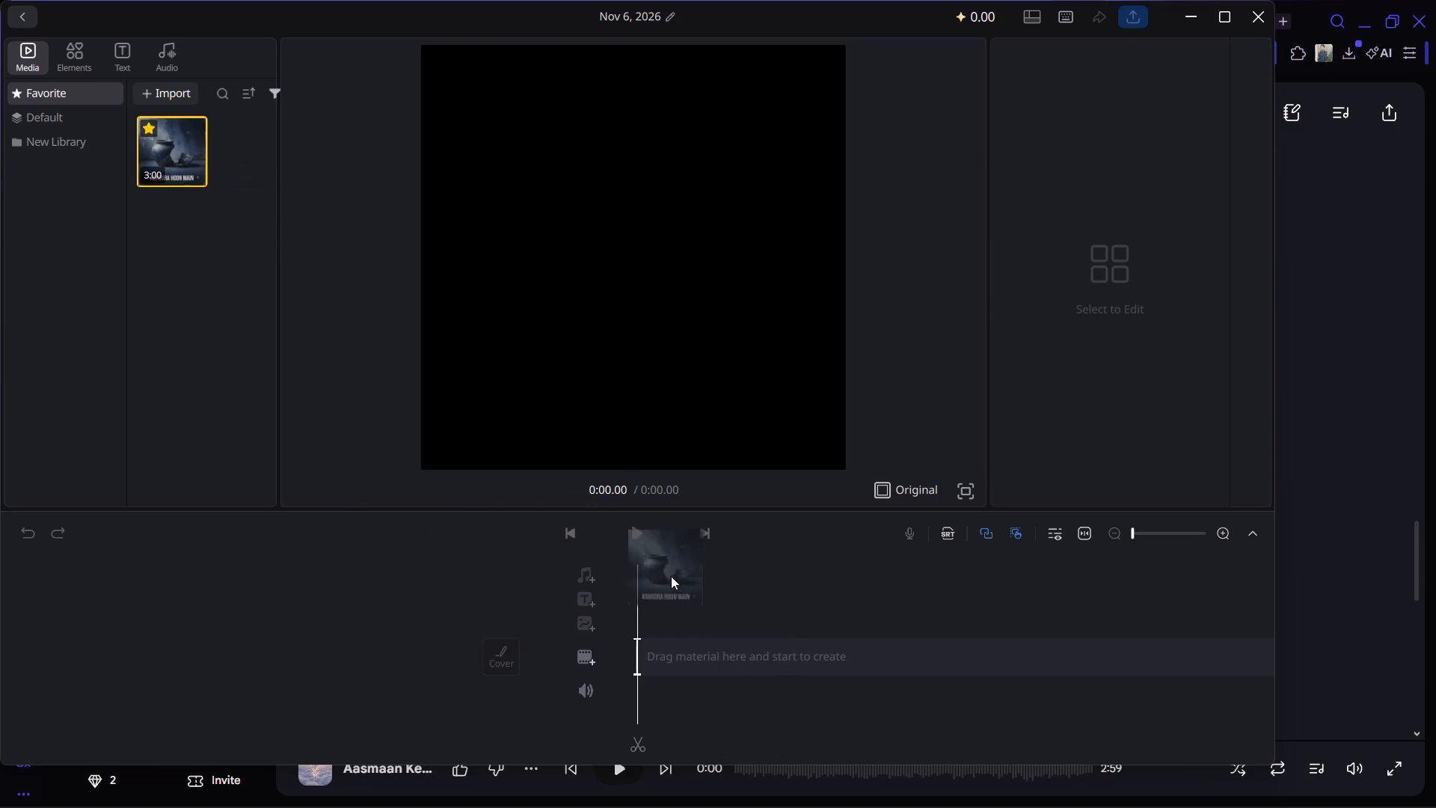
{"action": "left_click_drag", "start_coordinate": [671, 576], "coordinate": [711, 638]}
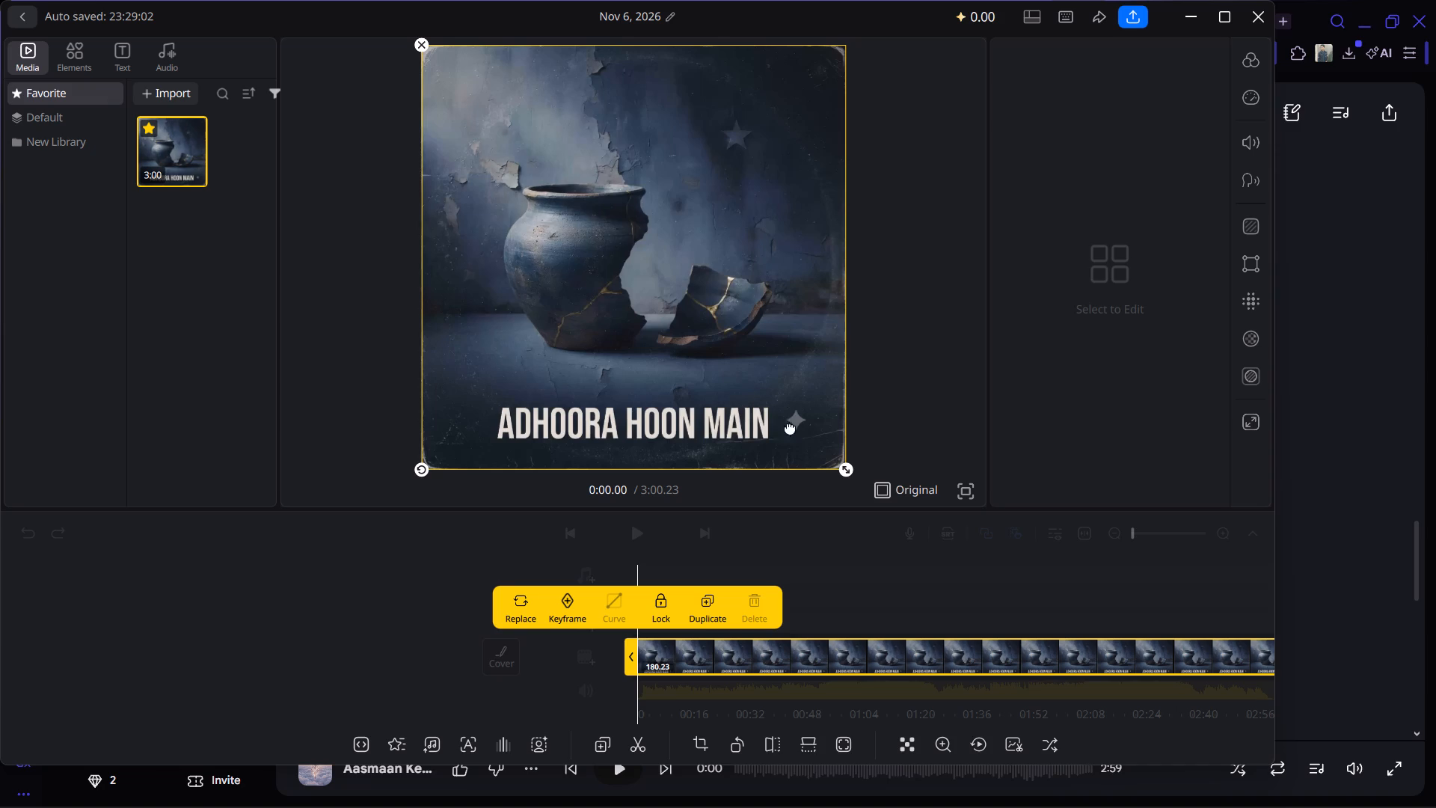
Enlarge the Adhoora Hoon Main video and shift it rightward, vertically centred with its left edge on the frame's, so the corner star logo falls outside.
{"action": "left_click_drag", "start_coordinate": [850, 470], "coordinate": [862, 470]}
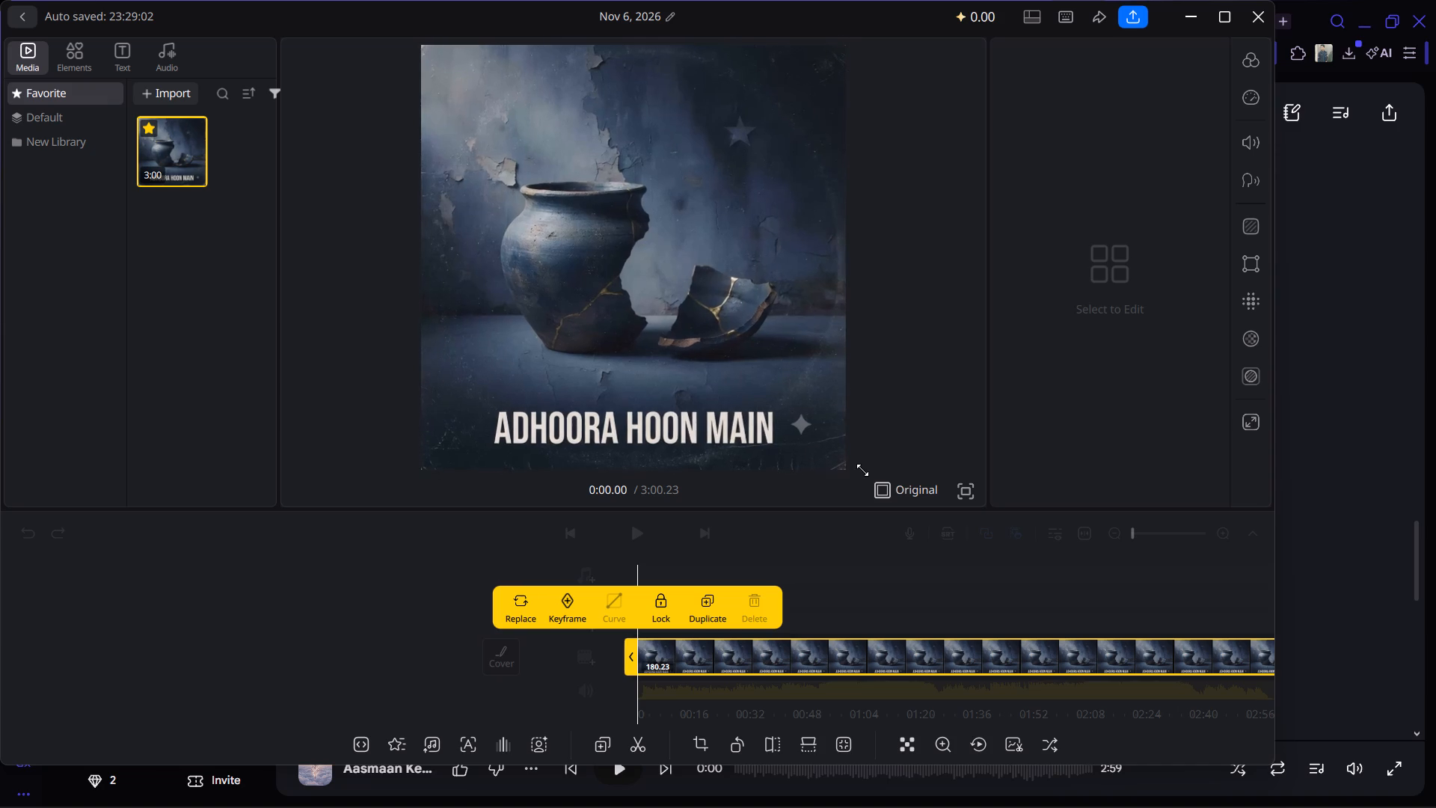
{"action": "left_click_drag", "start_coordinate": [862, 470], "coordinate": [872, 466]}
{"action": "left_click_drag", "start_coordinate": [749, 379], "coordinate": [770, 376]}
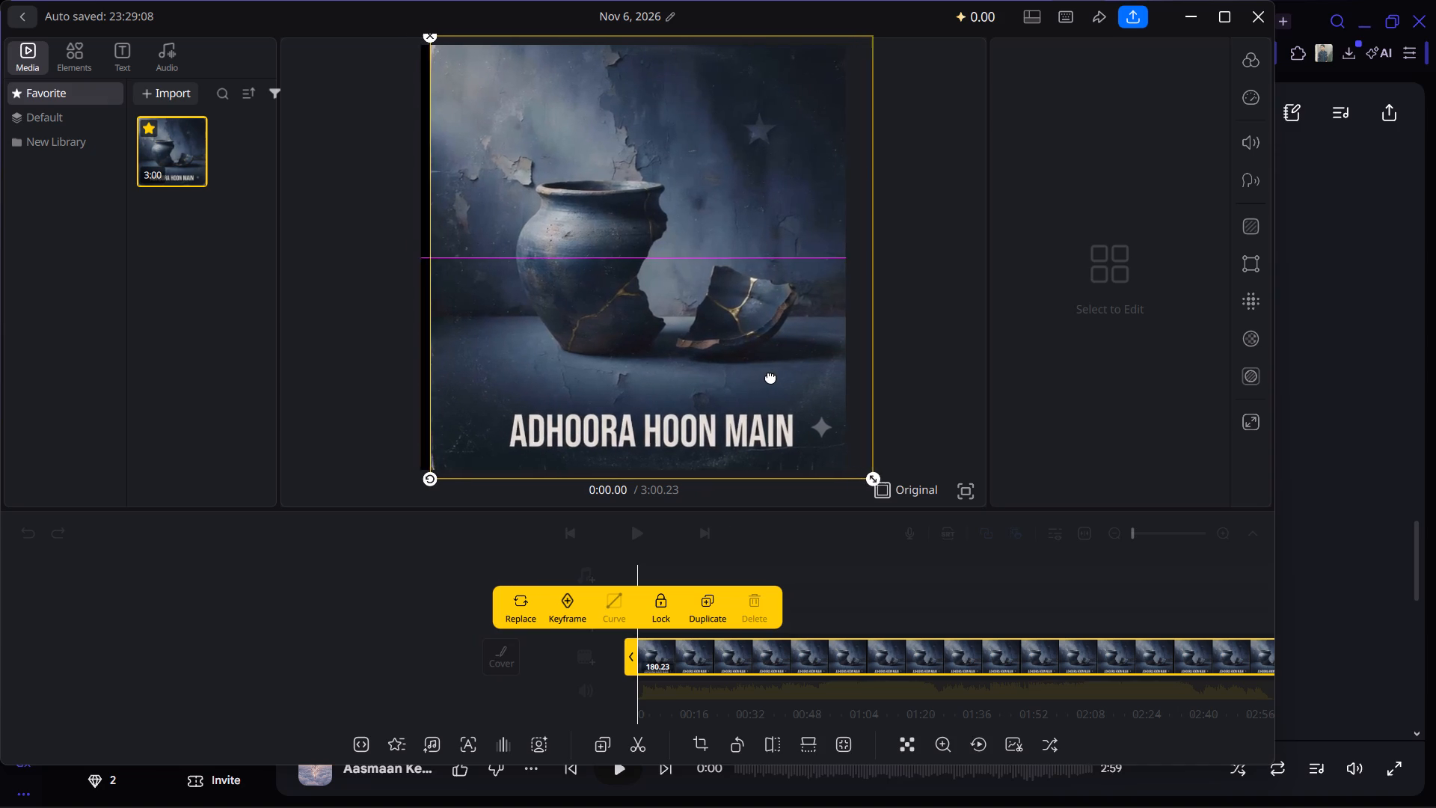
{"action": "left_click_drag", "start_coordinate": [770, 376], "coordinate": [796, 378]}
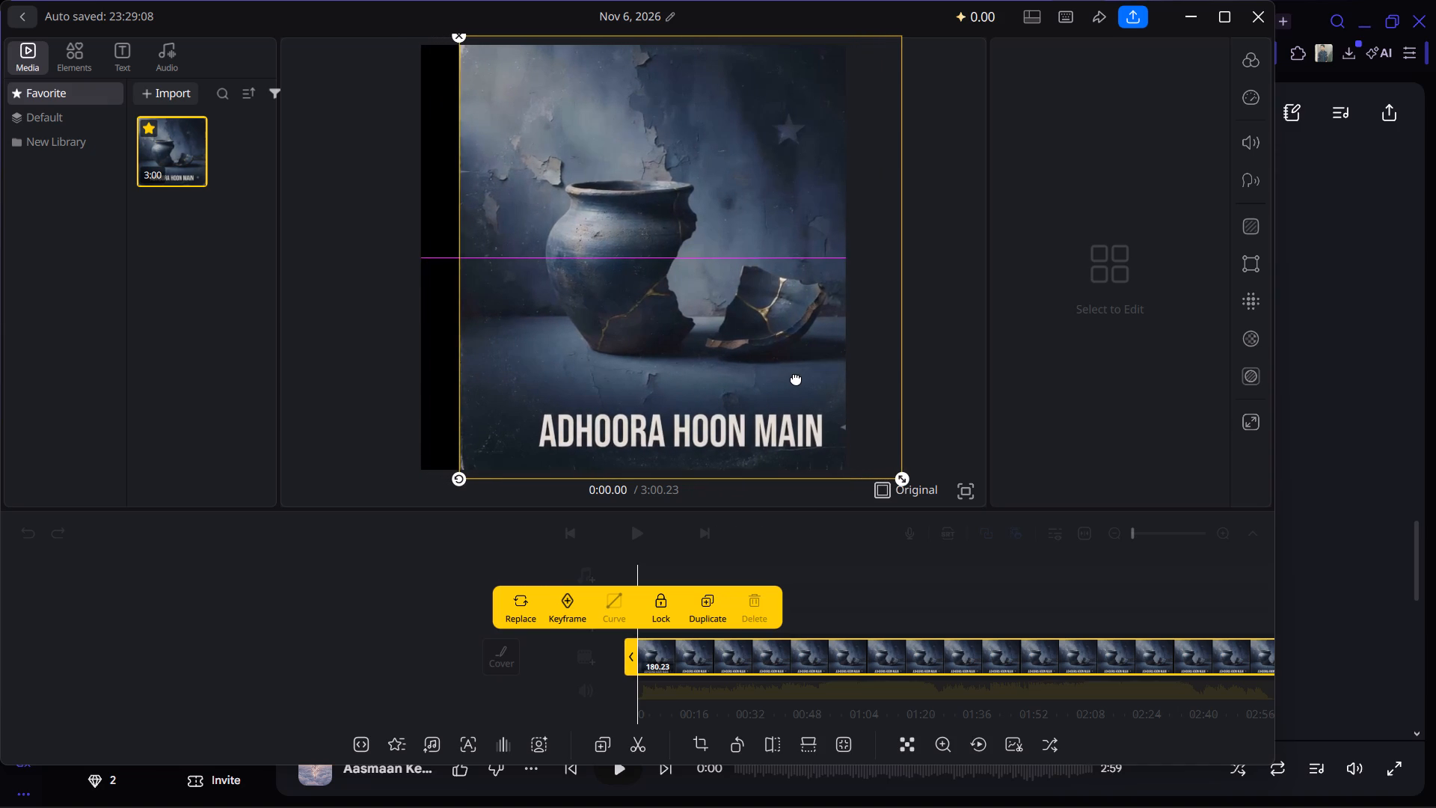
{"action": "left_click_drag", "start_coordinate": [796, 378], "coordinate": [800, 379]}
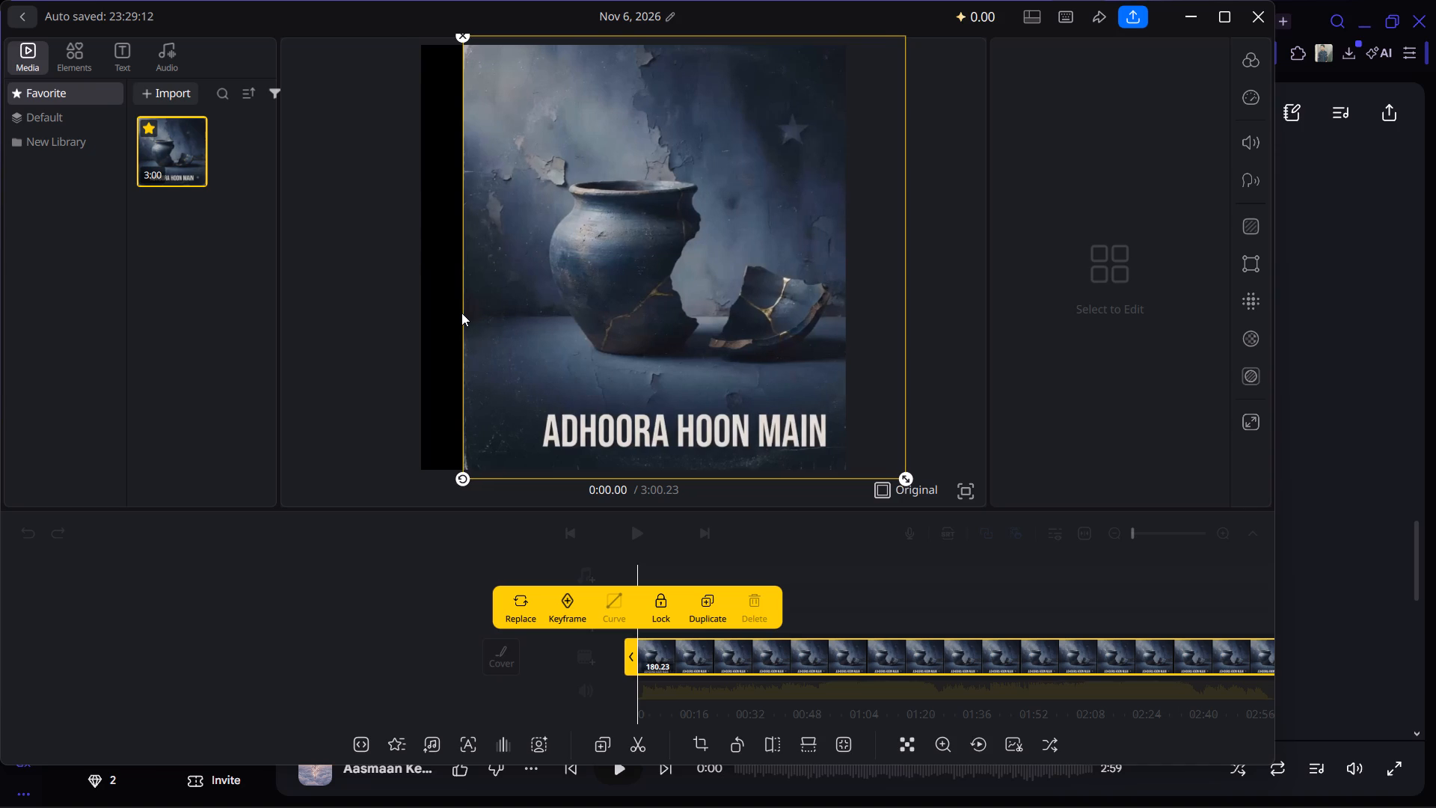
{"action": "left_click_drag", "start_coordinate": [461, 311], "coordinate": [467, 469]}
{"action": "left_click_drag", "start_coordinate": [467, 469], "coordinate": [466, 477]}
{"action": "left_click_drag", "start_coordinate": [466, 477], "coordinate": [435, 485]}
{"action": "left_click_drag", "start_coordinate": [506, 150], "coordinate": [462, 148]}
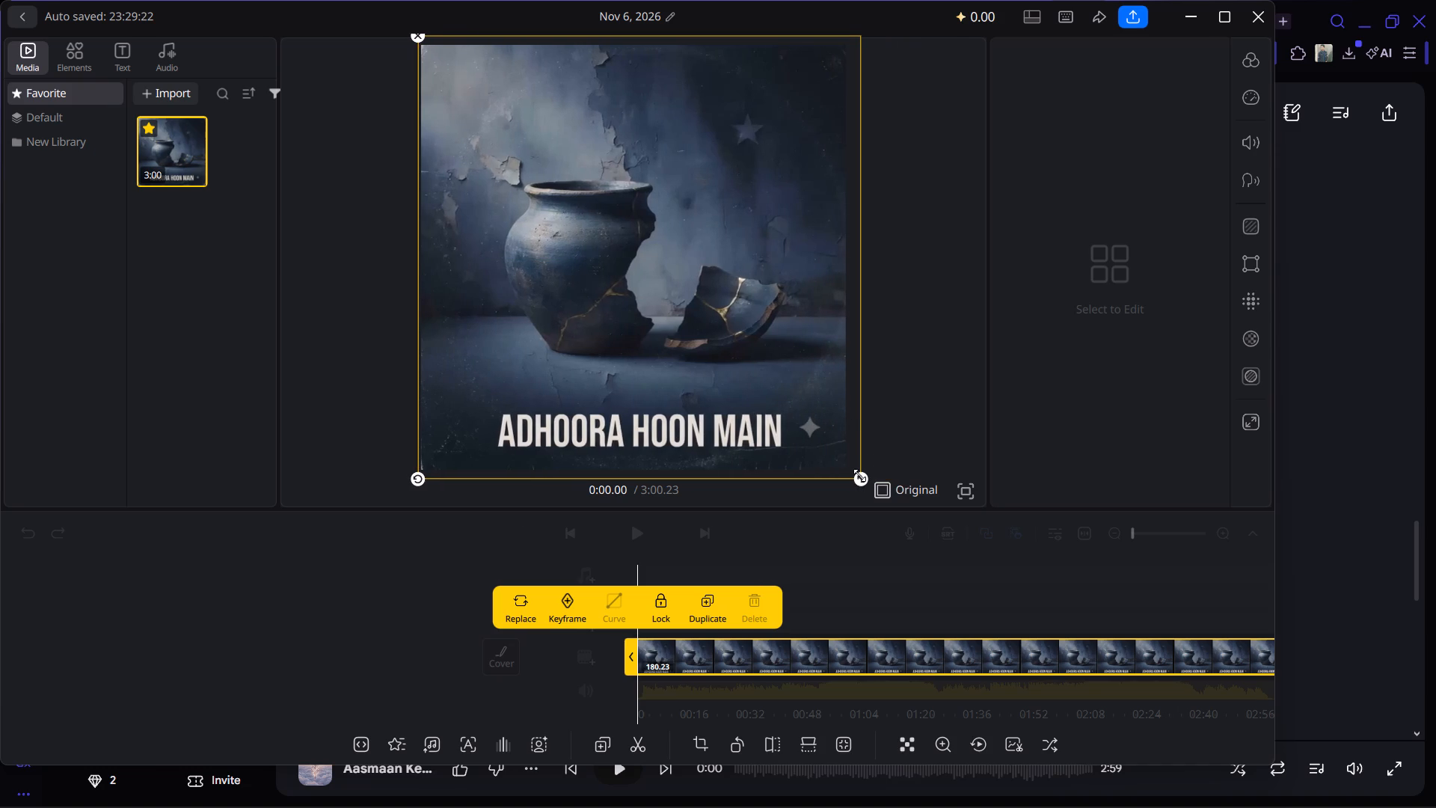
{"action": "left_click_drag", "start_coordinate": [859, 475], "coordinate": [905, 479]}
{"action": "left_click_drag", "start_coordinate": [737, 405], "coordinate": [766, 403]}
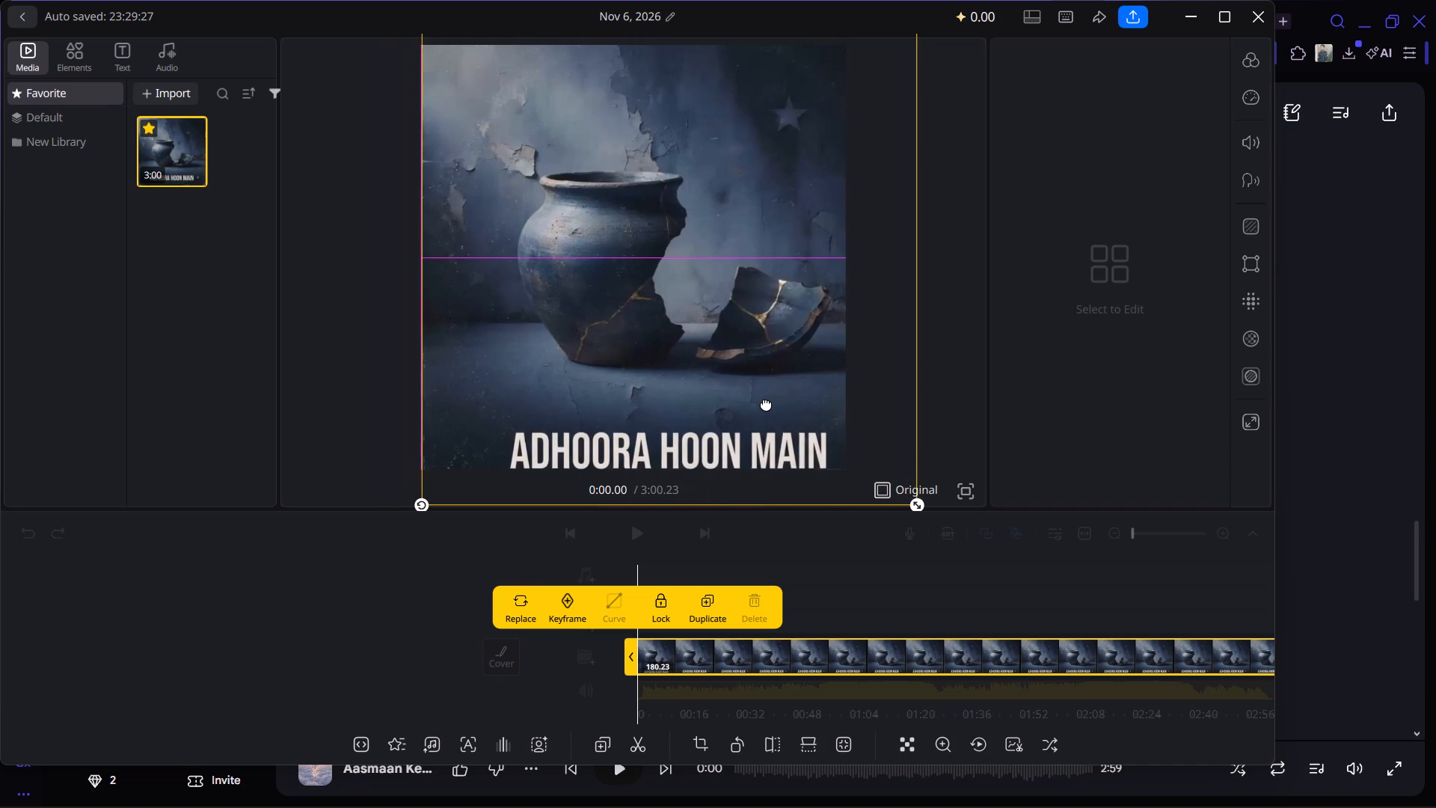
{"action": "left_click_drag", "start_coordinate": [766, 403], "coordinate": [766, 405]}
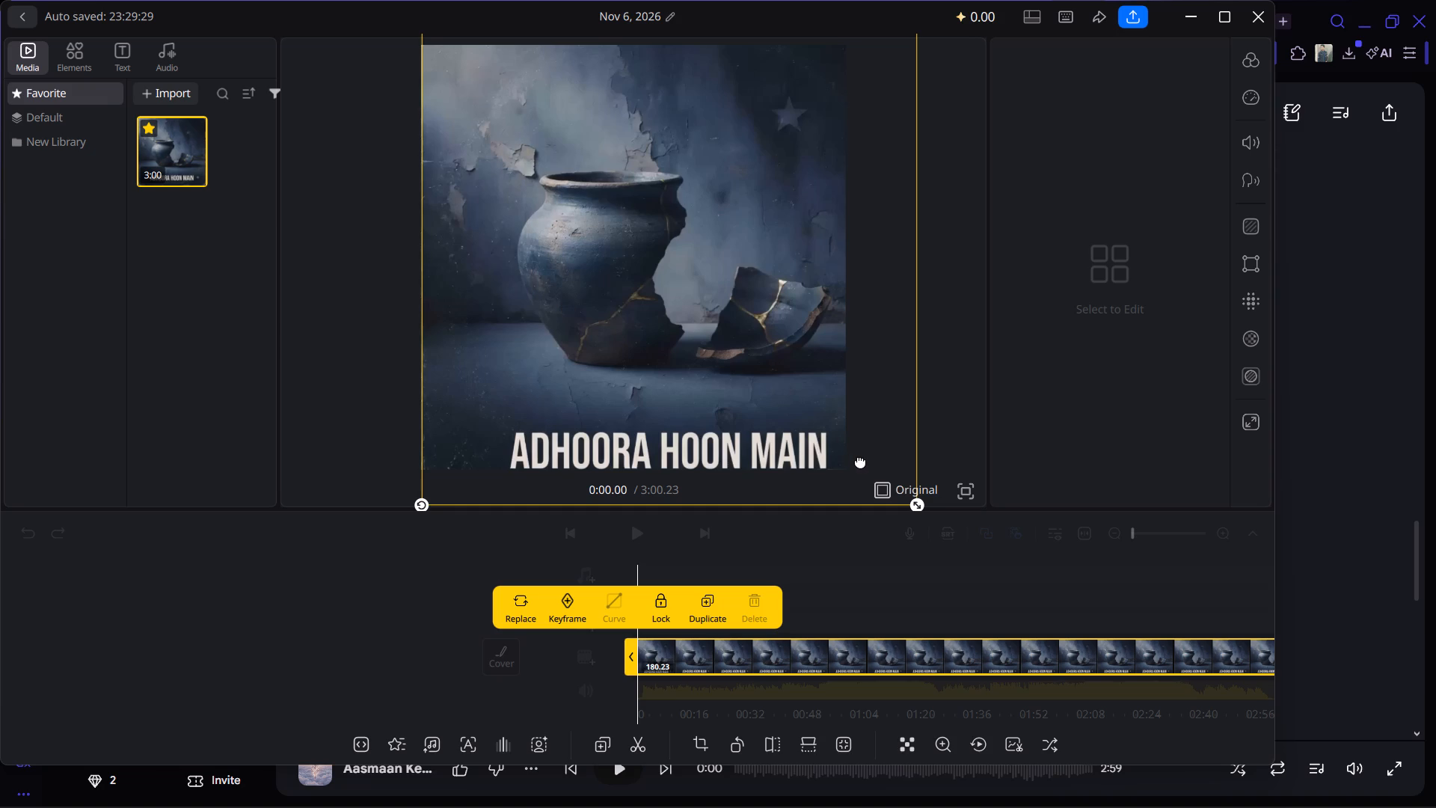
Capture a rectangular screenshot of the full Adhoora Hoon Main cover frame shown in the video preview.
{"action": "key", "text": "shift+super+s"}
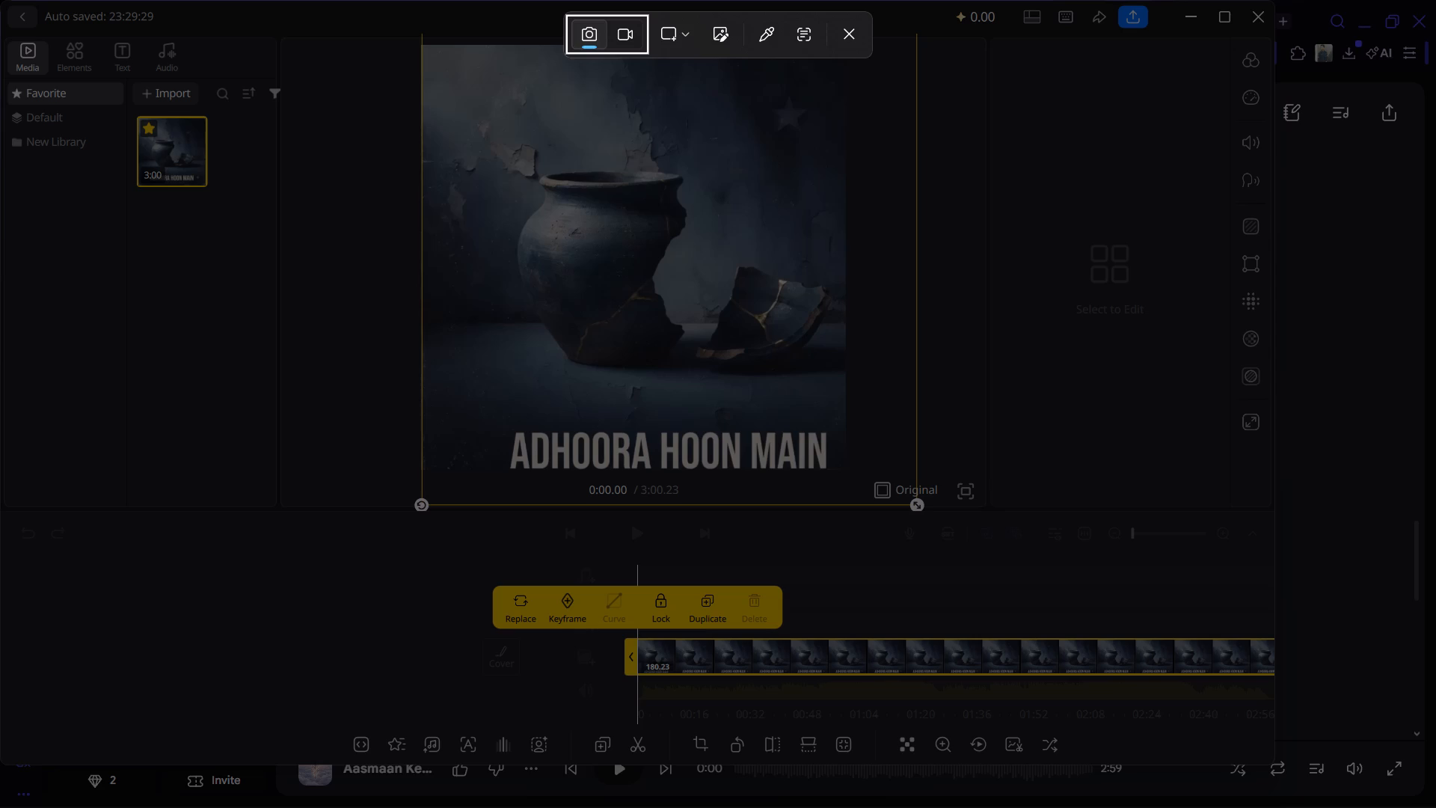
{"action": "left_click_drag", "start_coordinate": [423, 45], "coordinate": [762, 317]}
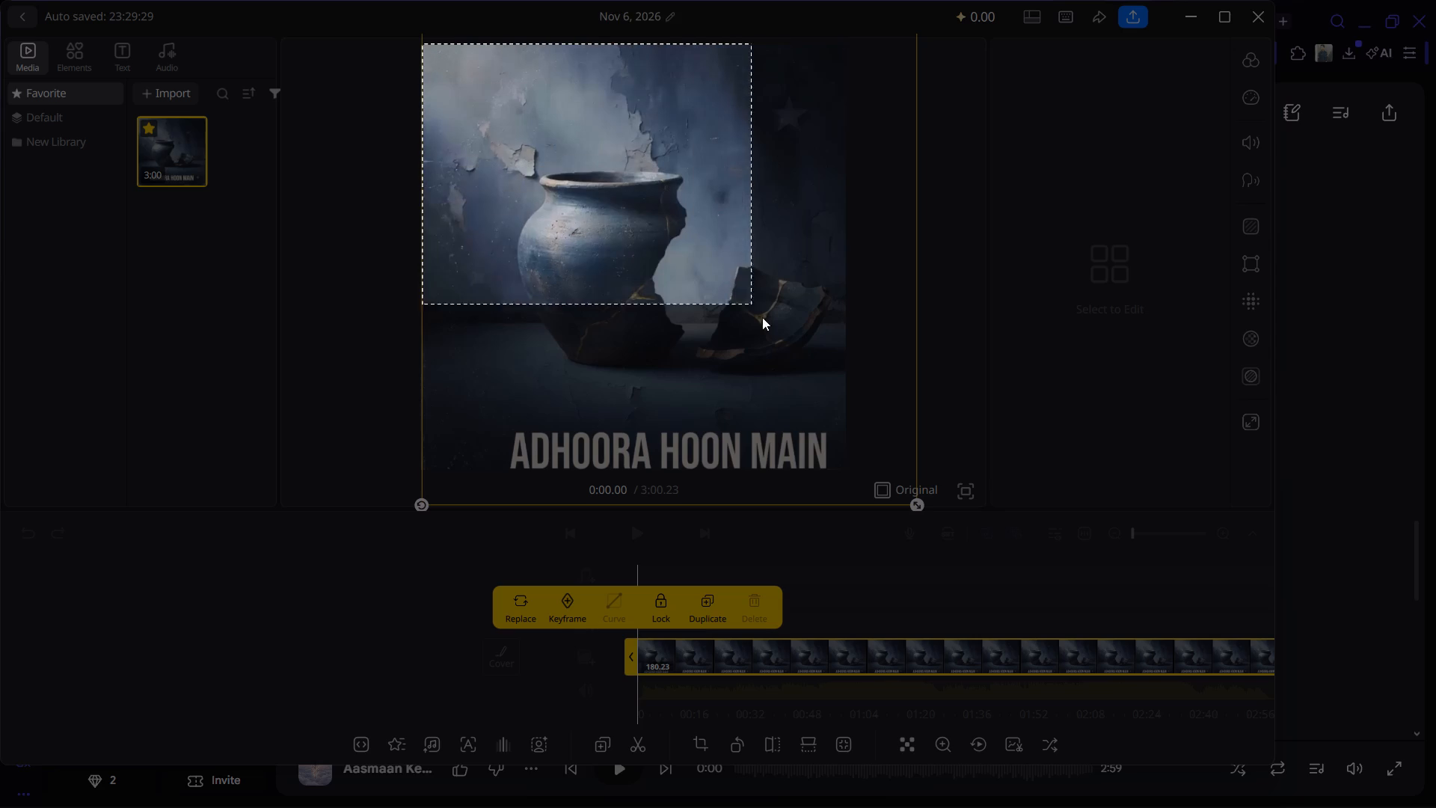
{"action": "left_click_drag", "start_coordinate": [762, 317], "coordinate": [877, 489]}
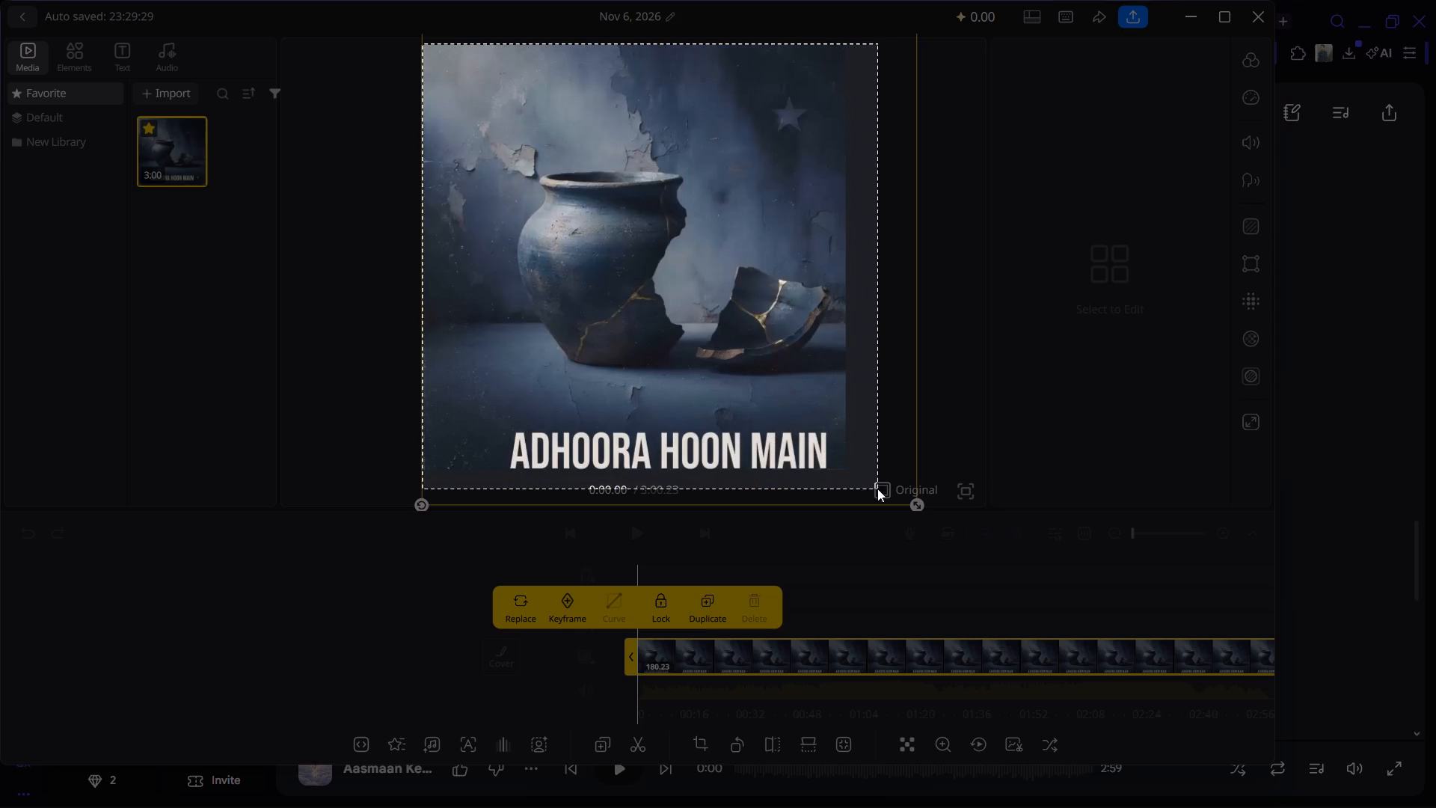
{"action": "left_click_drag", "start_coordinate": [877, 489], "coordinate": [1000, 480]}
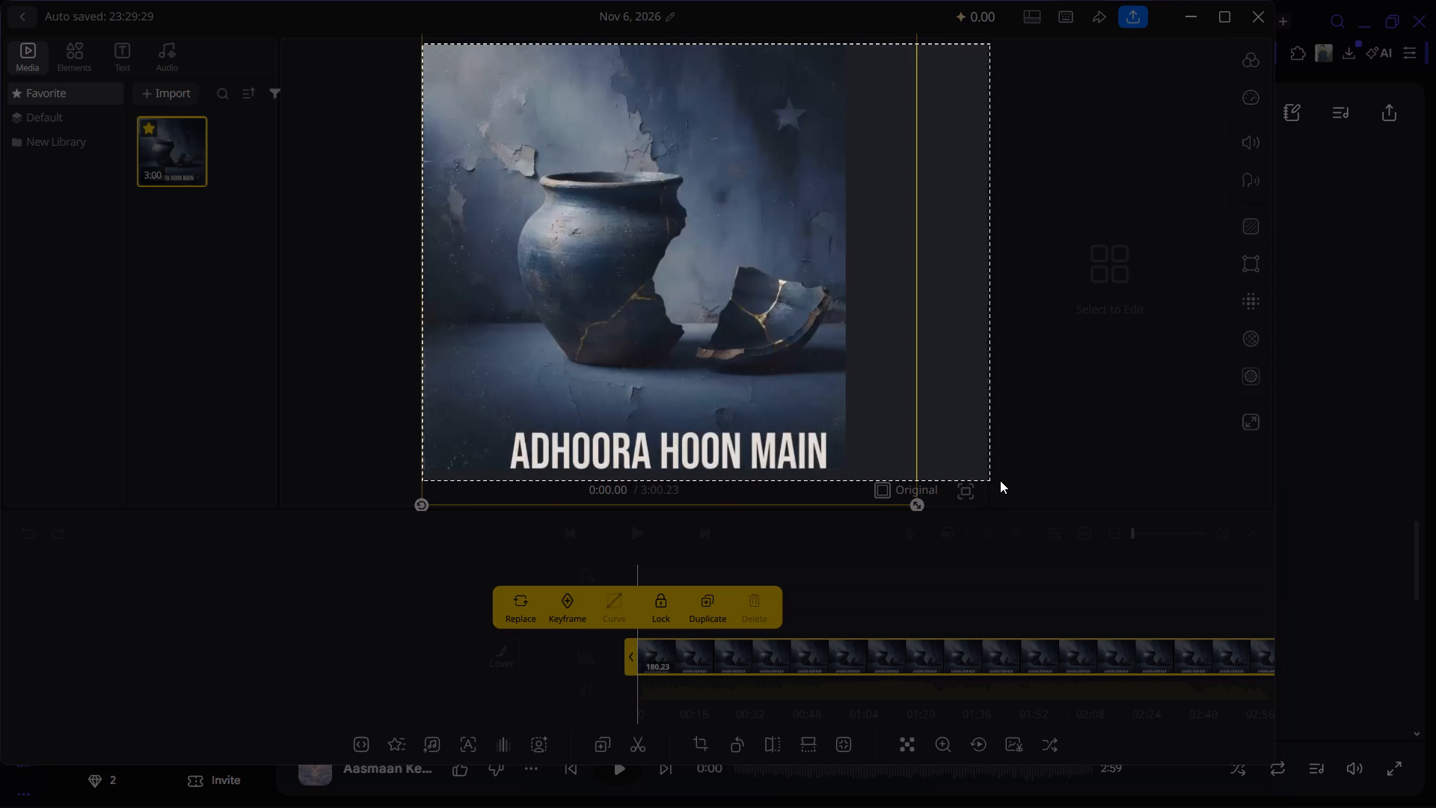
{"action": "left_click_drag", "start_coordinate": [1000, 480], "coordinate": [903, 474]}
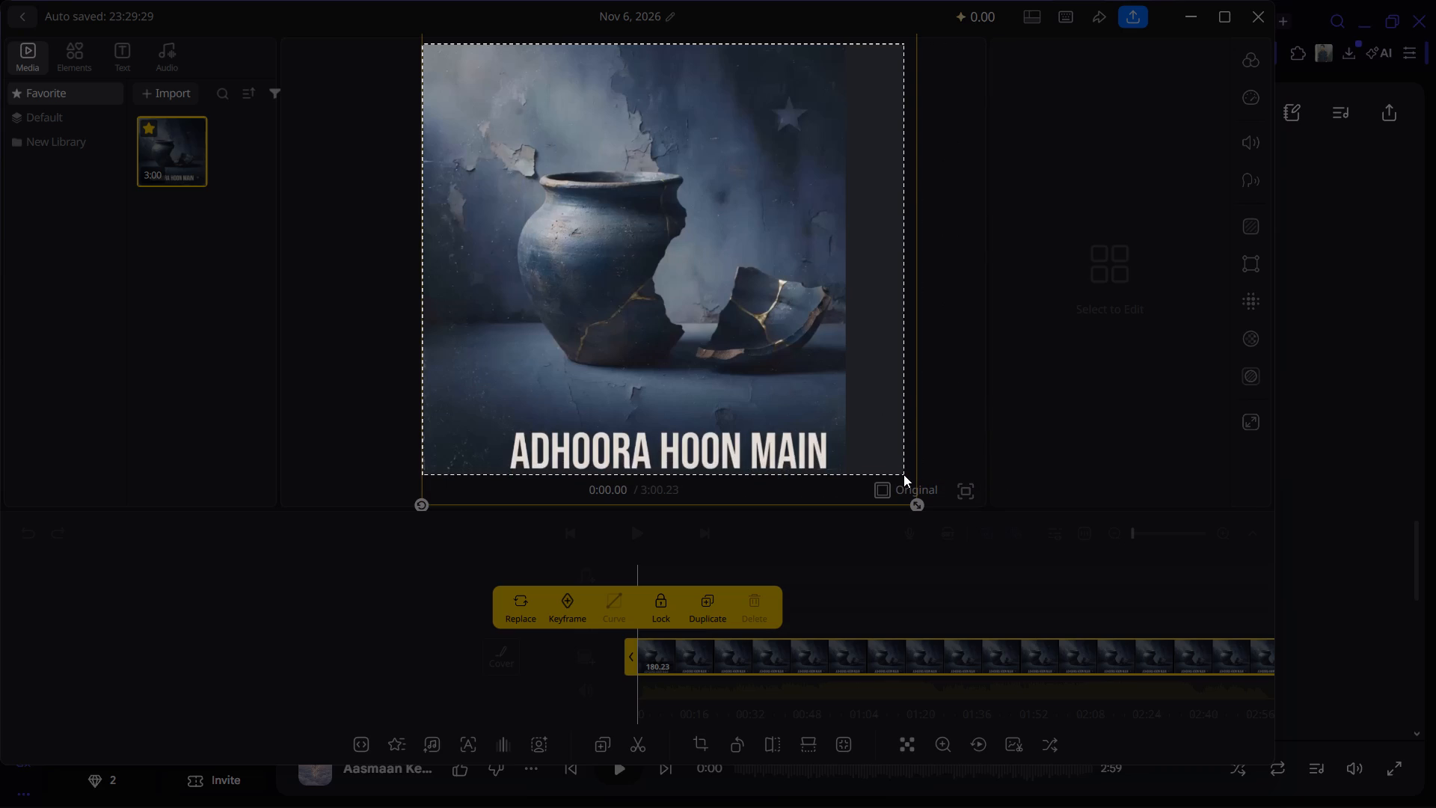
{"action": "left_click_drag", "start_coordinate": [903, 474], "coordinate": [854, 478]}
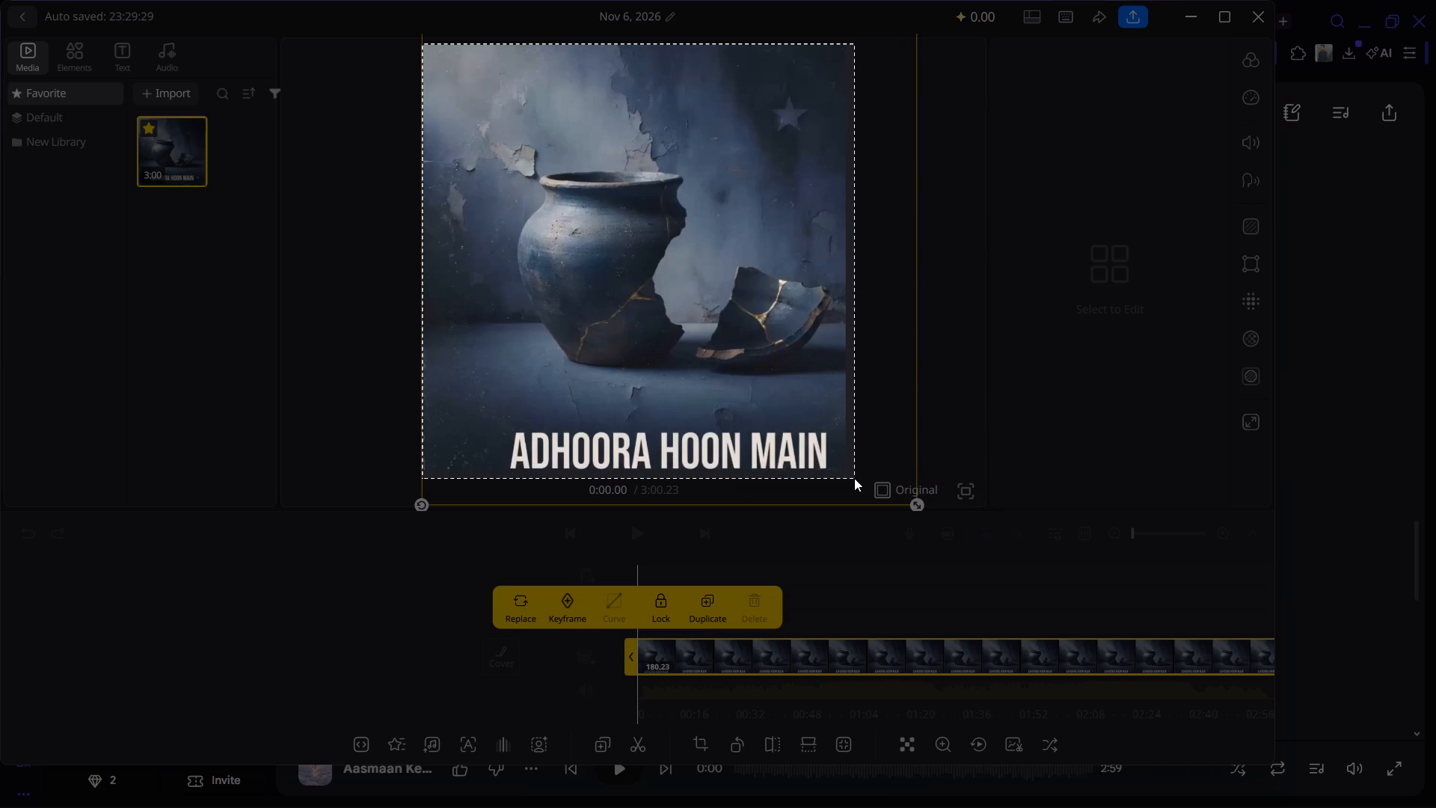
{"action": "left_click_drag", "start_coordinate": [854, 478], "coordinate": [849, 477]}
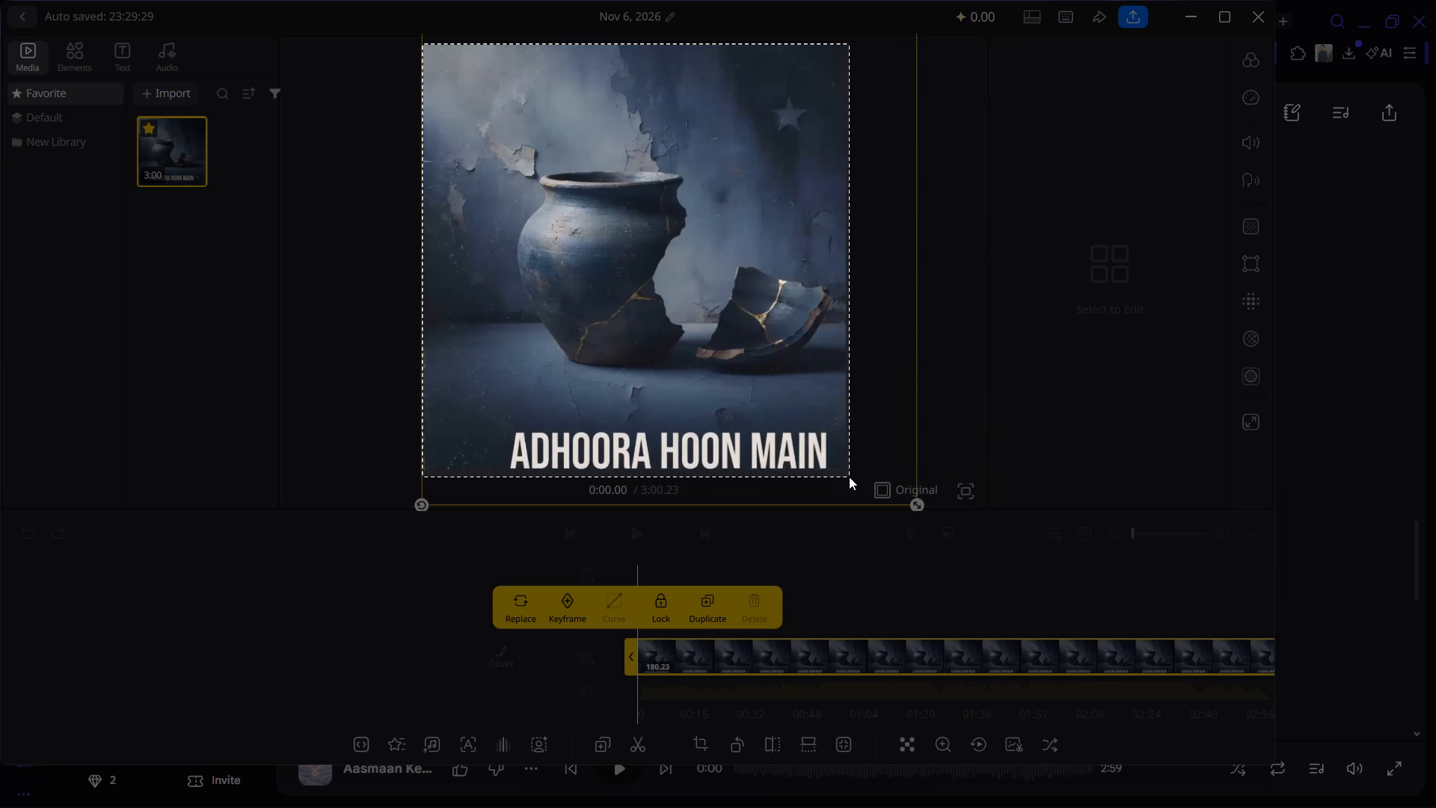
{"action": "left_click_drag", "start_coordinate": [849, 477], "coordinate": [850, 477]}
{"action": "left_click_drag", "start_coordinate": [850, 477], "coordinate": [850, 477]}
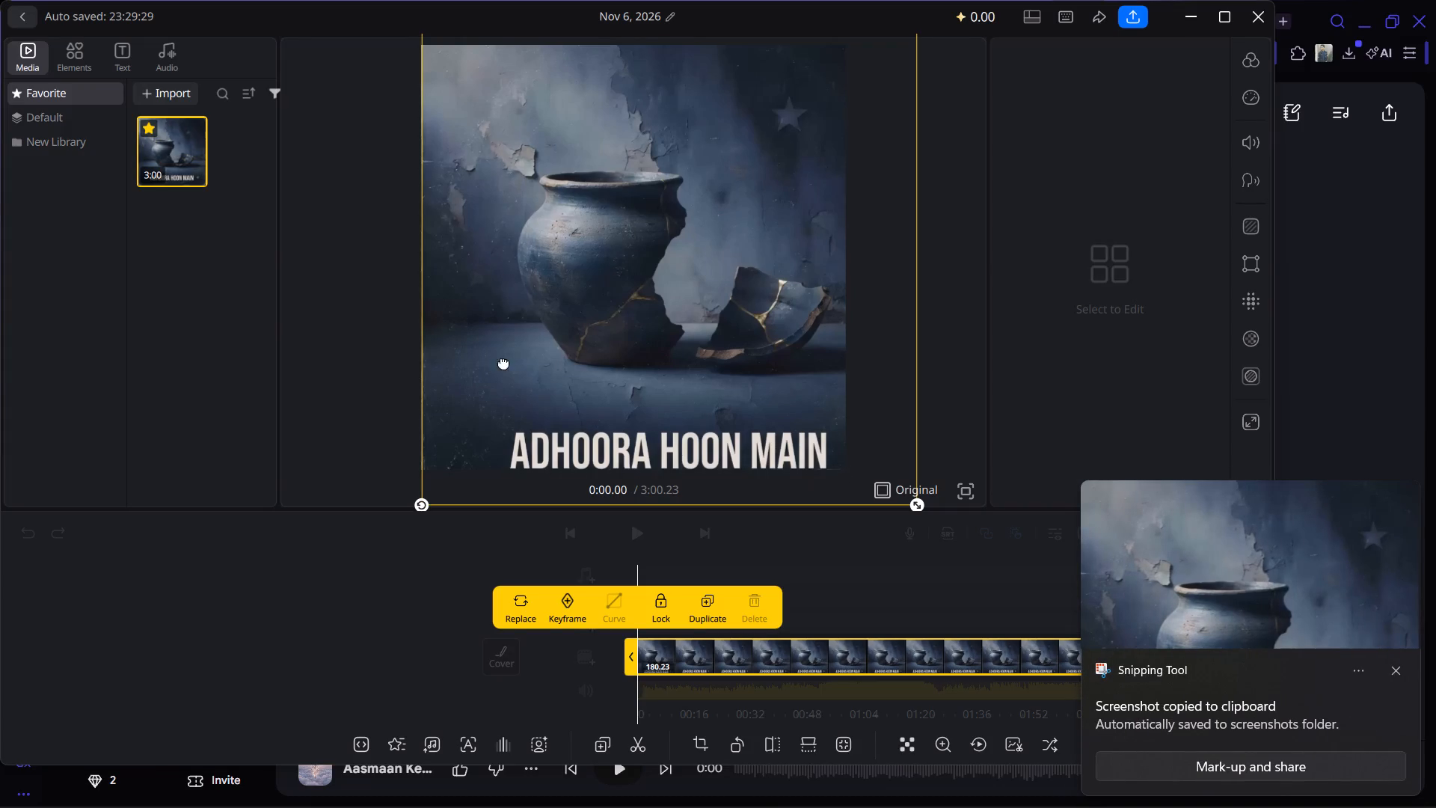
Add the new Adhoora Hoon Main cover screenshot from Pictures > Screenshots as a picture overlay at the start of the timeline.
{"action": "left_click", "coordinate": [685, 647]}
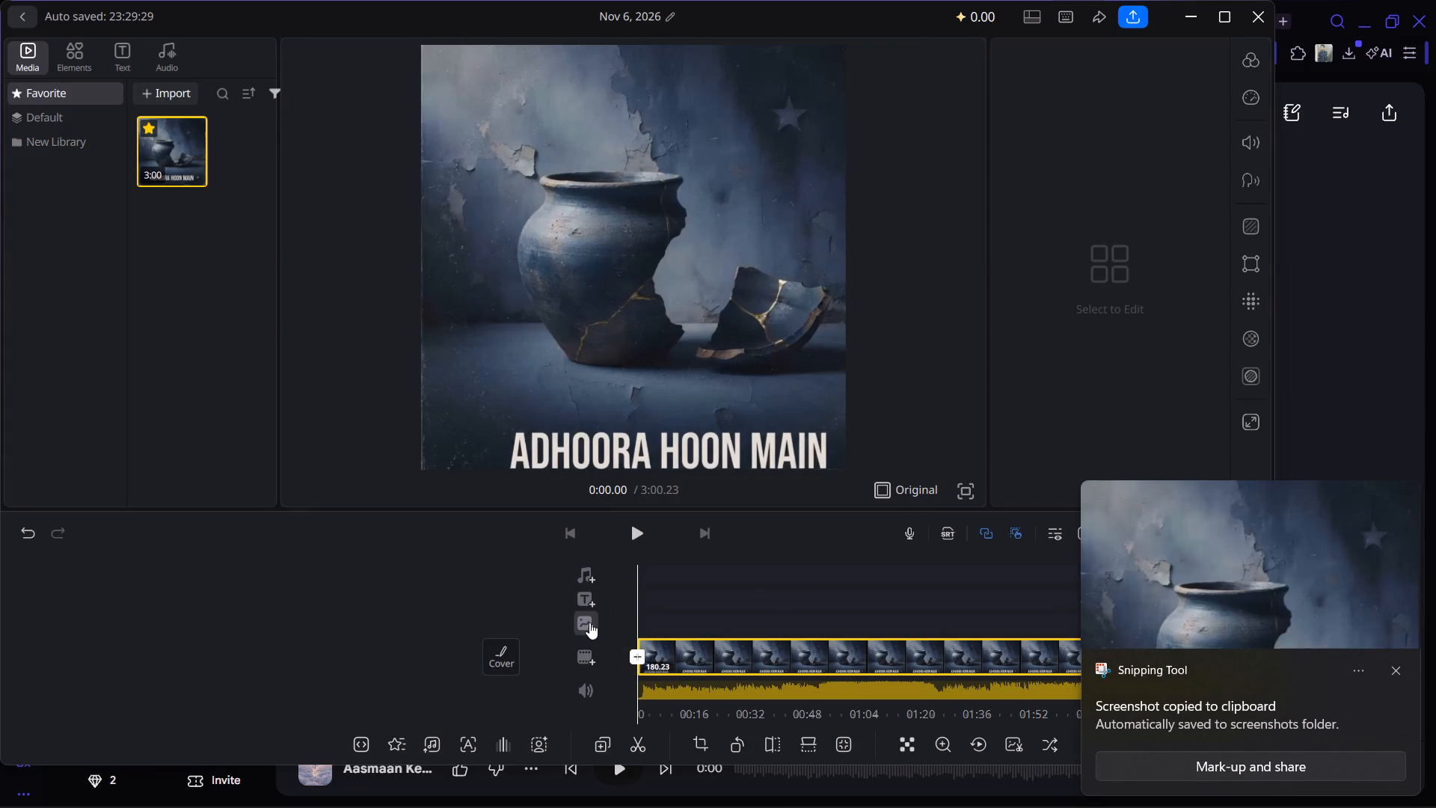
{"action": "left_click", "coordinate": [589, 622]}
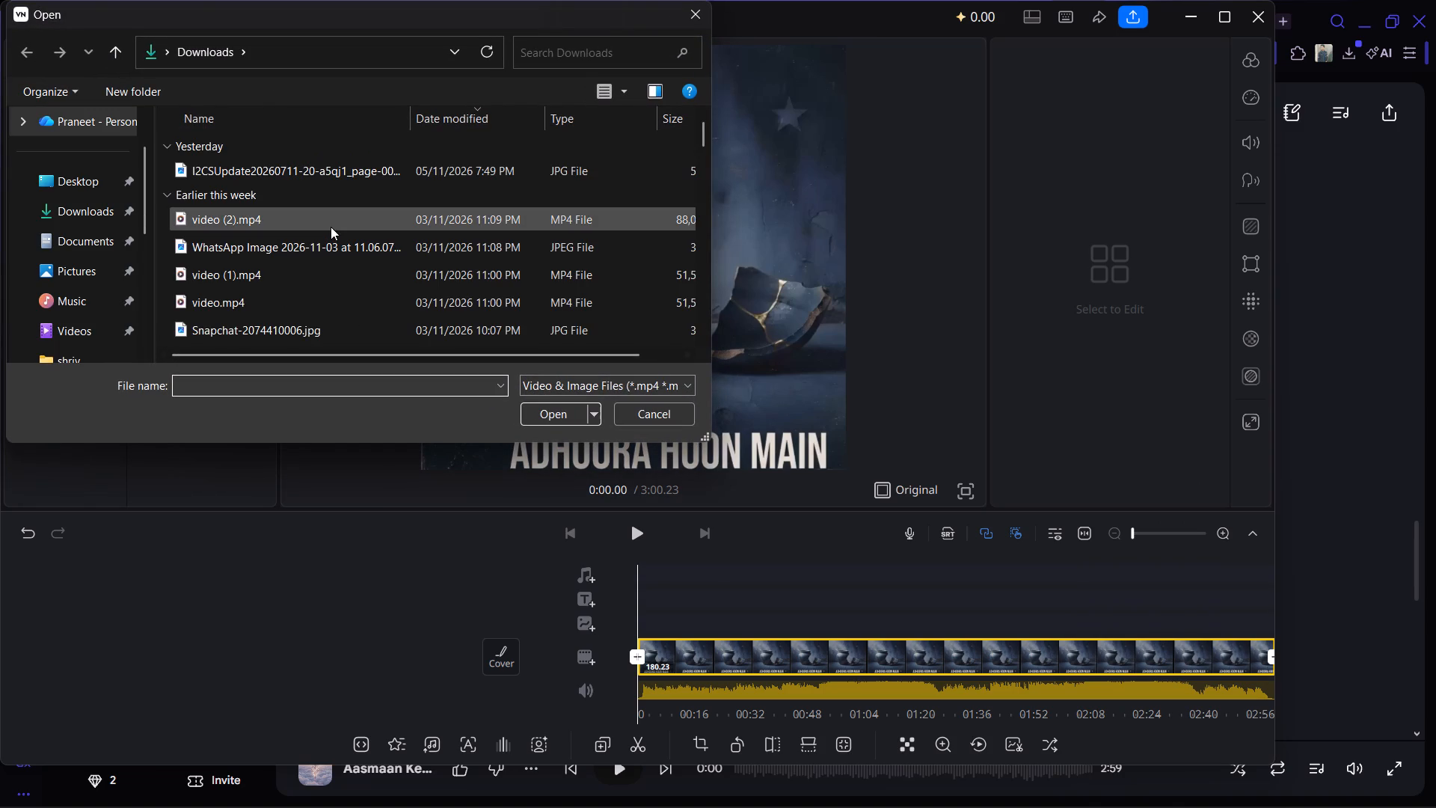
{"action": "left_click", "coordinate": [108, 271]}
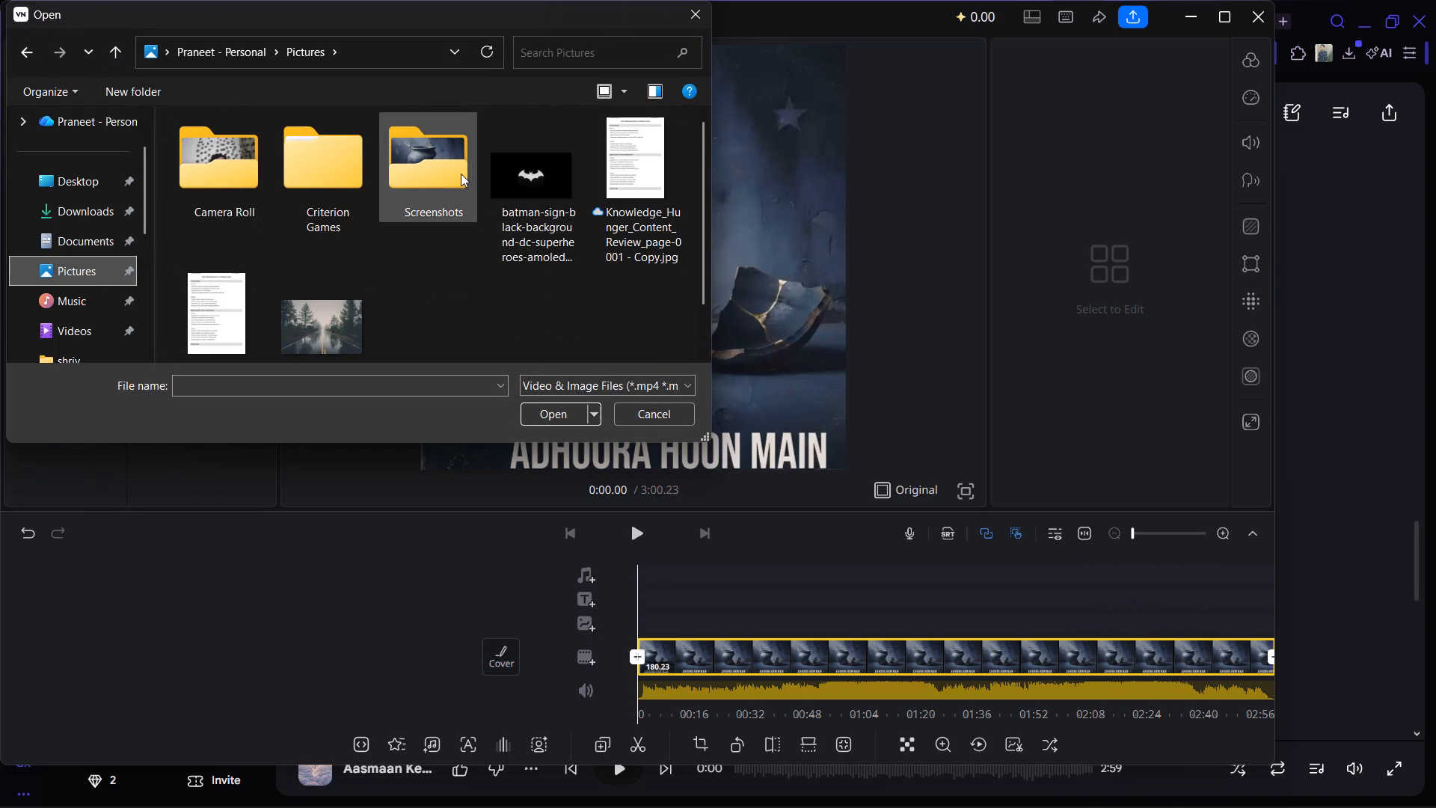
{"action": "double_click", "coordinate": [461, 174]}
{"action": "scroll", "coordinate": [316, 247], "scroll_direction": "down", "scroll_amount": 4}
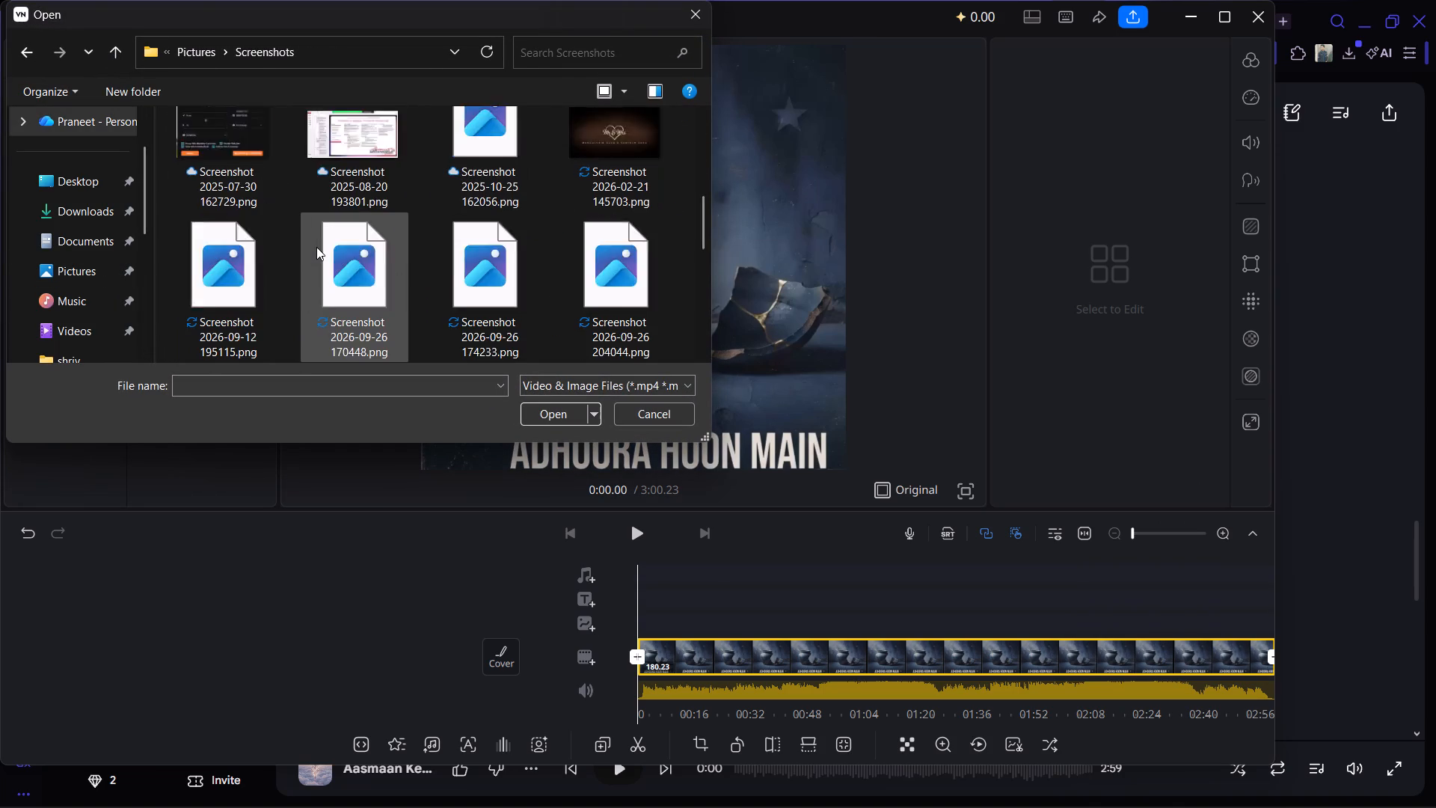
{"action": "scroll", "coordinate": [316, 247], "scroll_direction": "down", "scroll_amount": 2}
{"action": "double_click", "coordinate": [633, 260]}
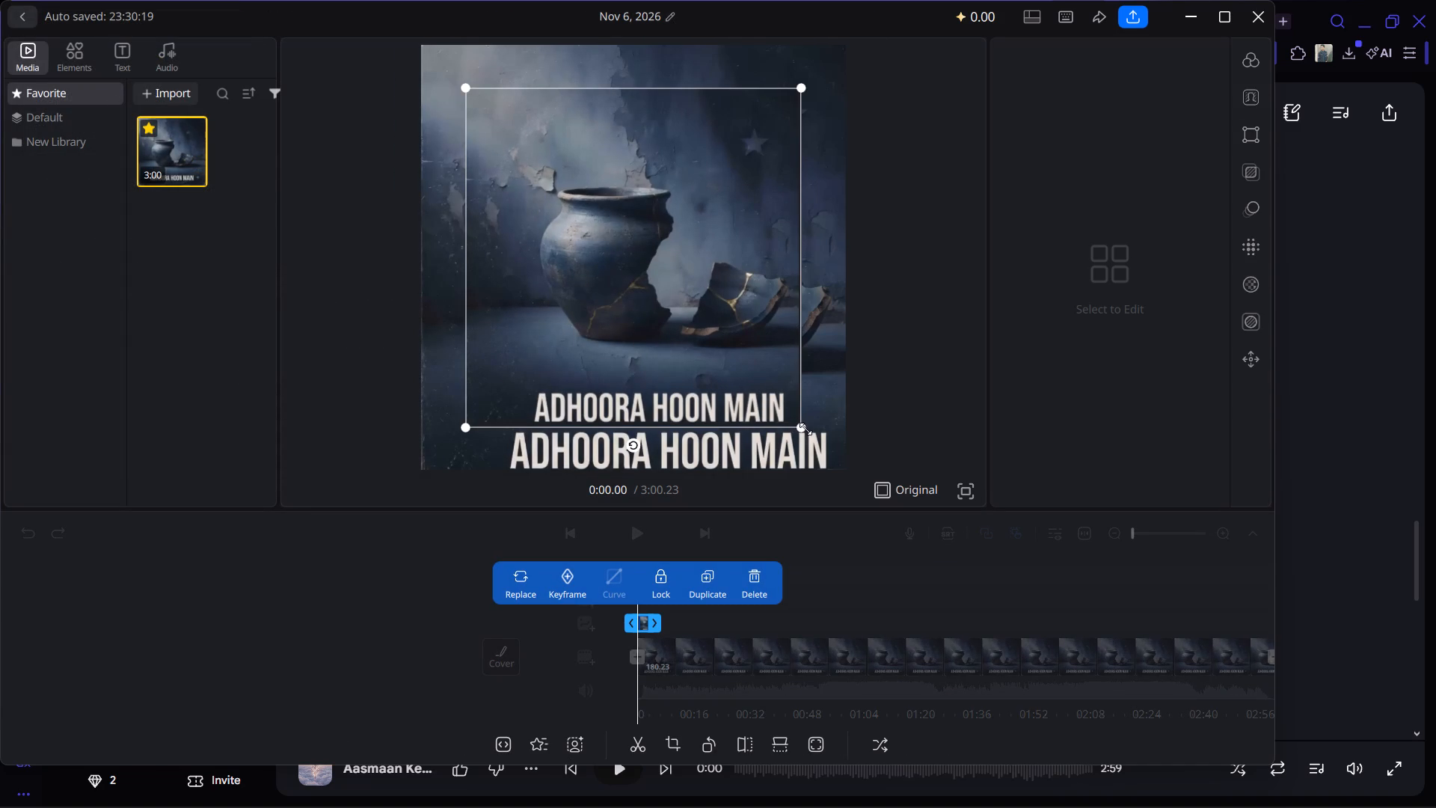
Enlarge the cover screenshot overlay from opposite corners until it fills the whole preview frame, slightly past its edges.
{"action": "left_click_drag", "start_coordinate": [802, 429], "coordinate": [829, 473]}
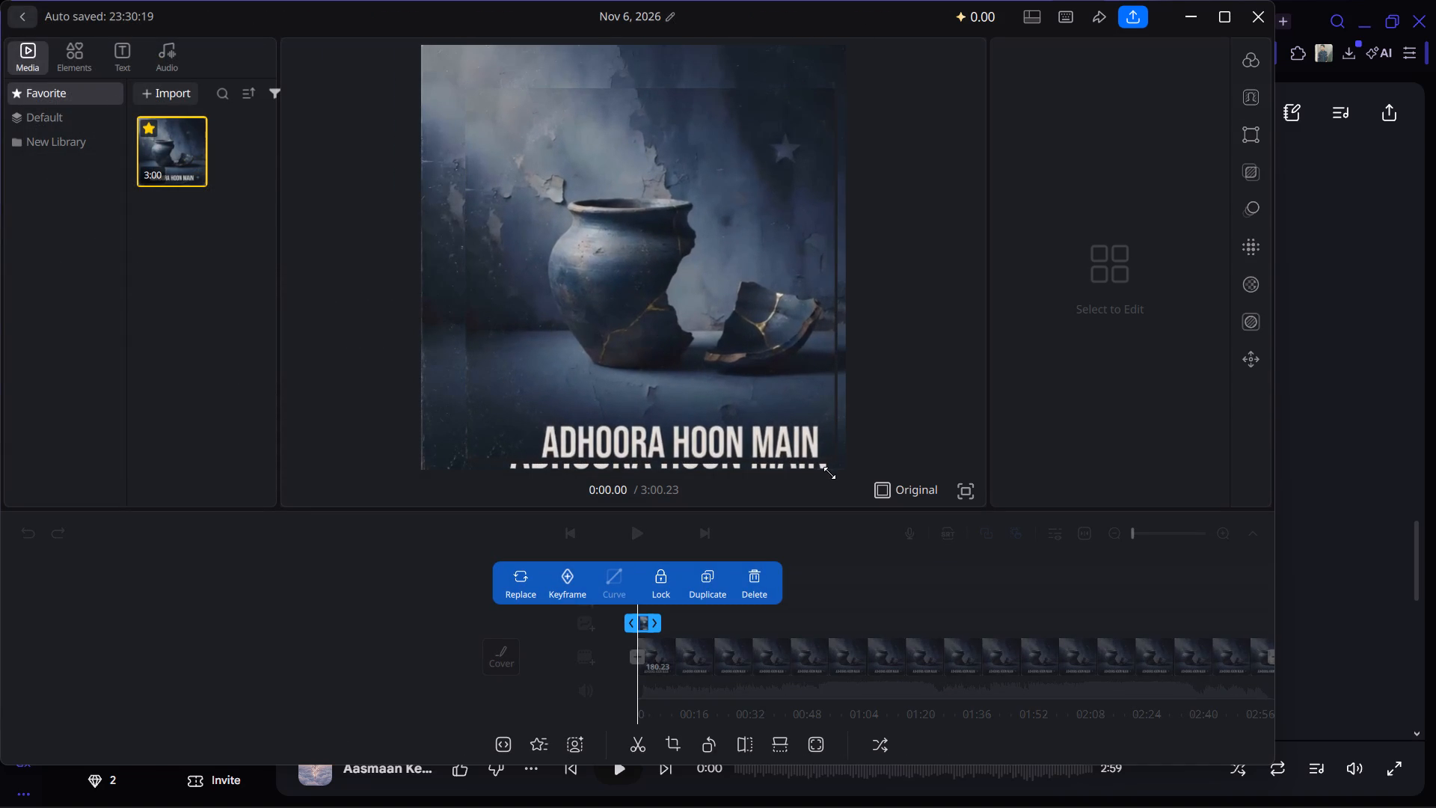
{"action": "left_click_drag", "start_coordinate": [829, 473], "coordinate": [838, 486]}
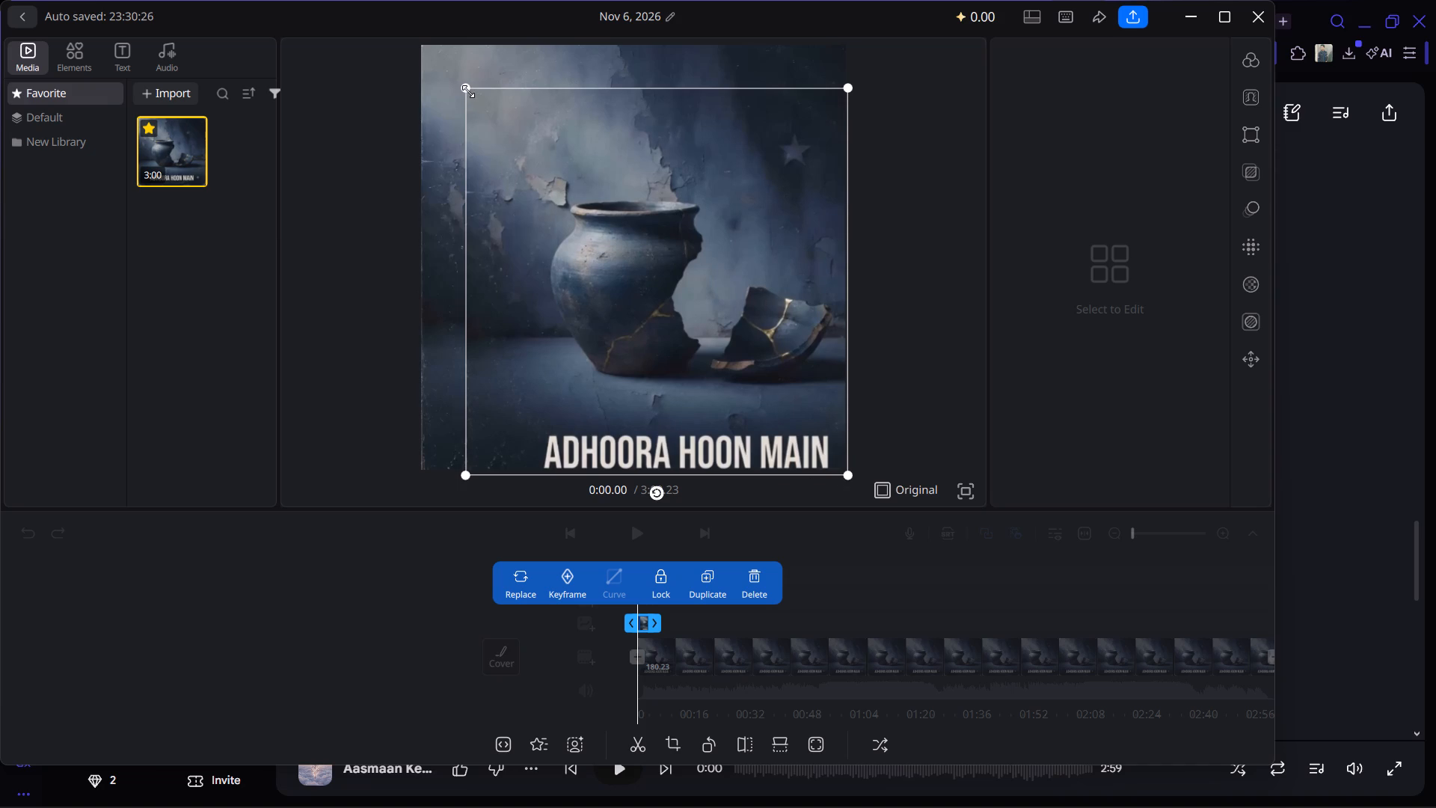
{"action": "left_click_drag", "start_coordinate": [468, 91], "coordinate": [429, 47]}
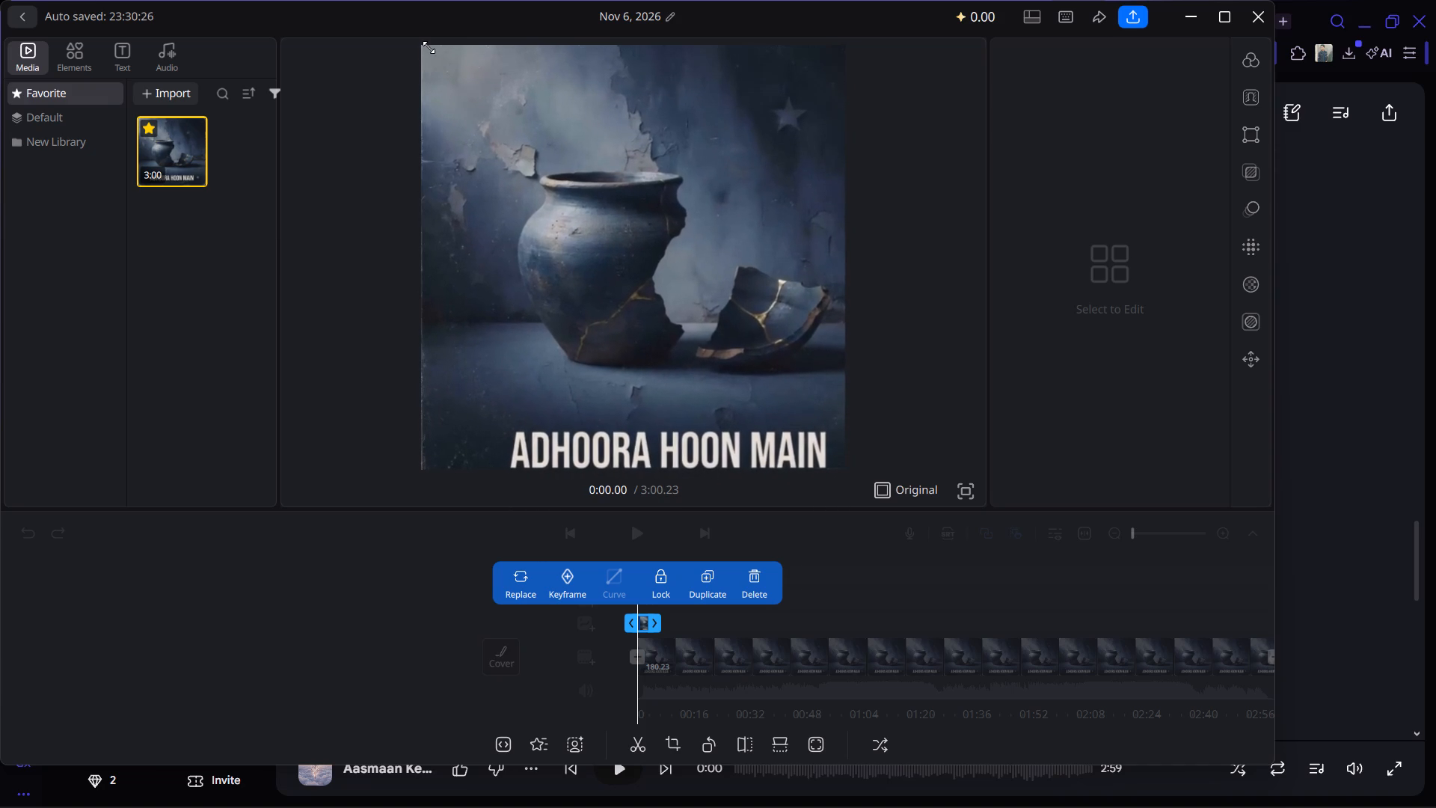
{"action": "left_click_drag", "start_coordinate": [429, 47], "coordinate": [414, 47]}
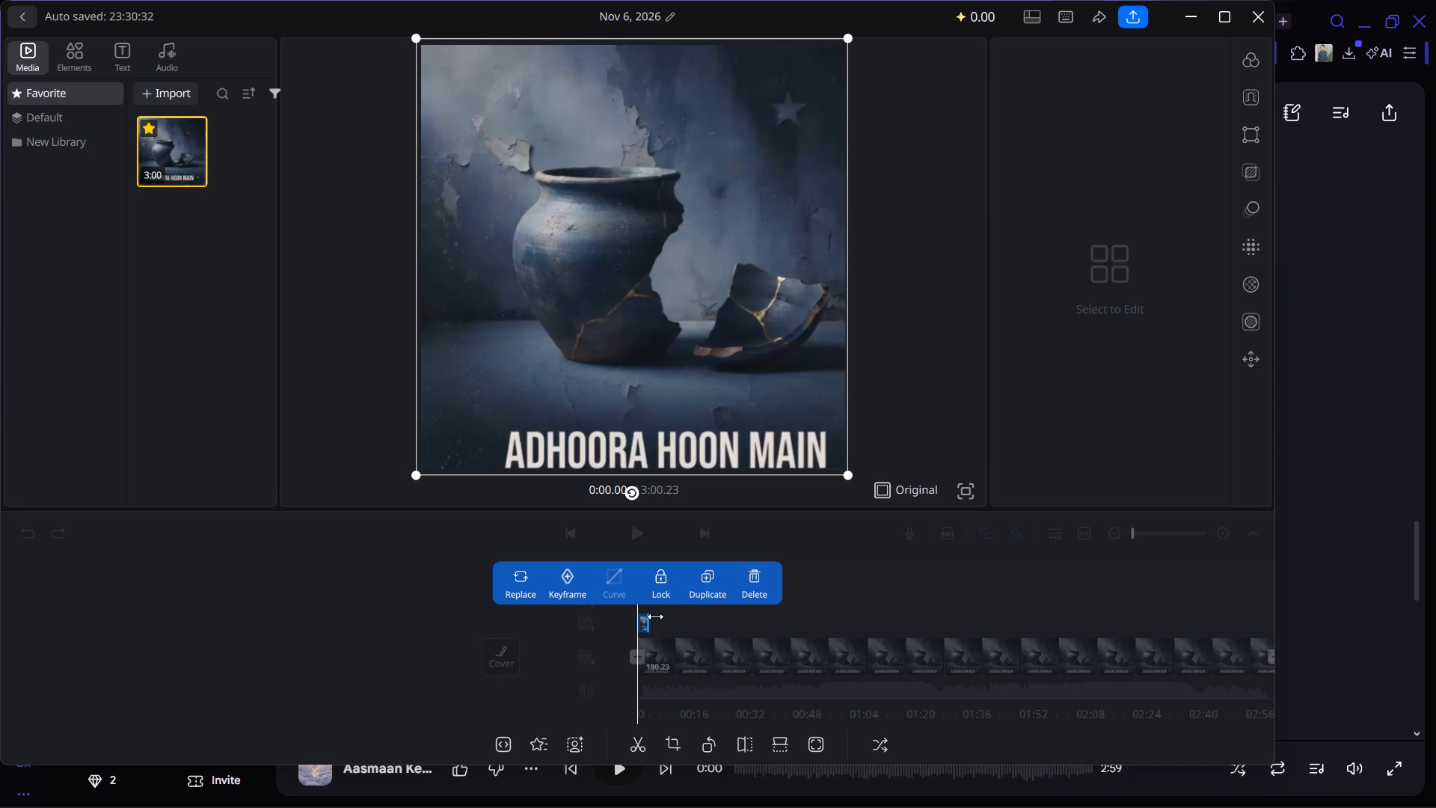
Extend the Adhoora Hoon Main cover overlay to about 183 seconds, slightly past the end of the video clip.
{"action": "left_click_drag", "start_coordinate": [655, 616], "coordinate": [1052, 629]}
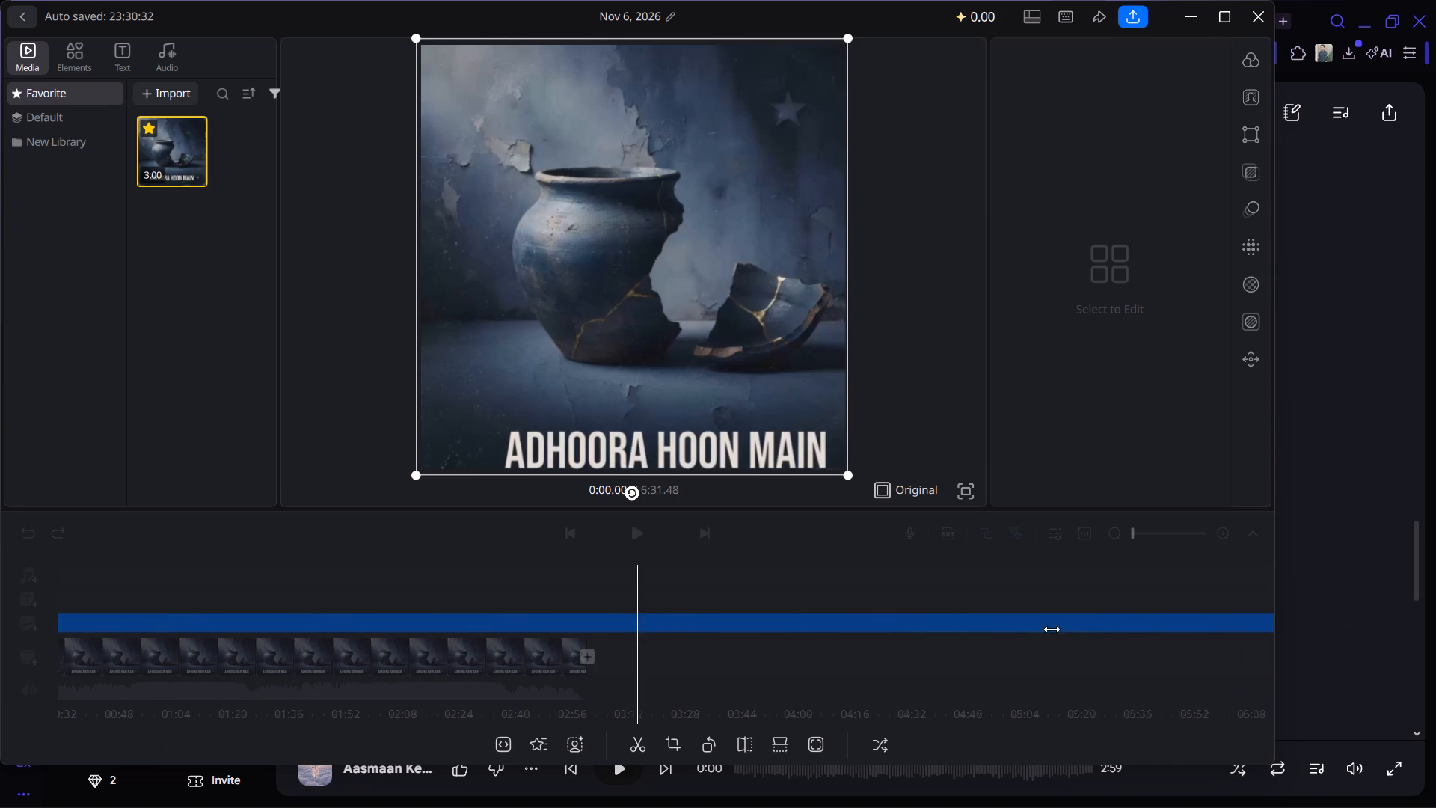
{"action": "left_click_drag", "start_coordinate": [1052, 629], "coordinate": [590, 616]}
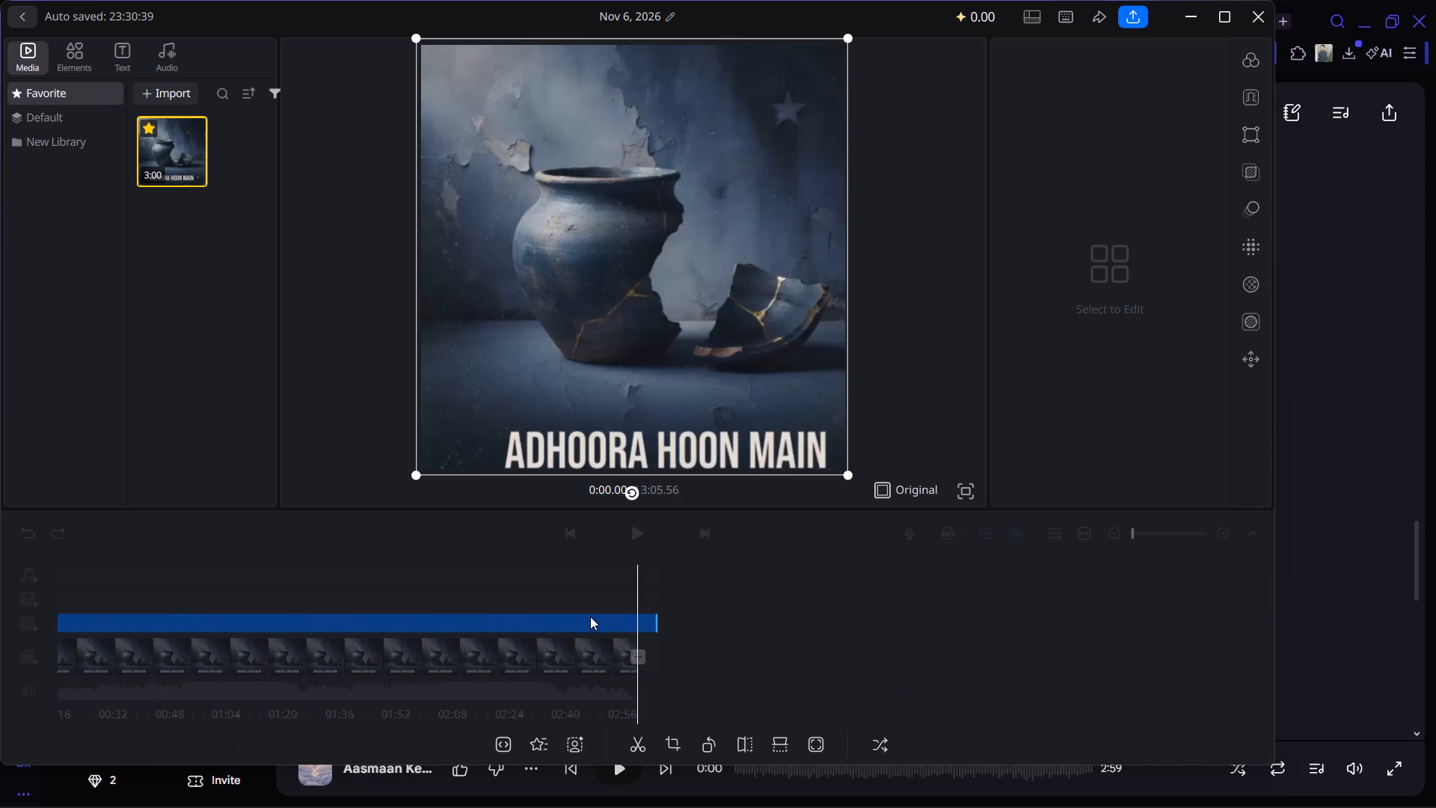
{"action": "left_click_drag", "start_coordinate": [590, 616], "coordinate": [583, 618]}
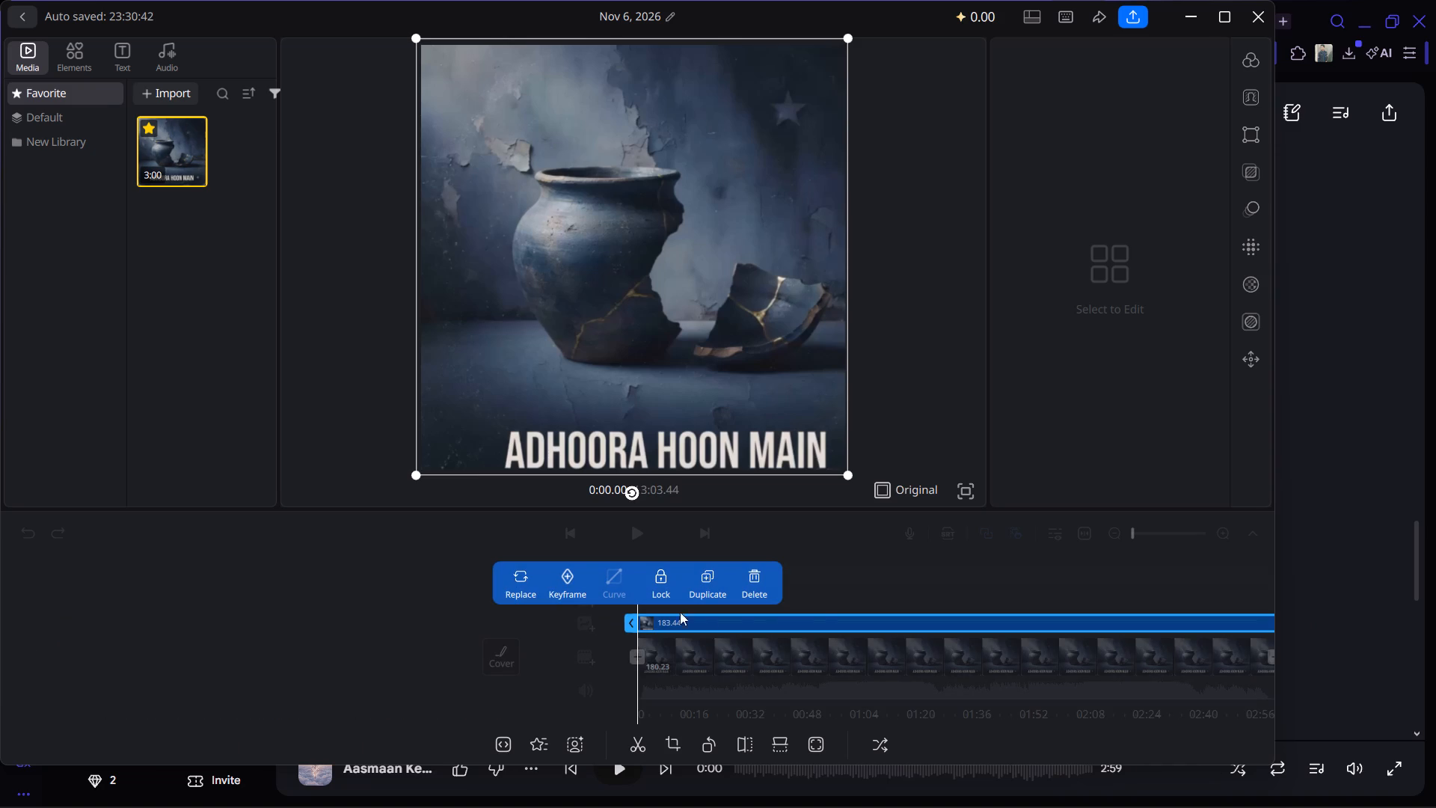
Lock the extended cover overlay and check its end against the end of the video clip.
{"action": "left_click", "coordinate": [657, 587]}
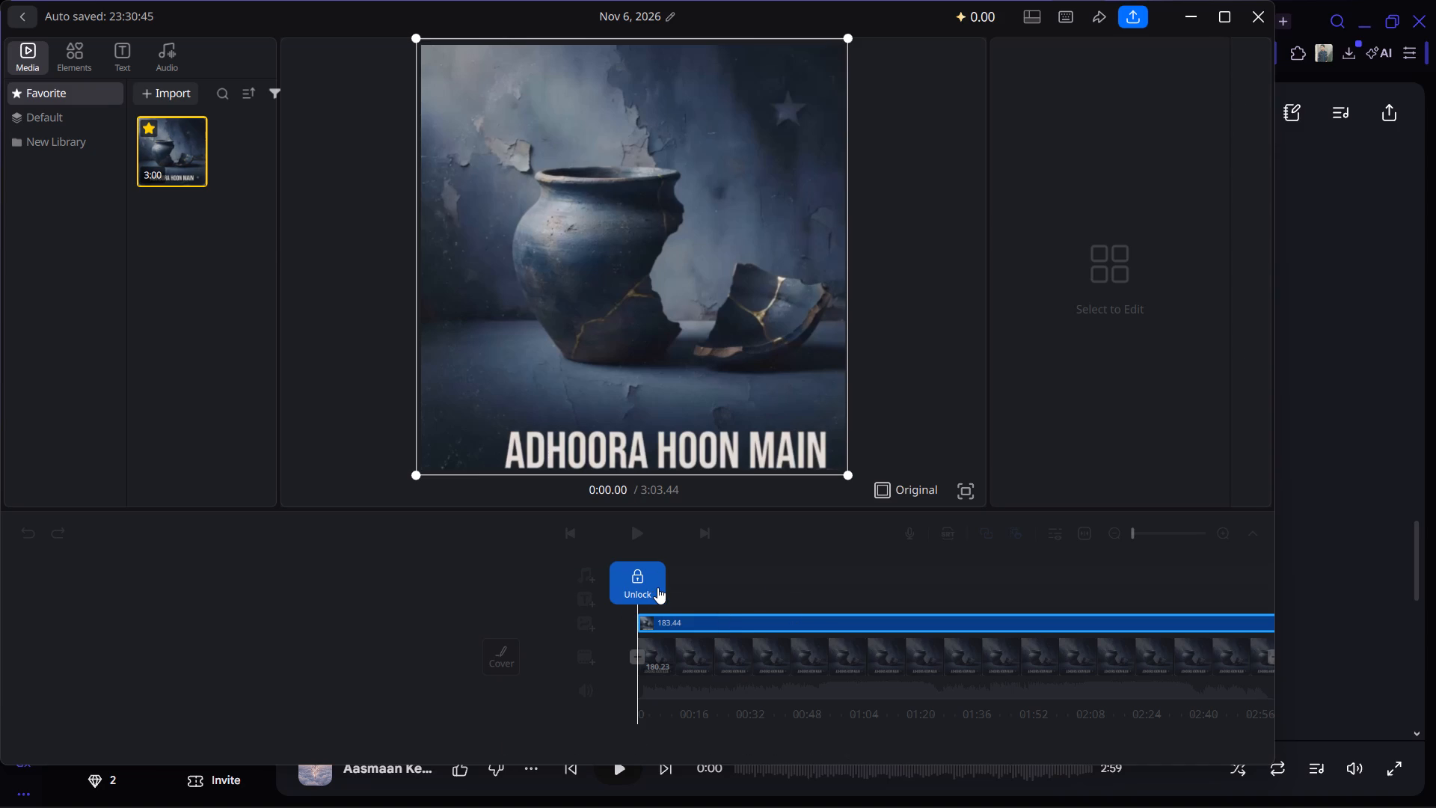
{"action": "left_click_drag", "start_coordinate": [747, 578], "coordinate": [10, 626]}
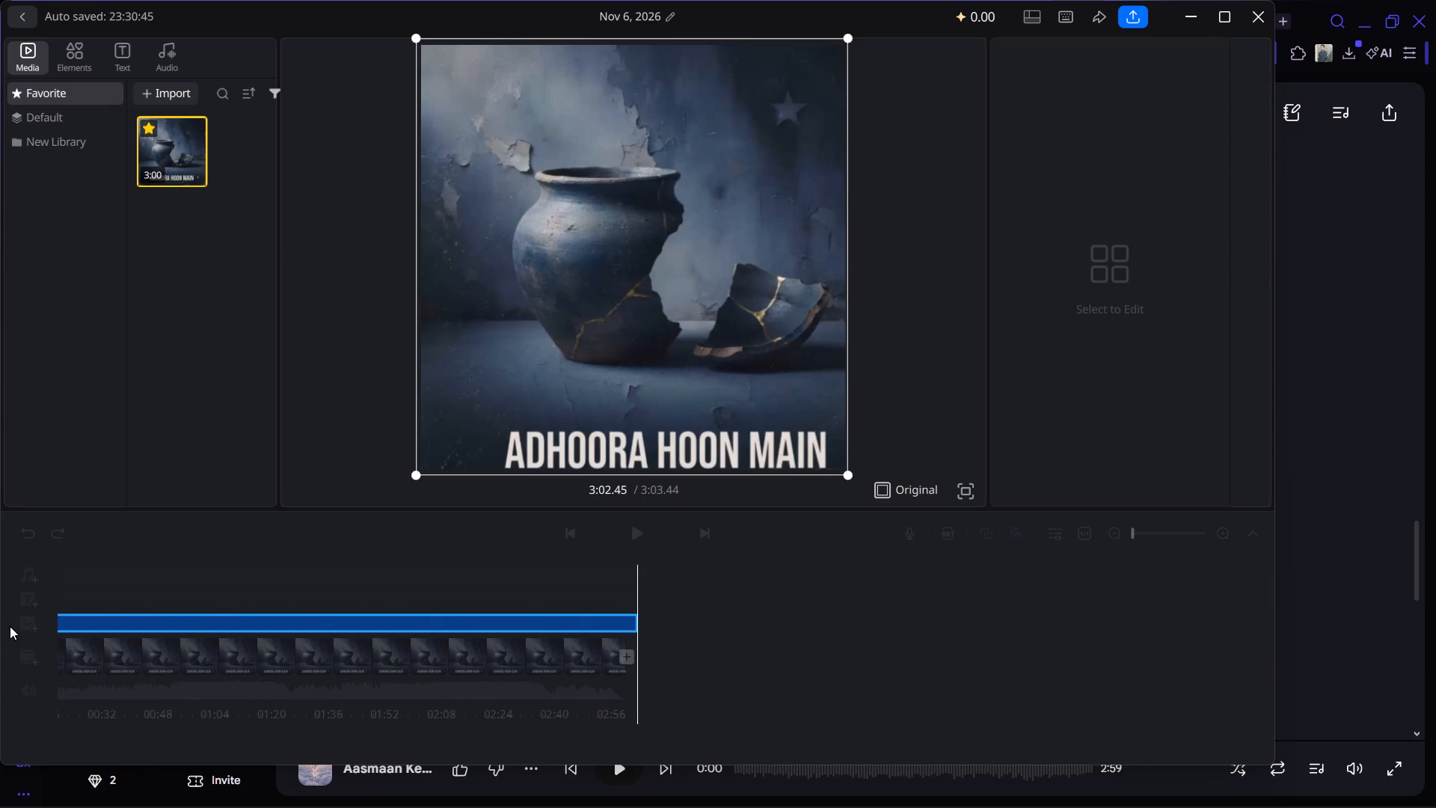
{"action": "left_click_drag", "start_coordinate": [10, 626], "coordinate": [5, 625]}
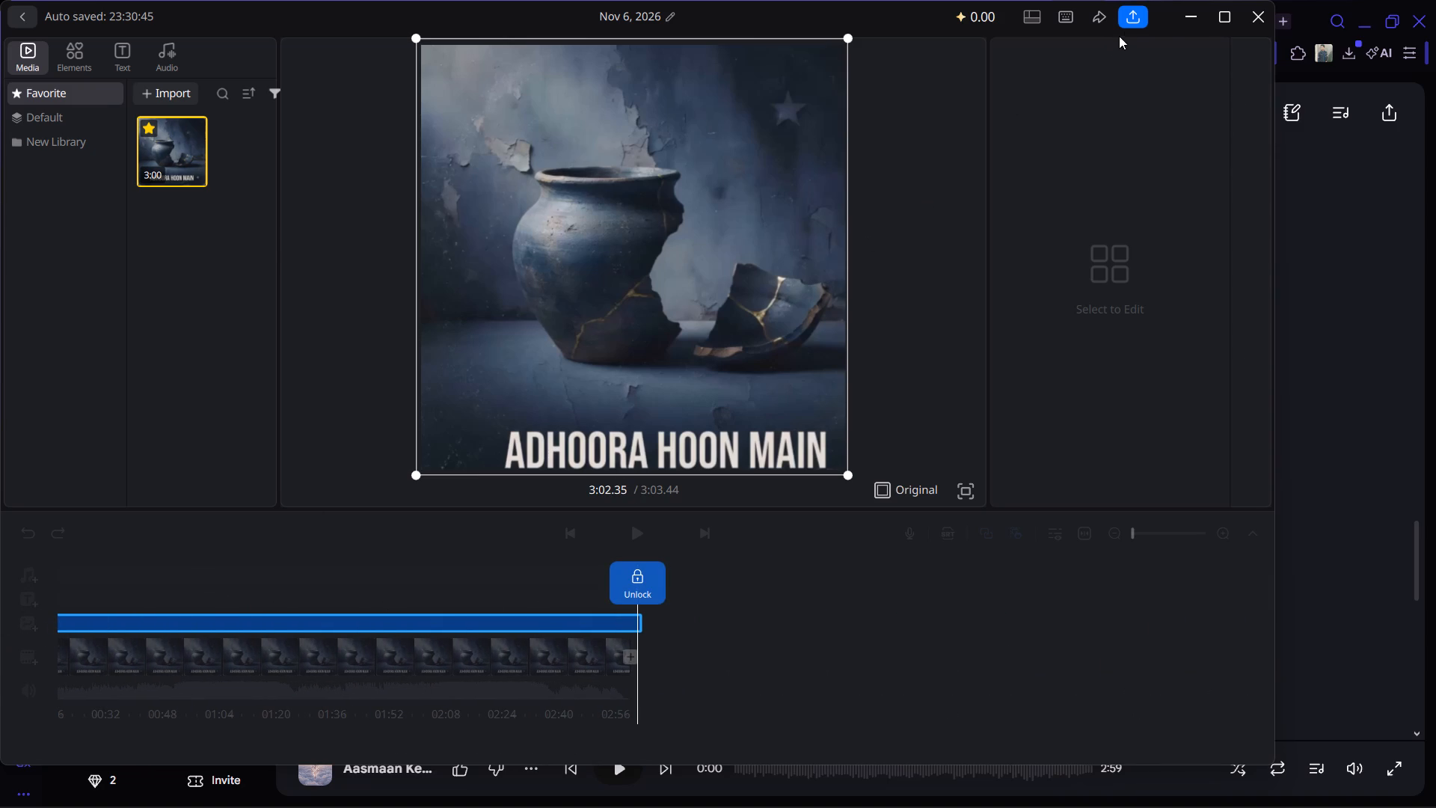
Export the Adhoora Hoon Main video to the Videos\VN folder at Auto quality, 720p and 30 fps.
{"action": "left_click", "coordinate": [1132, 18]}
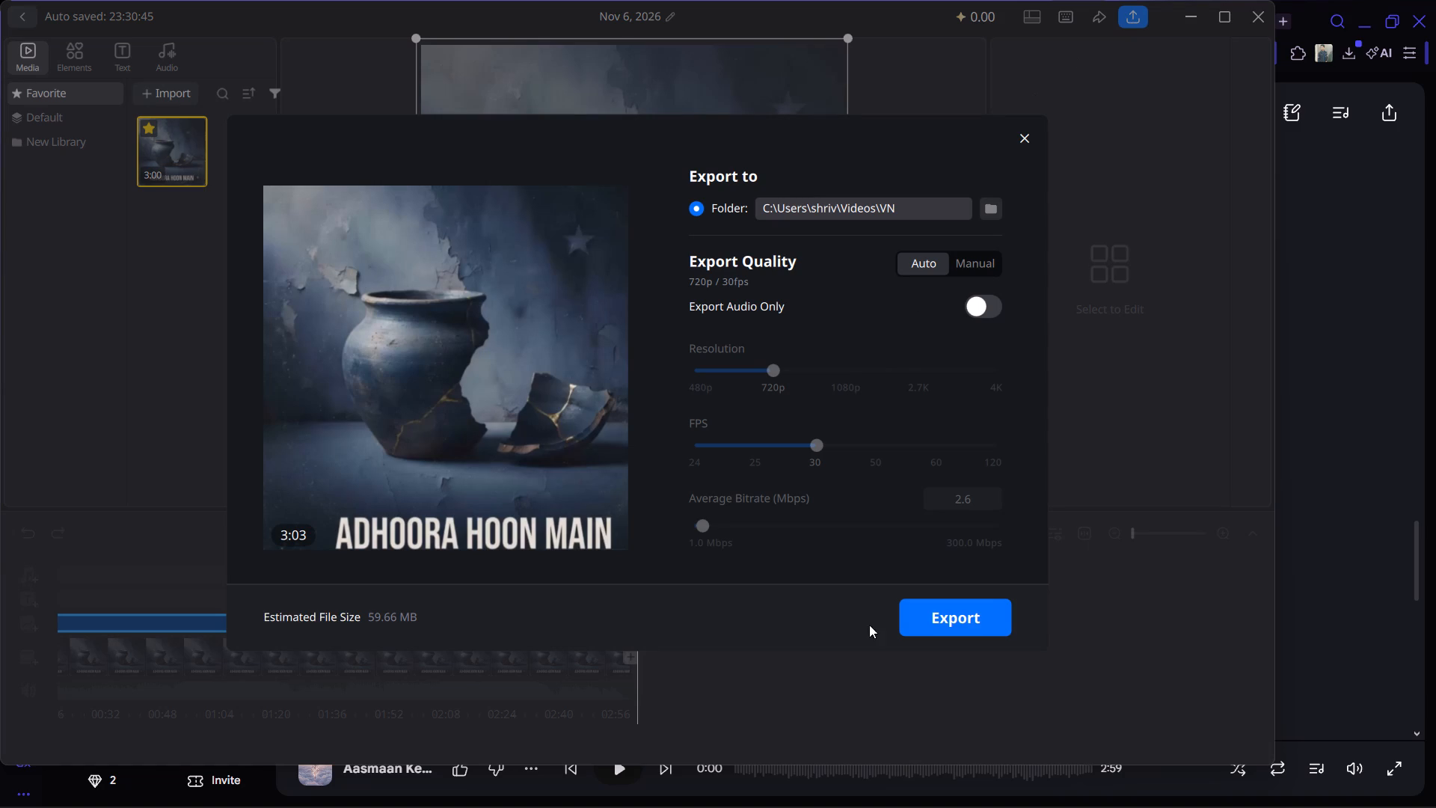
{"action": "left_click", "coordinate": [924, 605]}
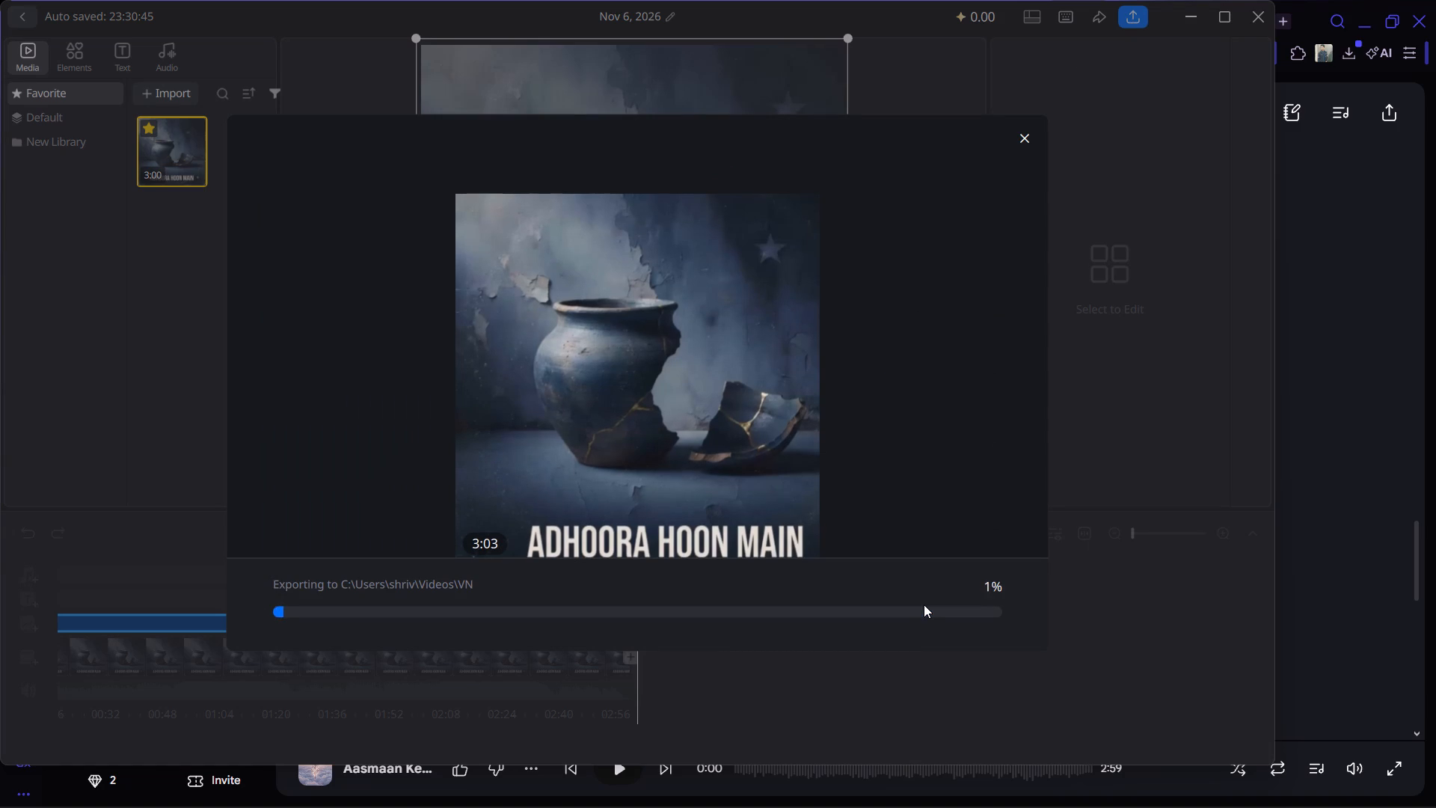
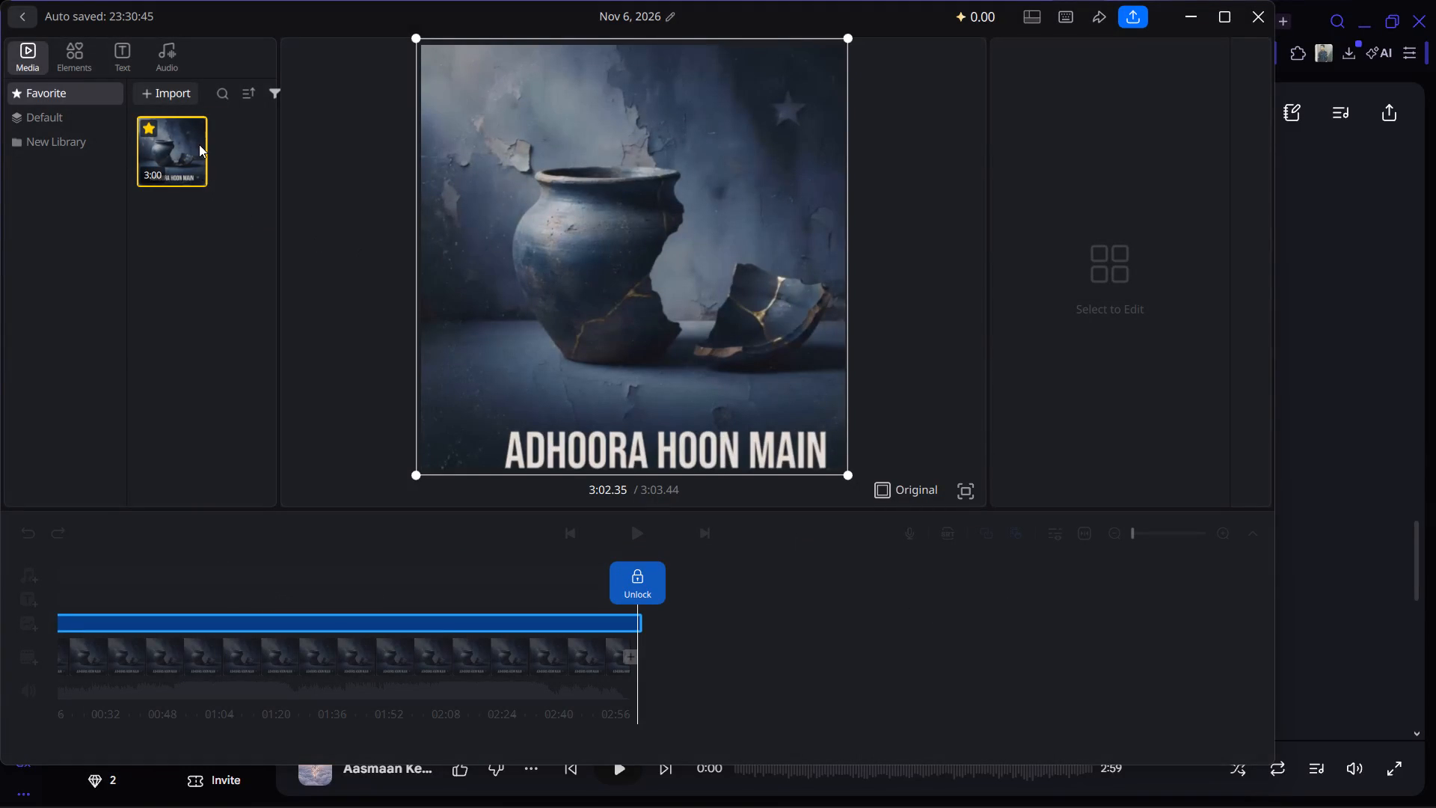
Leave the current Adhoora Hoon Main project and start a new, empty video project.
{"action": "left_click", "coordinate": [28, 14]}
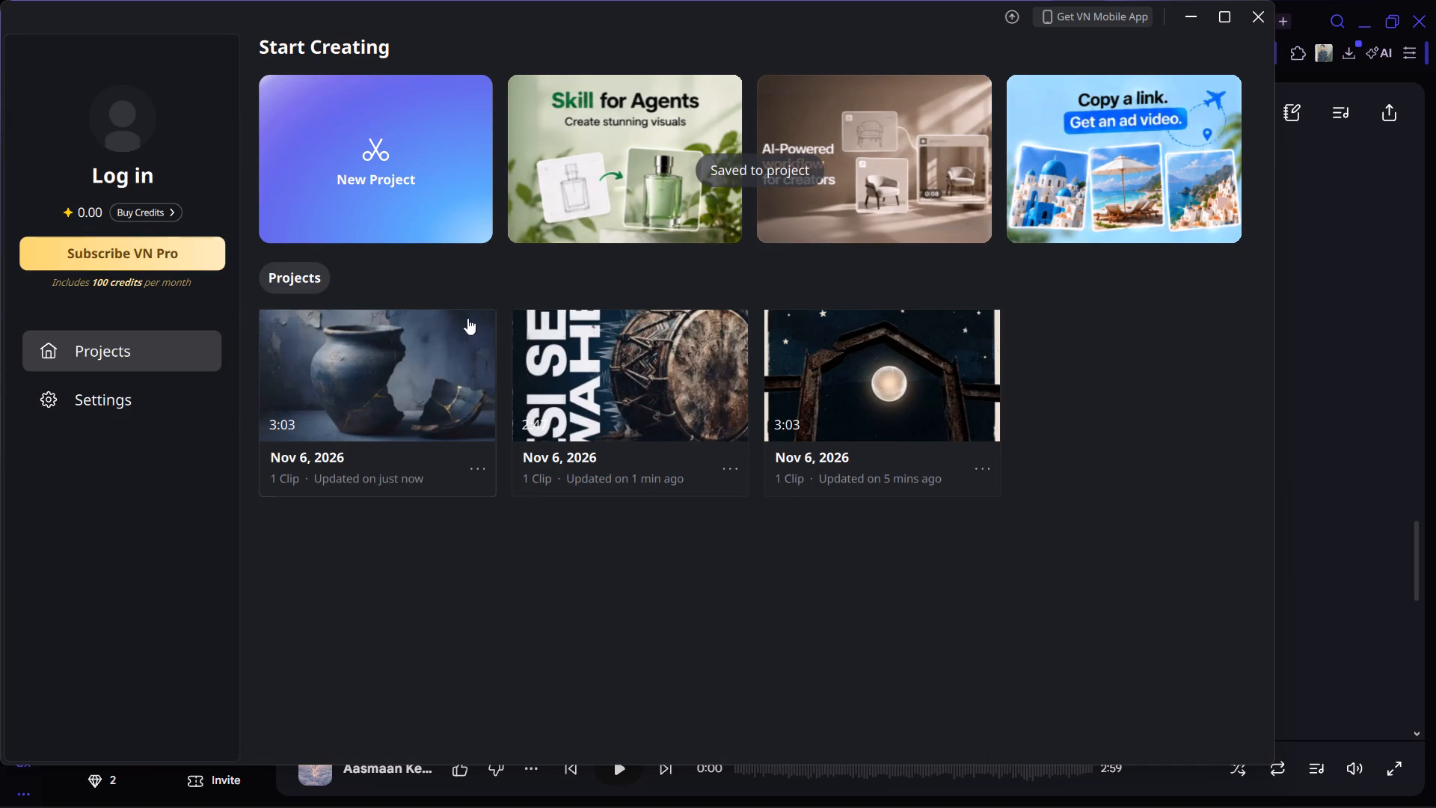
{"action": "left_click", "coordinate": [382, 179]}
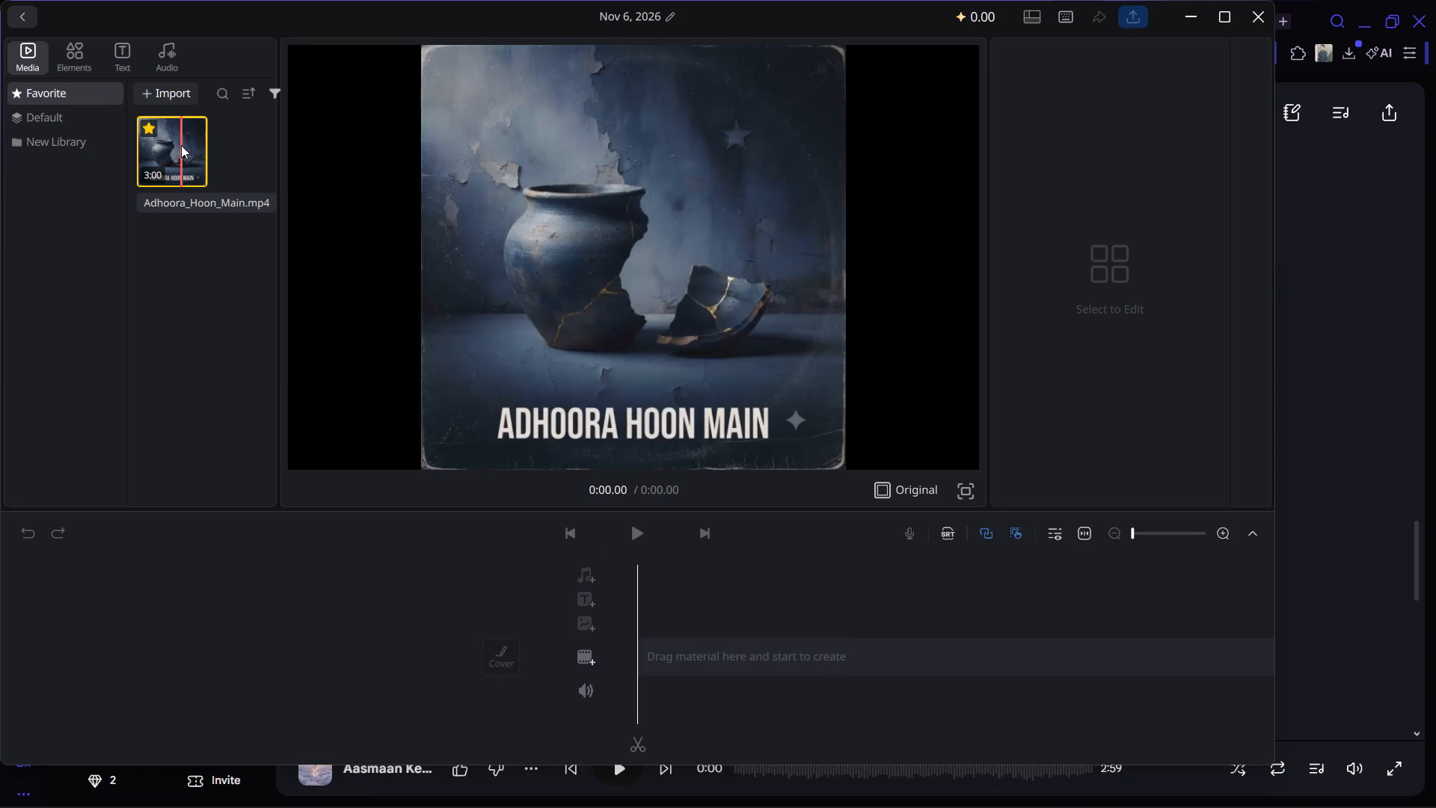
Delete the Adhoora_Hoon_Main.mp4 clip from the media library.
{"action": "right_click", "coordinate": [181, 145]}
{"action": "left_click", "coordinate": [221, 157]}
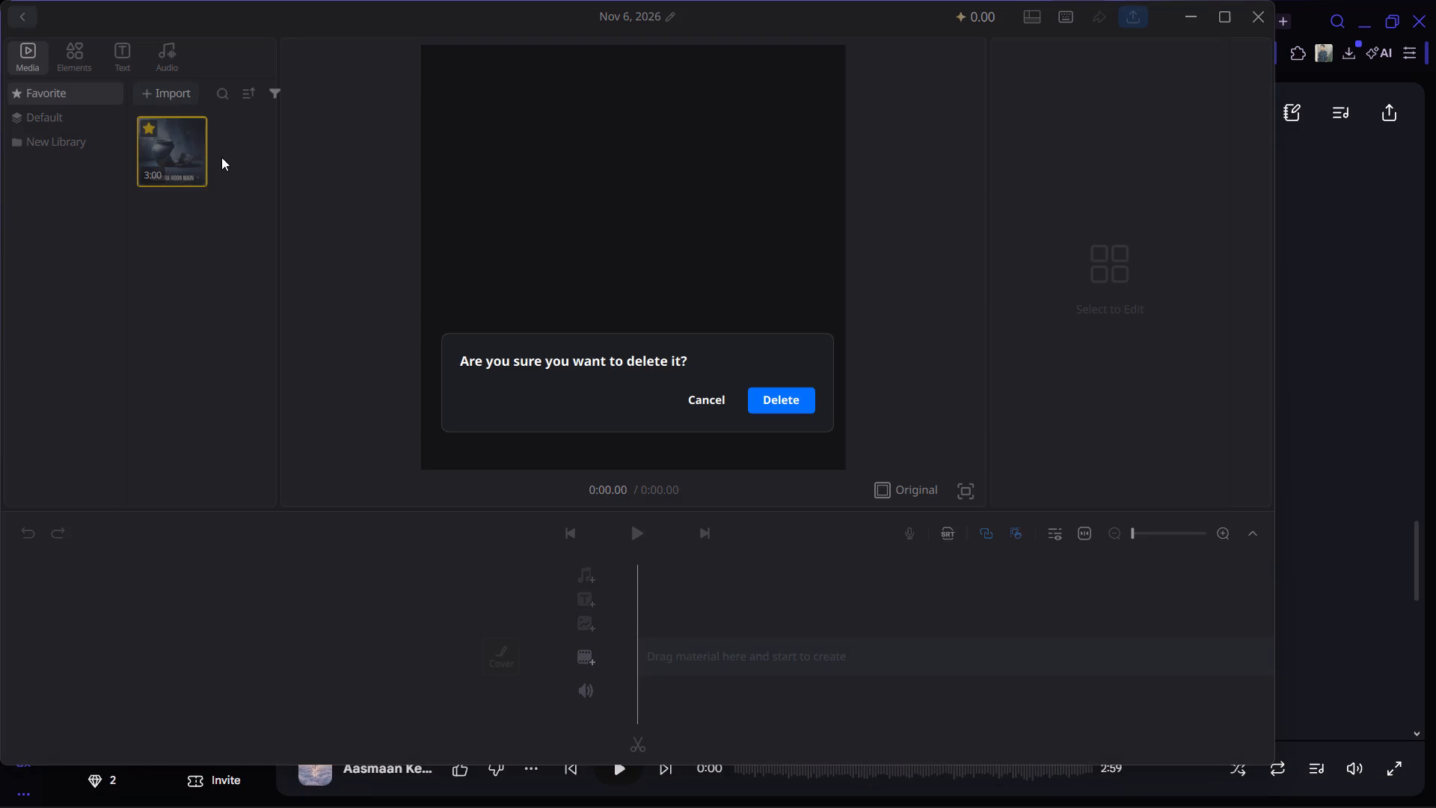
{"action": "left_click", "coordinate": [782, 403]}
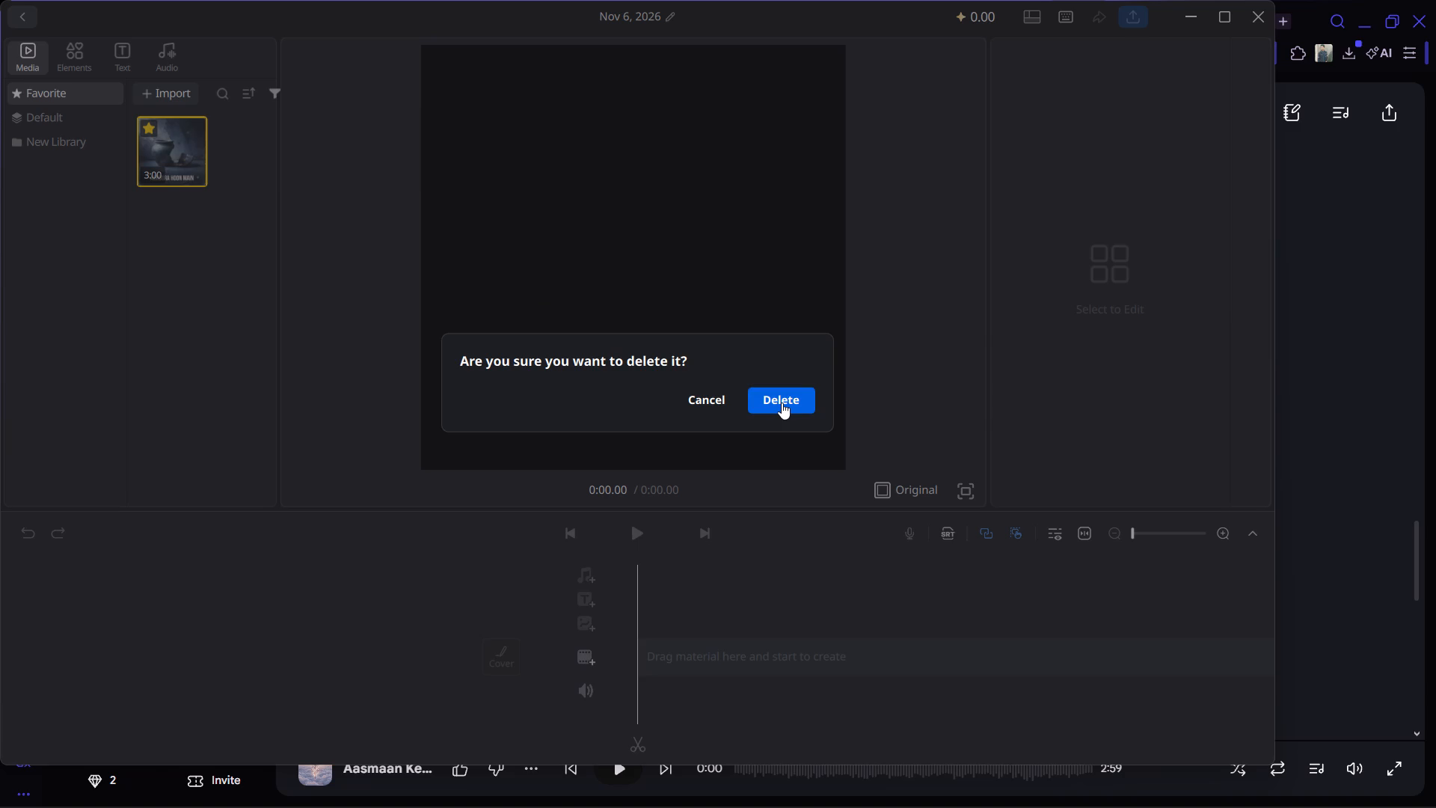
Import the Tere_Bina_Jeena.mp4 video from the Downloads folder into the media library.
{"action": "left_click", "coordinate": [155, 95]}
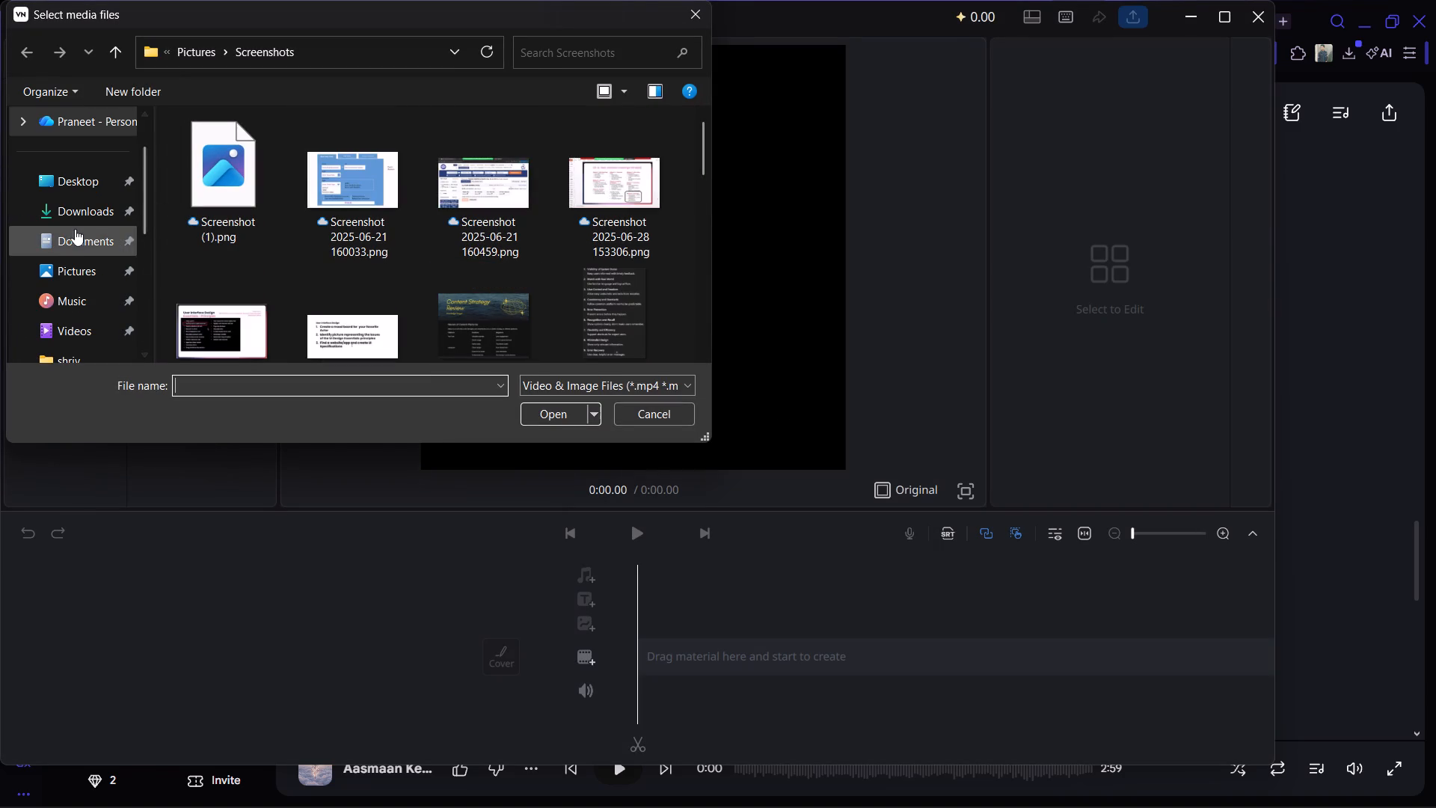
{"action": "left_click", "coordinate": [79, 209]}
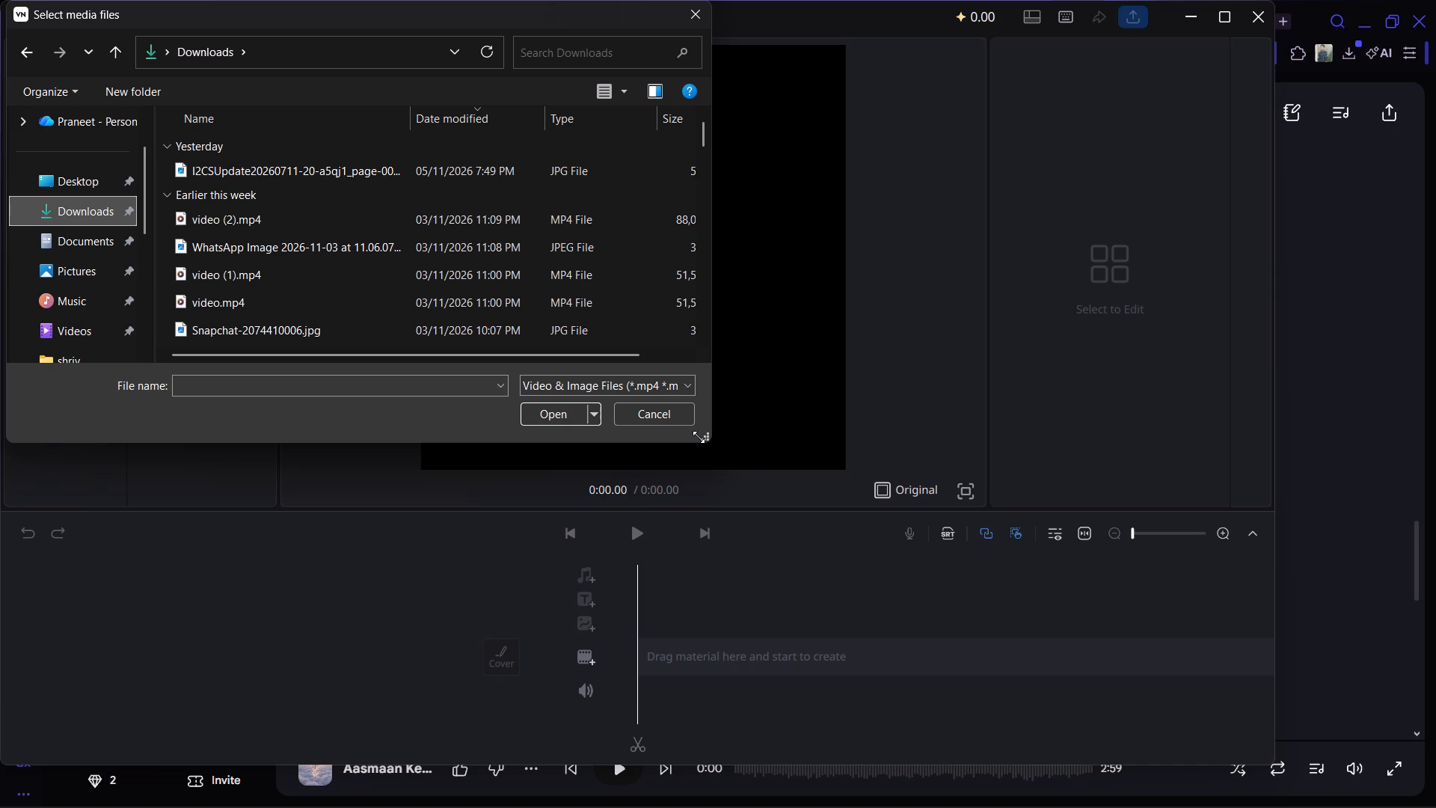
{"action": "left_click_drag", "start_coordinate": [699, 437], "coordinate": [834, 534]}
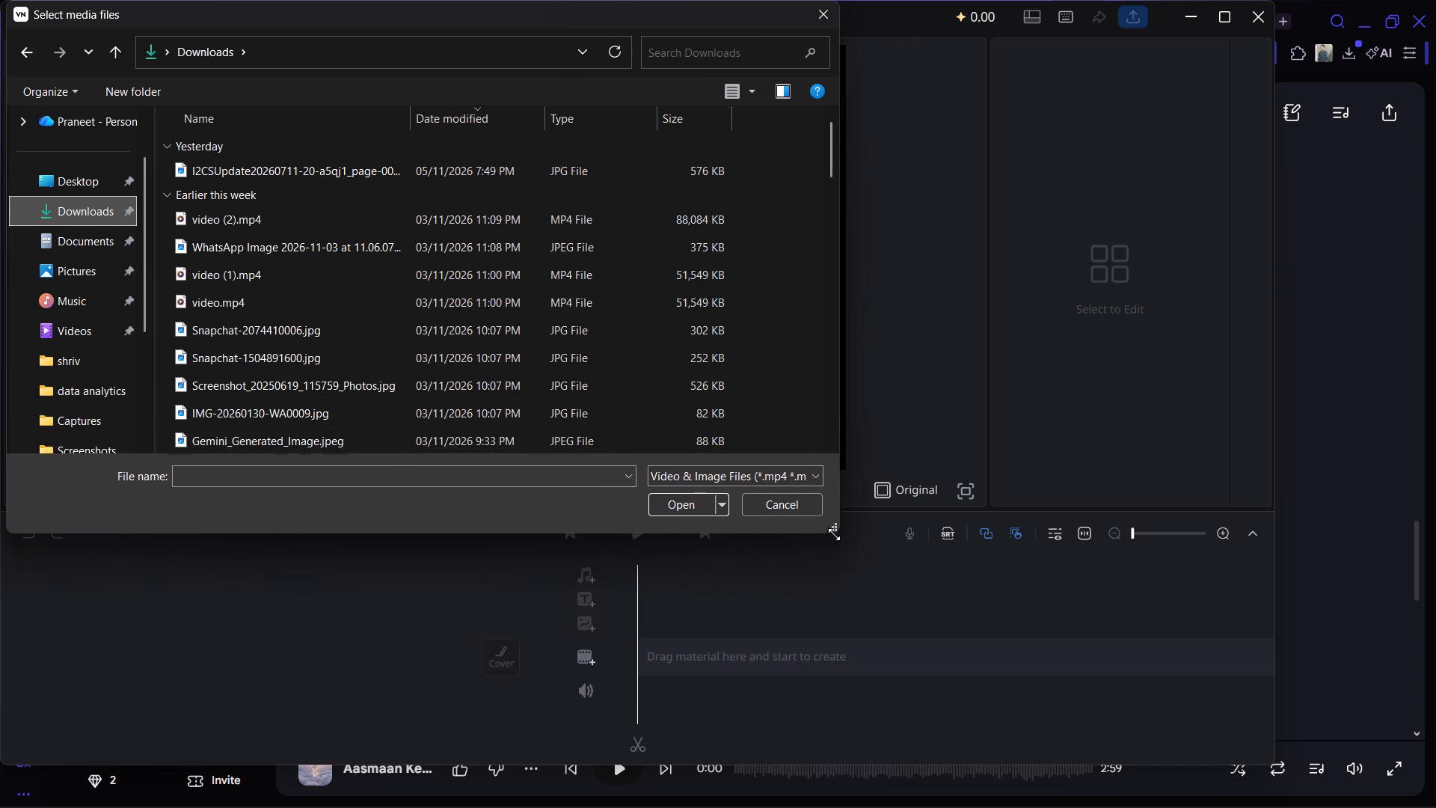
{"action": "left_click_drag", "start_coordinate": [834, 534], "coordinate": [818, 524]}
{"action": "scroll", "coordinate": [423, 290], "scroll_direction": "down", "scroll_amount": 1}
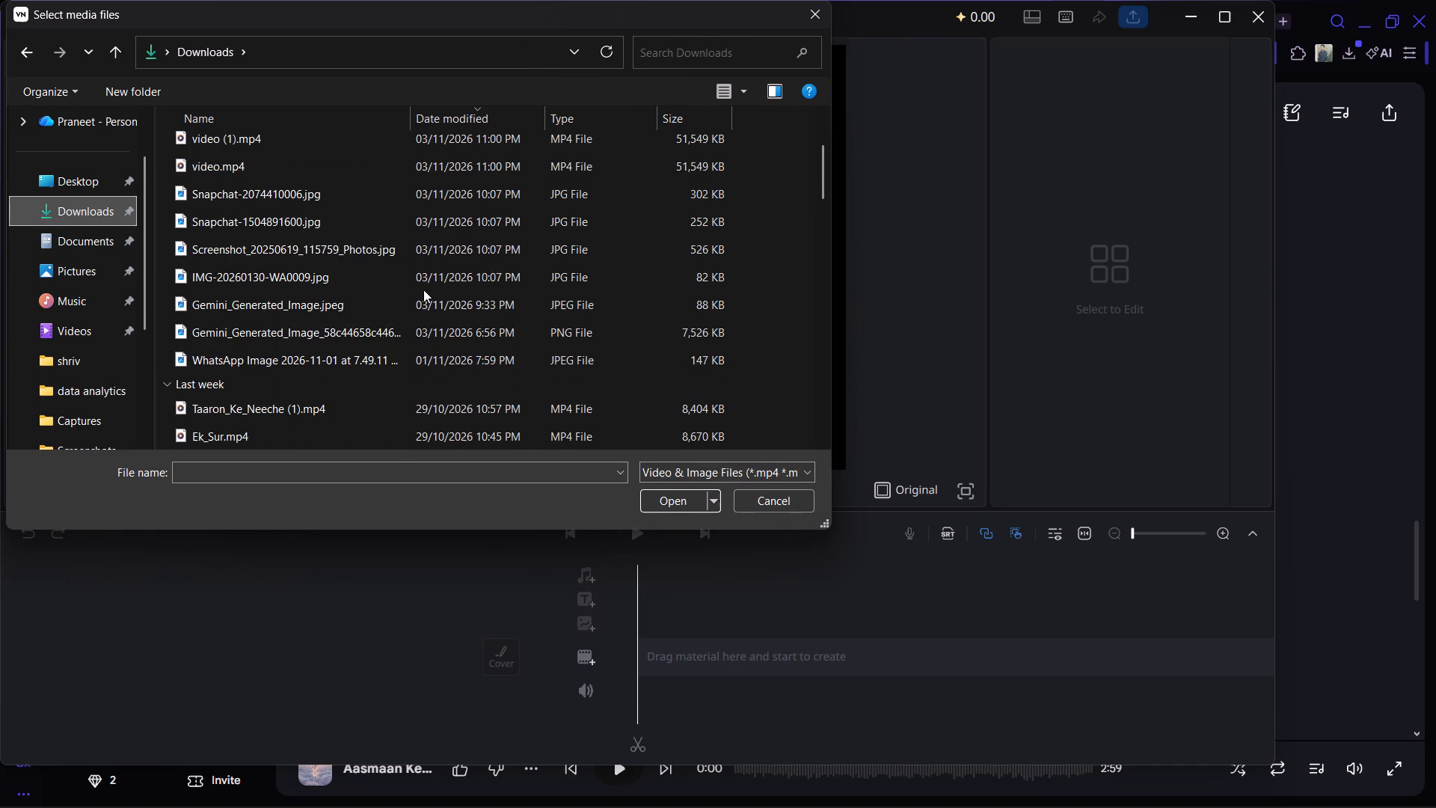
{"action": "scroll", "coordinate": [423, 290], "scroll_direction": "down", "scroll_amount": 2}
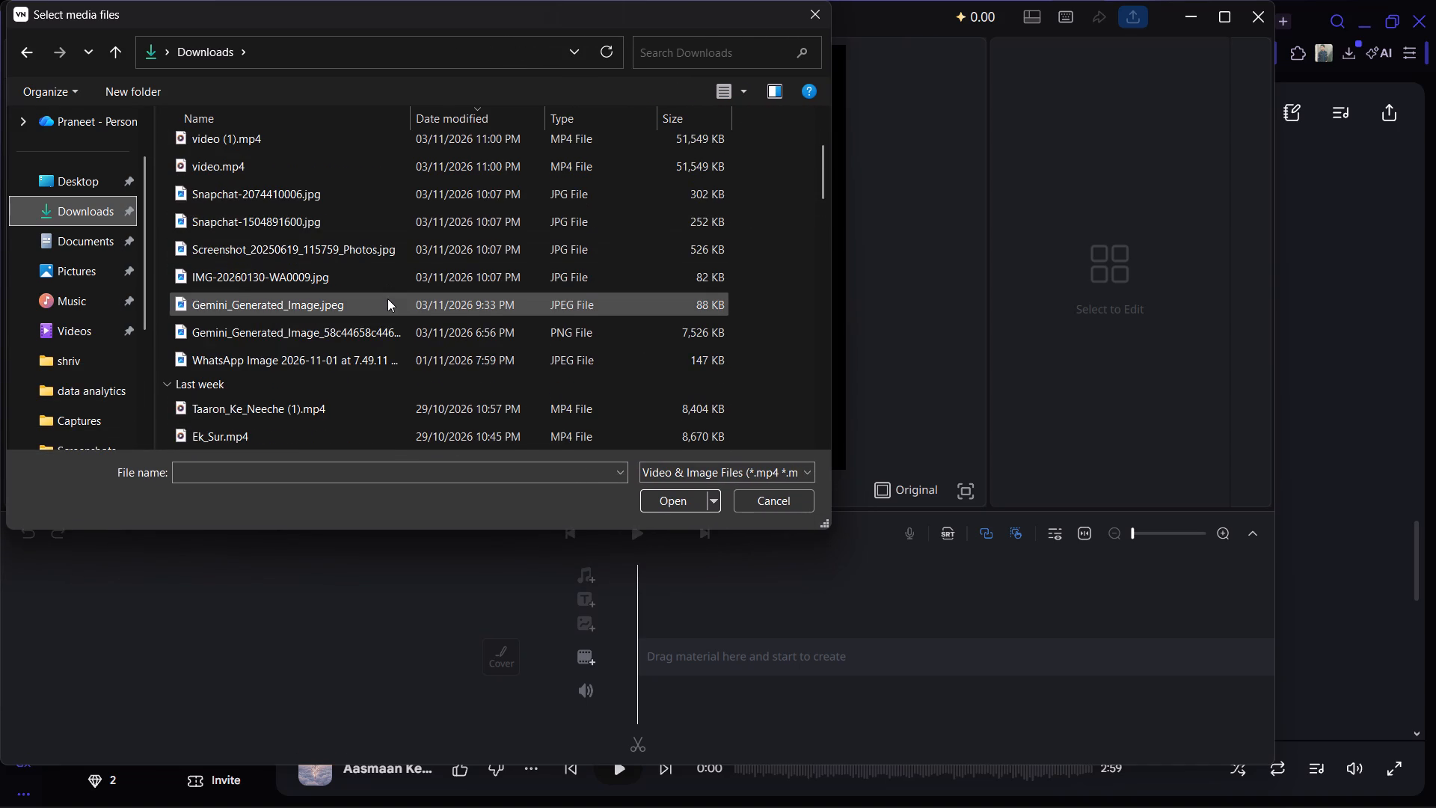
{"action": "scroll", "coordinate": [387, 299], "scroll_direction": "down", "scroll_amount": 1}
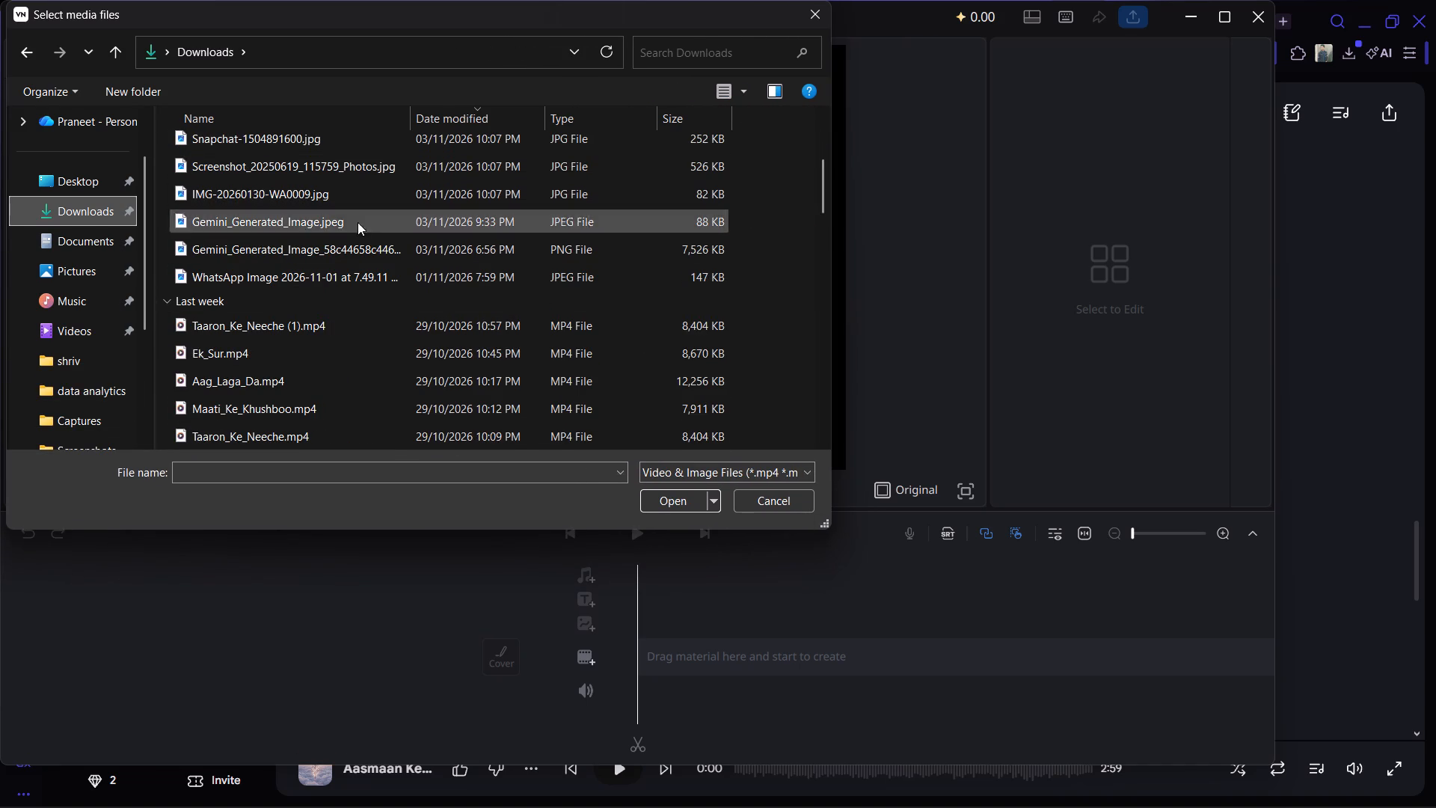
{"action": "scroll", "coordinate": [398, 356], "scroll_direction": "down", "scroll_amount": 1}
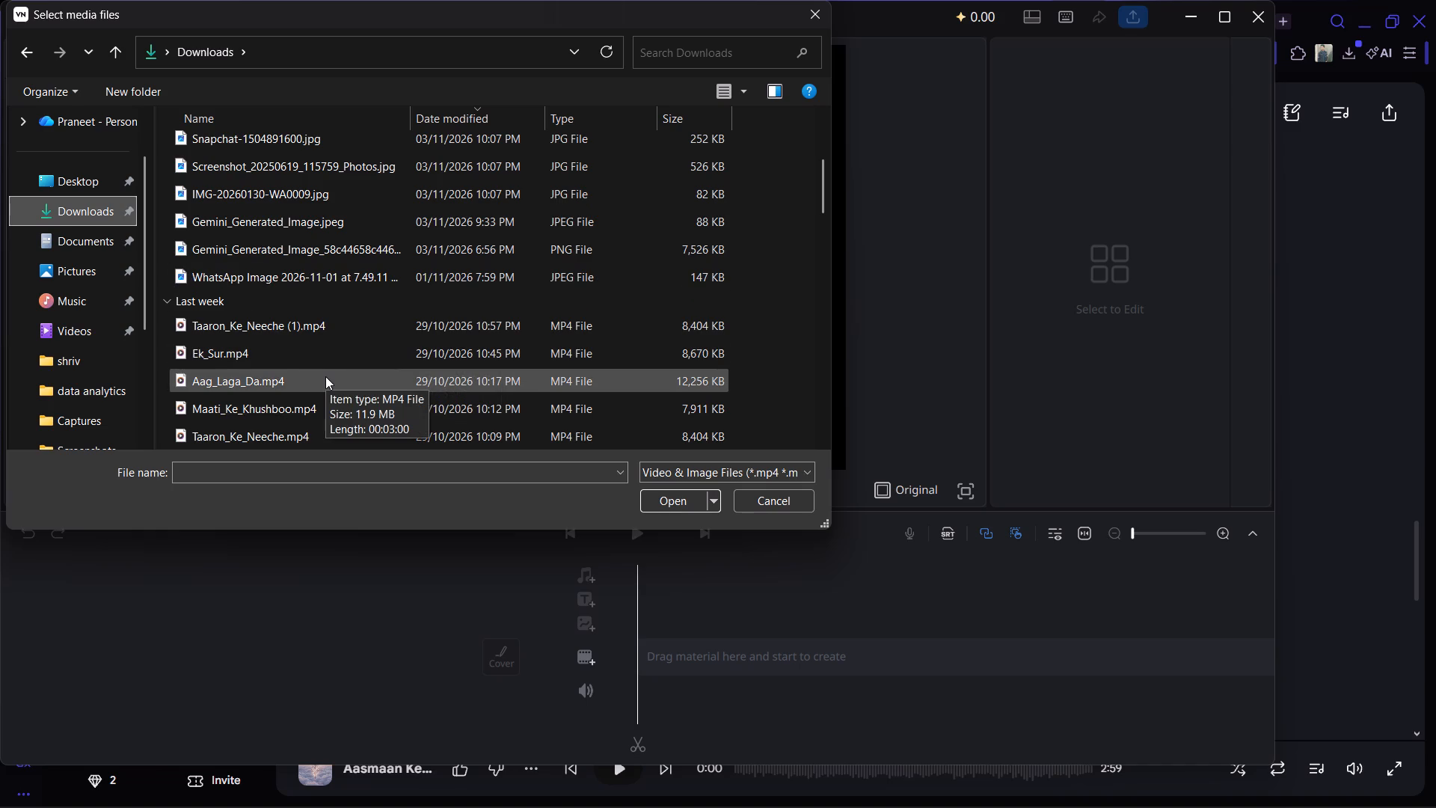
{"action": "scroll", "coordinate": [325, 376], "scroll_direction": "down", "scroll_amount": 1}
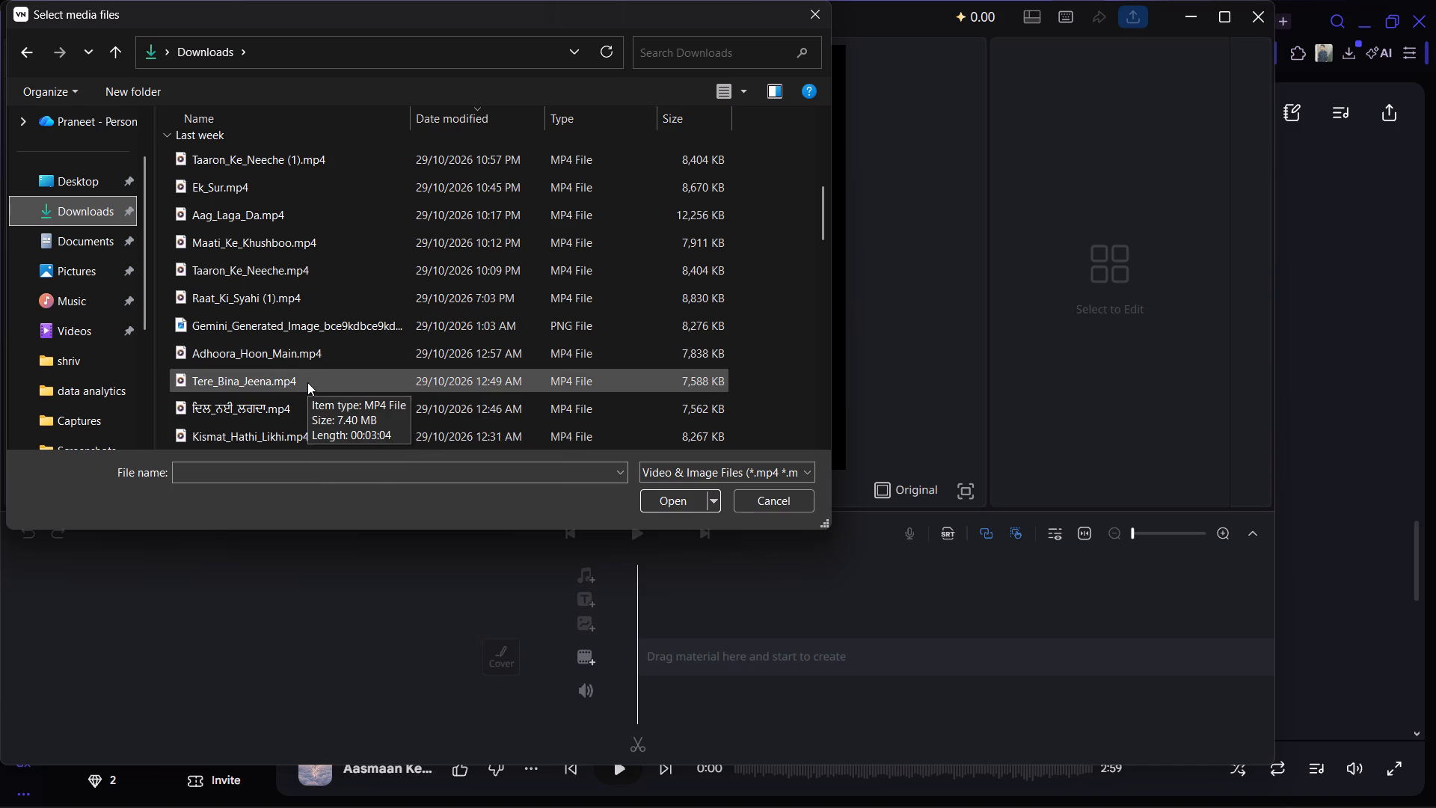
{"action": "scroll", "coordinate": [307, 382], "scroll_direction": "down", "scroll_amount": 2}
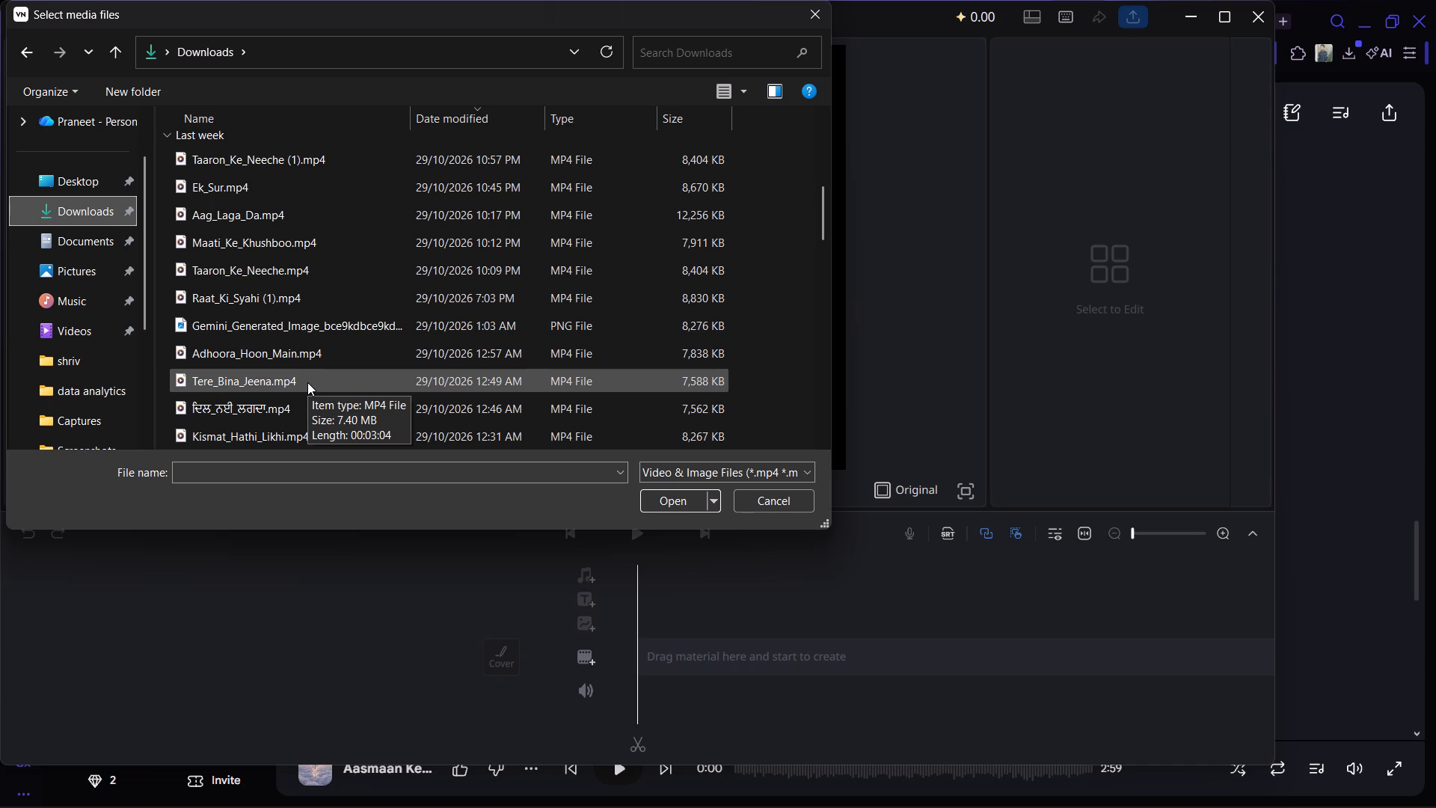
{"action": "key", "text": "Down"}
{"action": "left_click", "coordinate": [307, 382]}
{"action": "key", "text": "Down"}
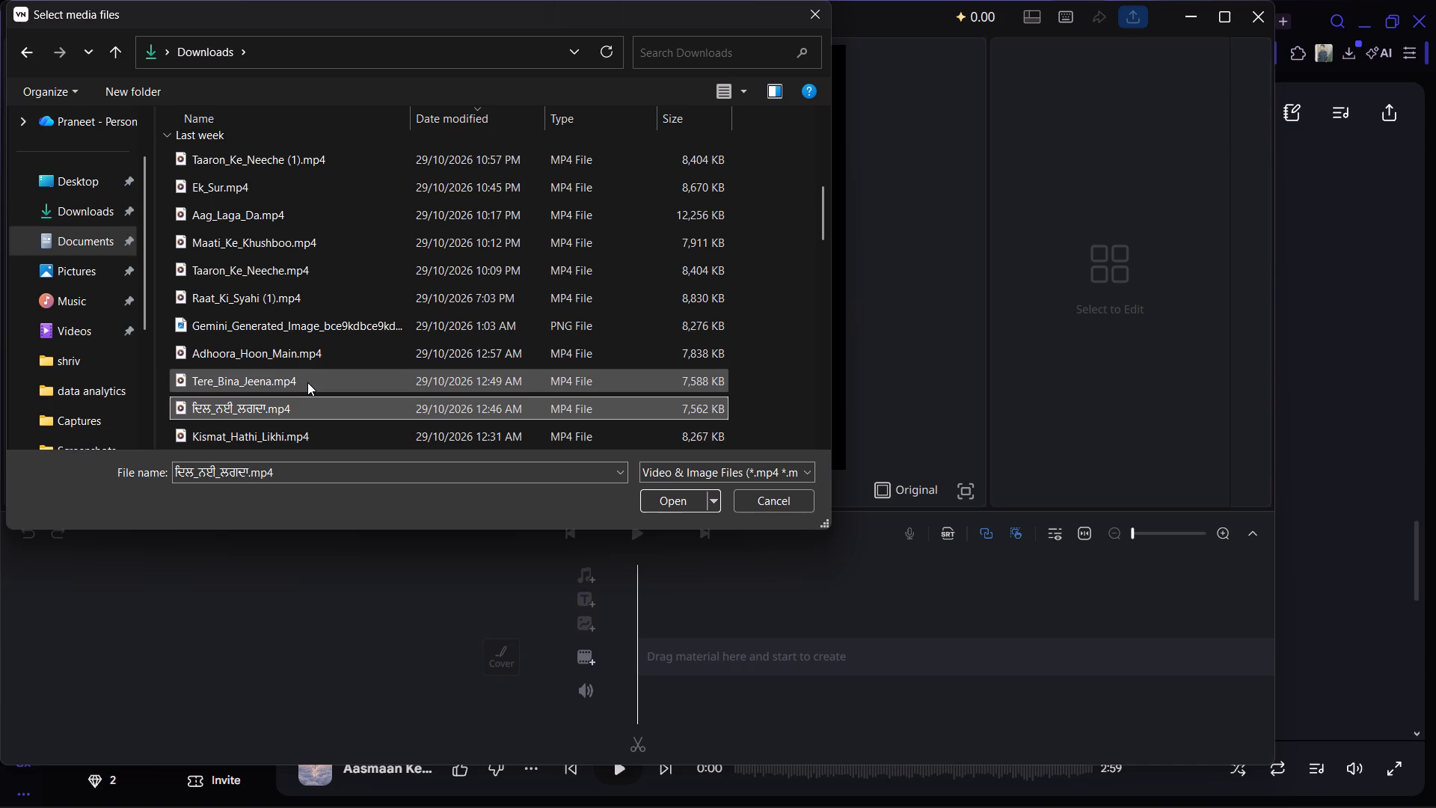
{"action": "key", "text": "Down"}
{"action": "key", "text": "Down"}
{"action": "key", "text": "Down"}
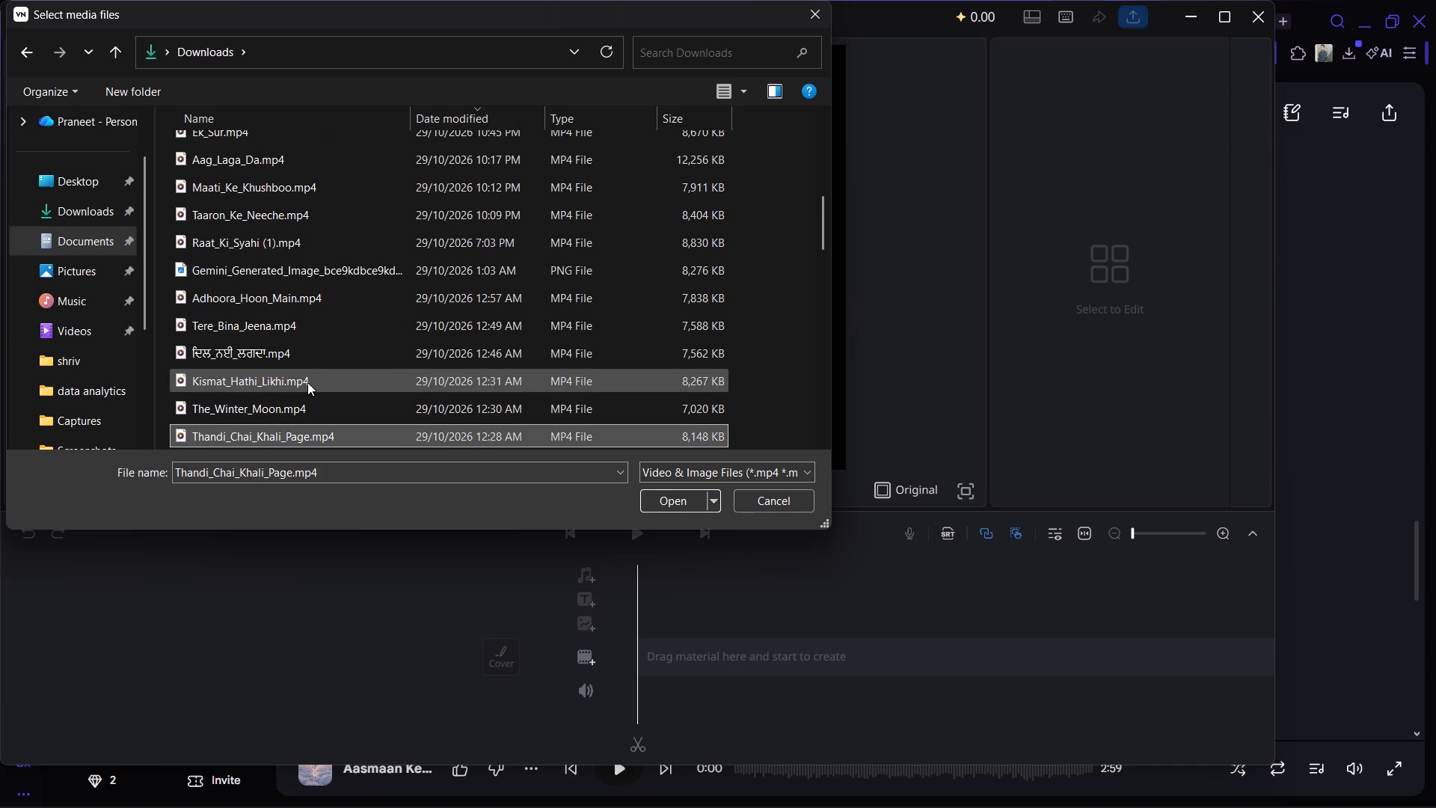
{"action": "key", "text": "Down"}
{"action": "key", "text": "Down"}
{"action": "key", "text": "Down"}
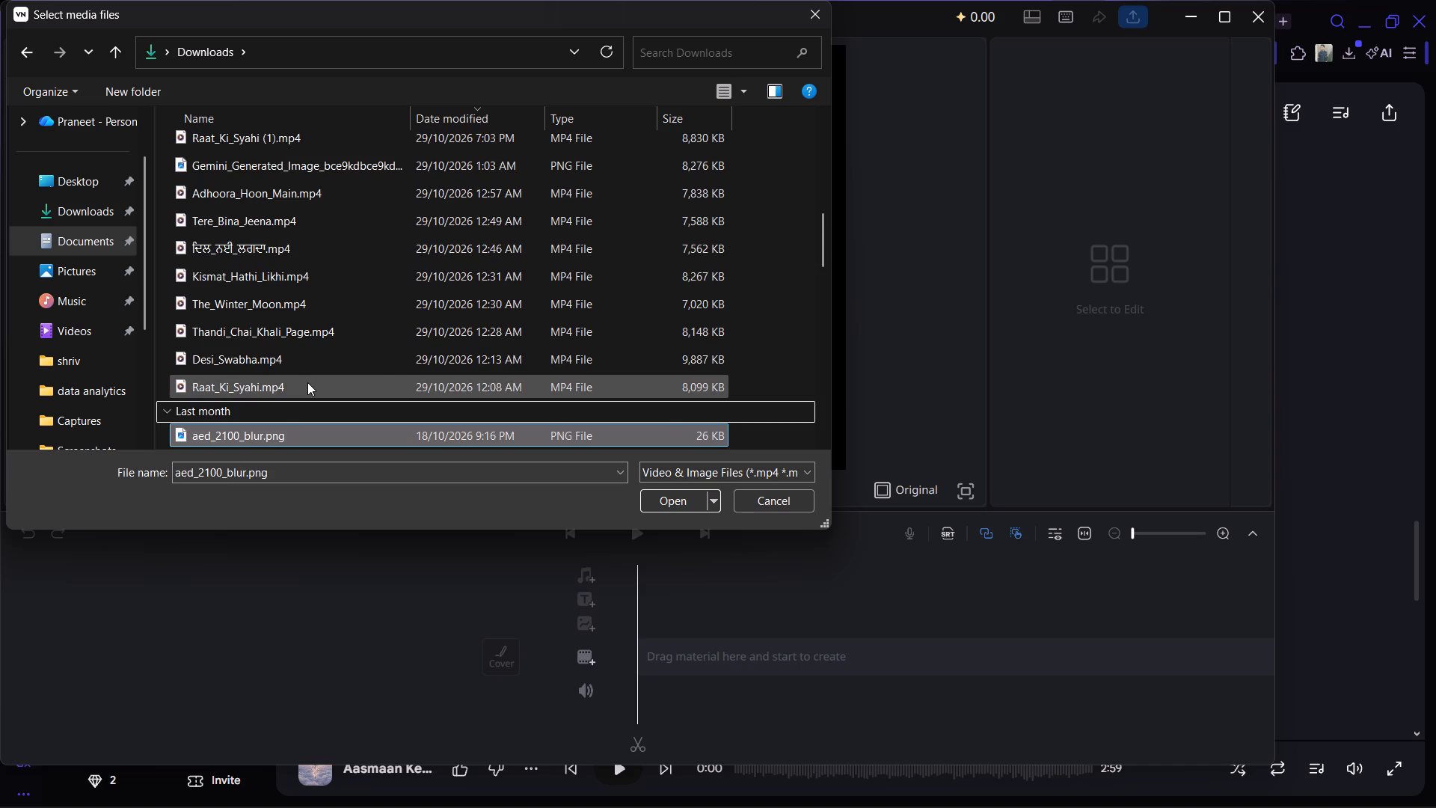
{"action": "key", "text": "Up"}
{"action": "key", "text": "Up"}
{"action": "key", "text": "Up"}
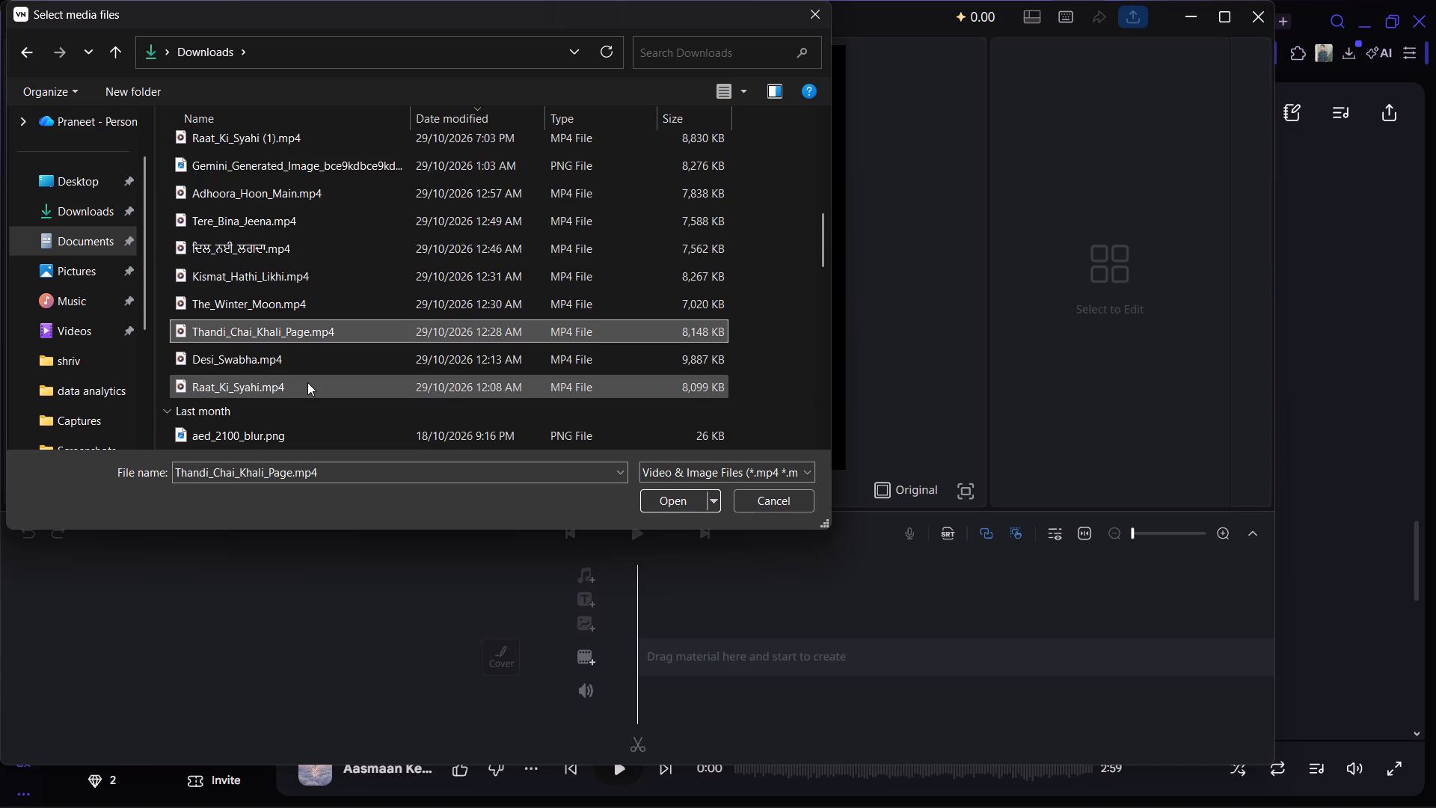
{"action": "key", "text": "Up"}
{"action": "key", "text": "Up"}
{"action": "key", "text": "Up"}
{"action": "key", "text": "Up"}
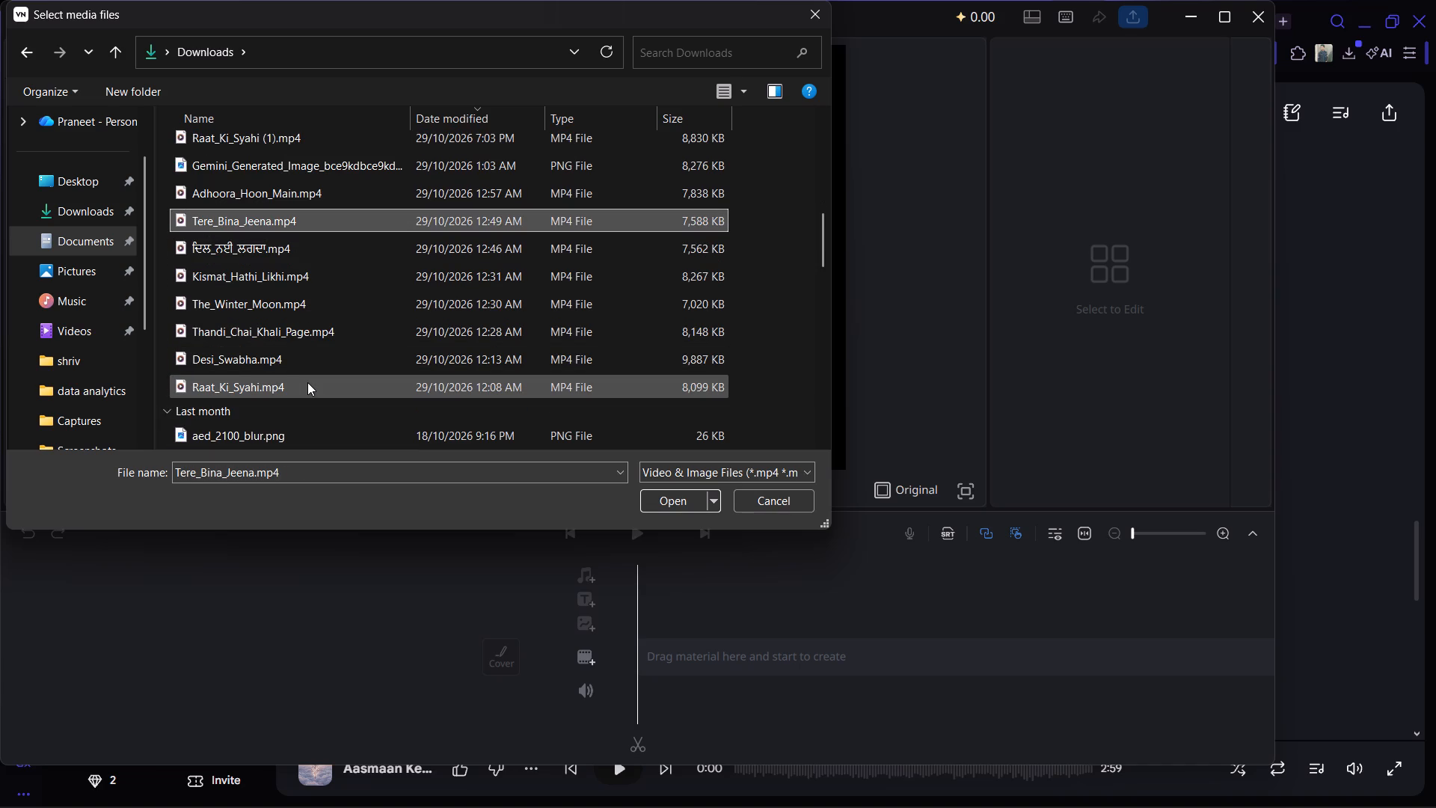
{"action": "key", "text": "Return"}
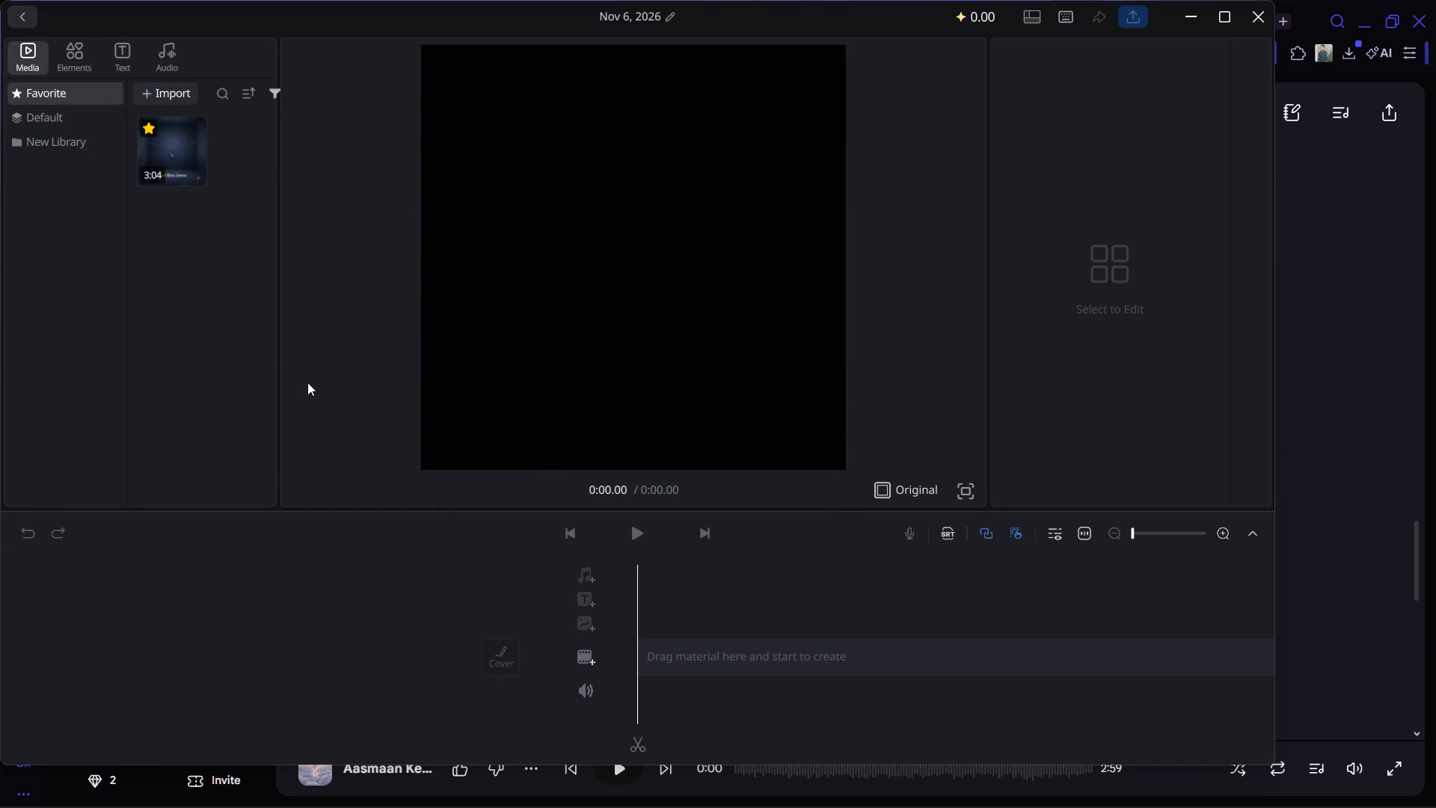
Place the Tere Bina Jeena video on the empty main track at the start of the timeline.
{"action": "left_click", "coordinate": [189, 150]}
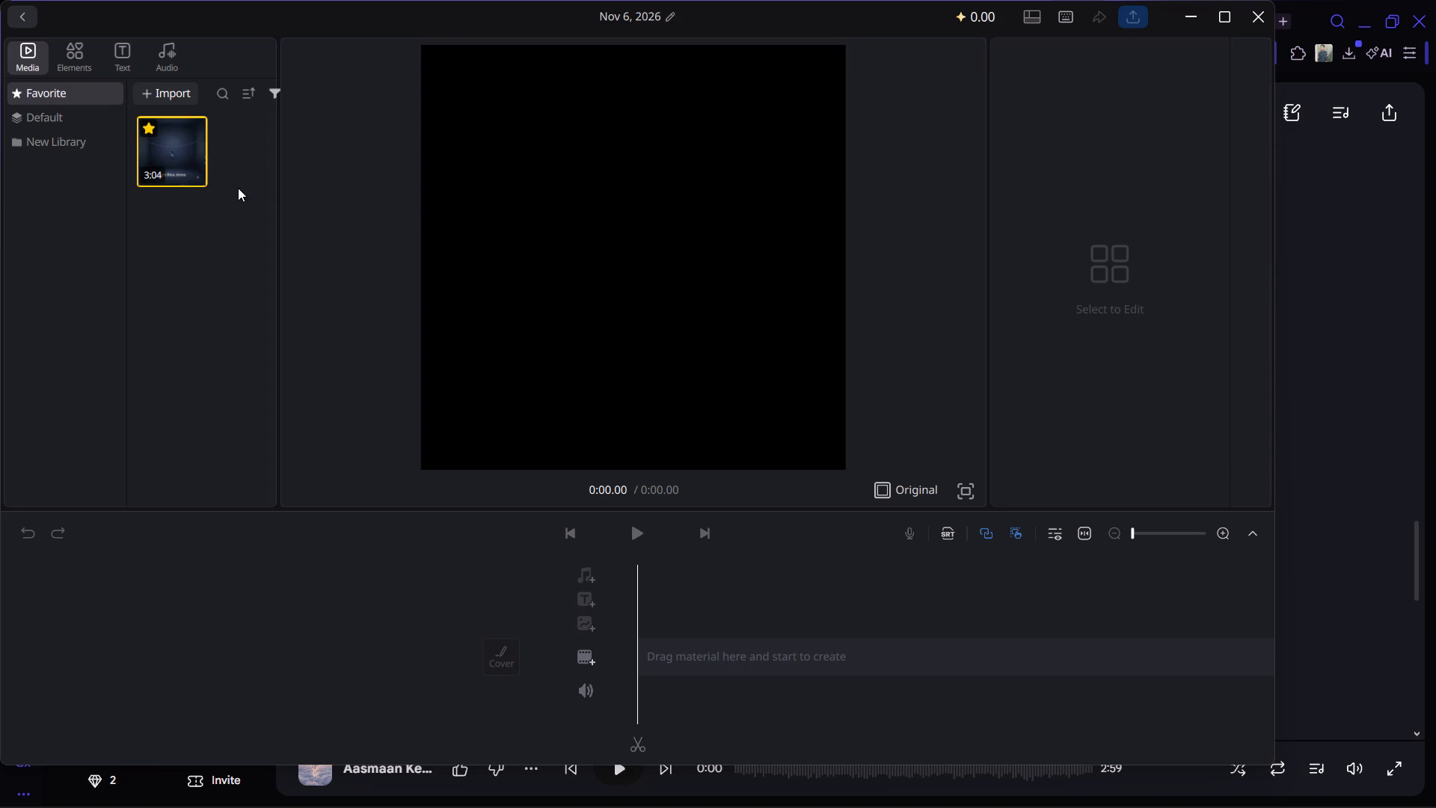
{"action": "left_click_drag", "start_coordinate": [171, 158], "coordinate": [694, 605]}
{"action": "left_click_drag", "start_coordinate": [694, 605], "coordinate": [845, 641]}
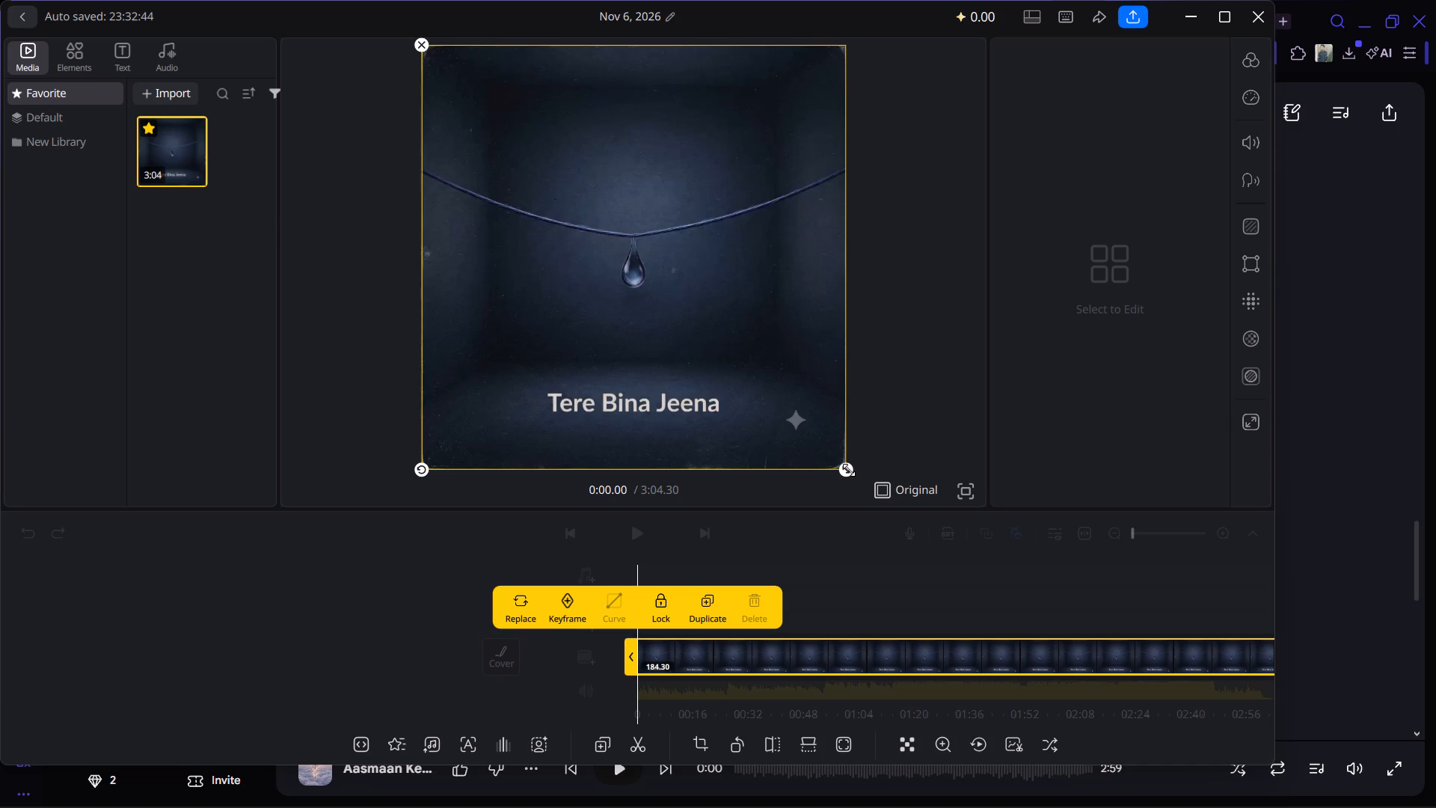
Enlarge the Tere Bina Jeena video and shift it slightly up and right so the corner star logo falls outside the frame, keeping the title inside.
{"action": "left_click_drag", "start_coordinate": [849, 470], "coordinate": [936, 518]}
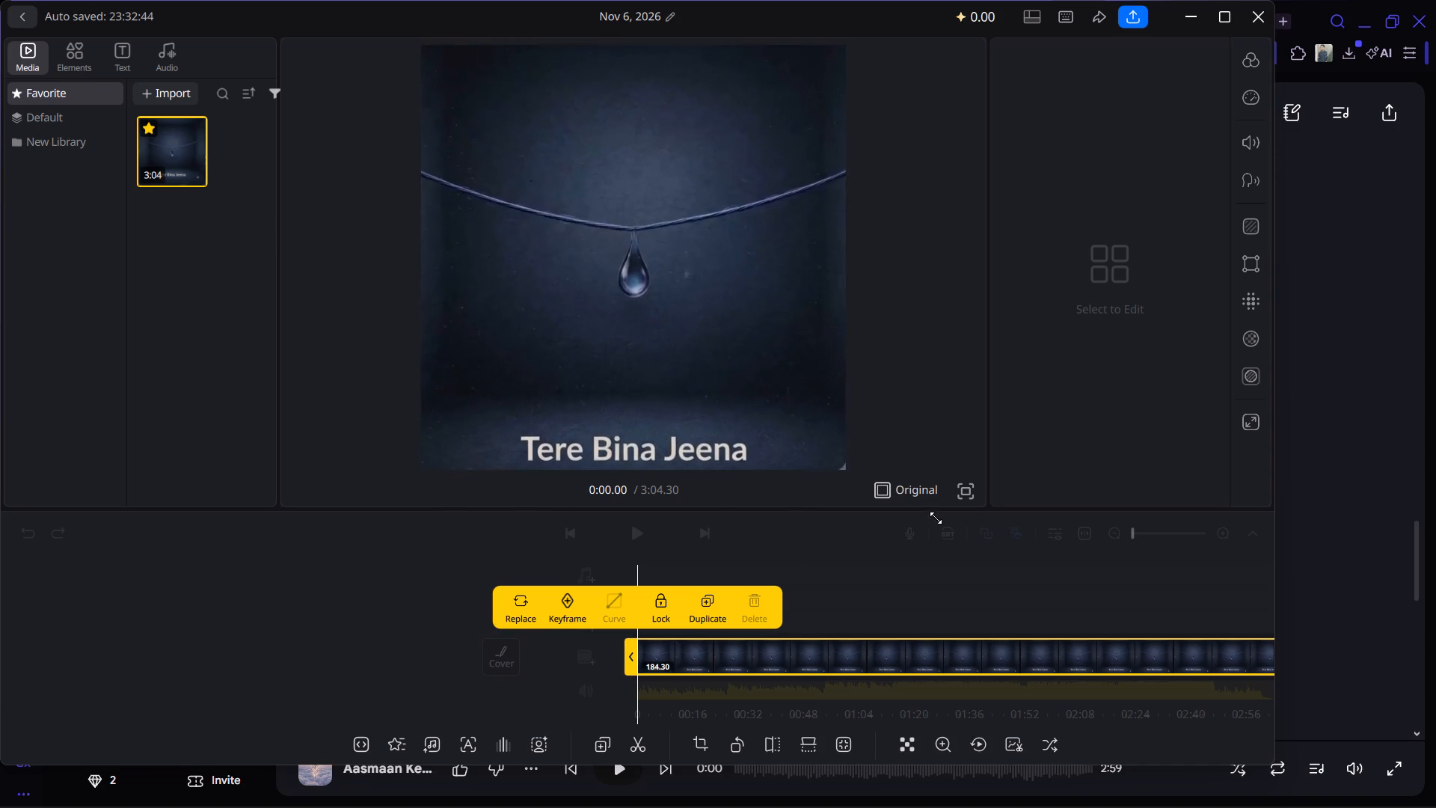
{"action": "left_click_drag", "start_coordinate": [936, 518], "coordinate": [945, 527]}
{"action": "left_click_drag", "start_coordinate": [677, 389], "coordinate": [684, 365]}
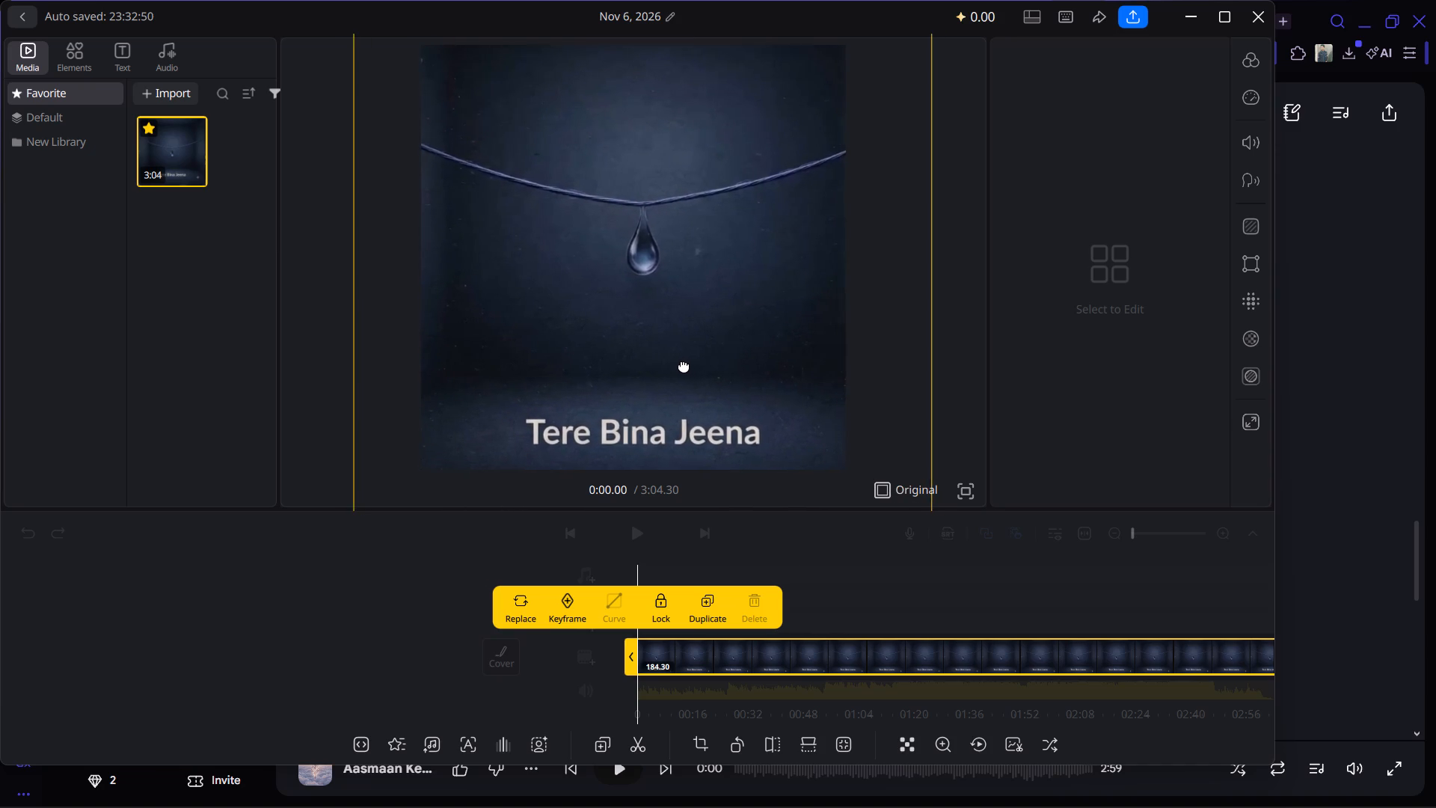
{"action": "left_click_drag", "start_coordinate": [684, 365], "coordinate": [676, 366]}
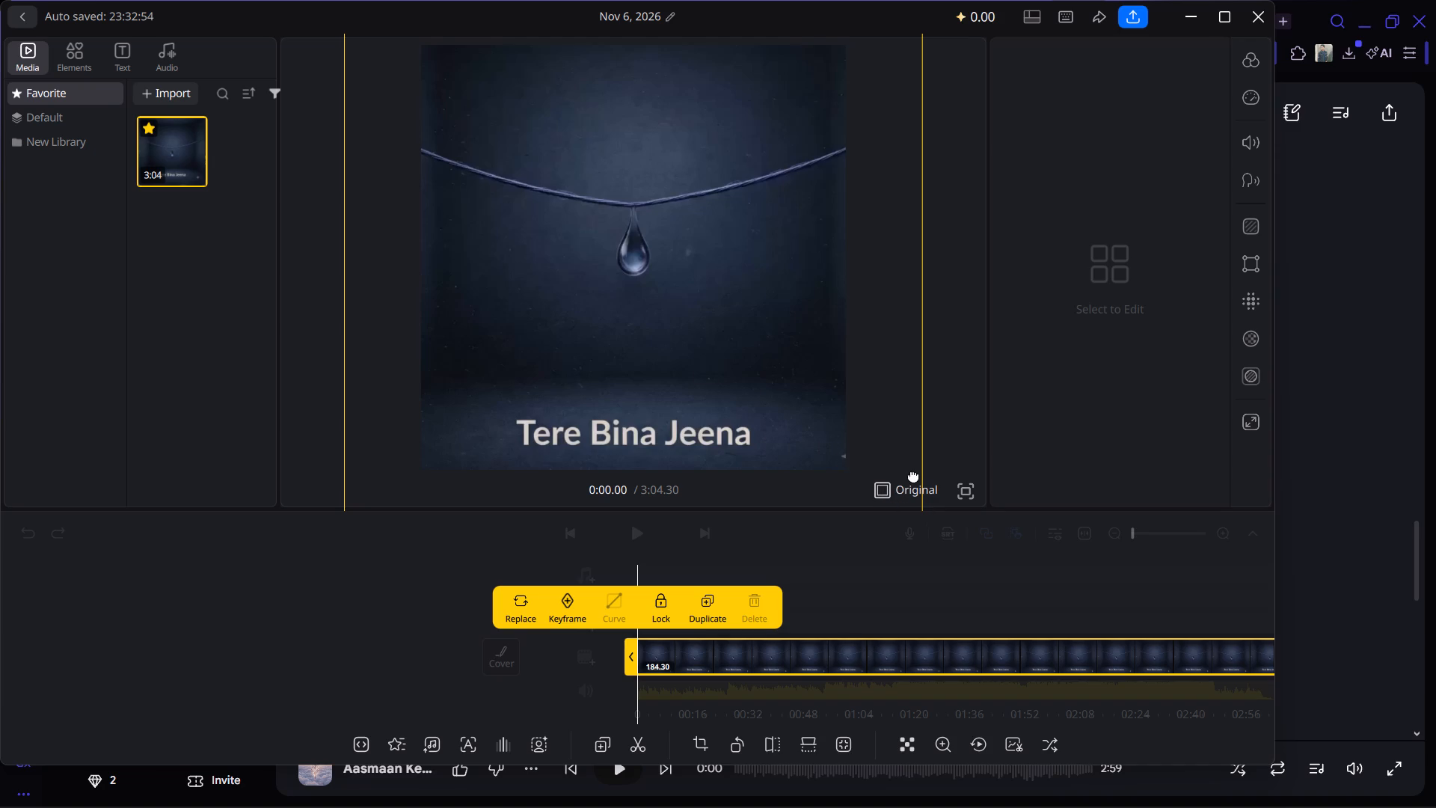
{"action": "left_click_drag", "start_coordinate": [917, 512], "coordinate": [928, 512]}
{"action": "left_click_drag", "start_coordinate": [928, 512], "coordinate": [795, 409]}
{"action": "left_click_drag", "start_coordinate": [795, 409], "coordinate": [806, 410]}
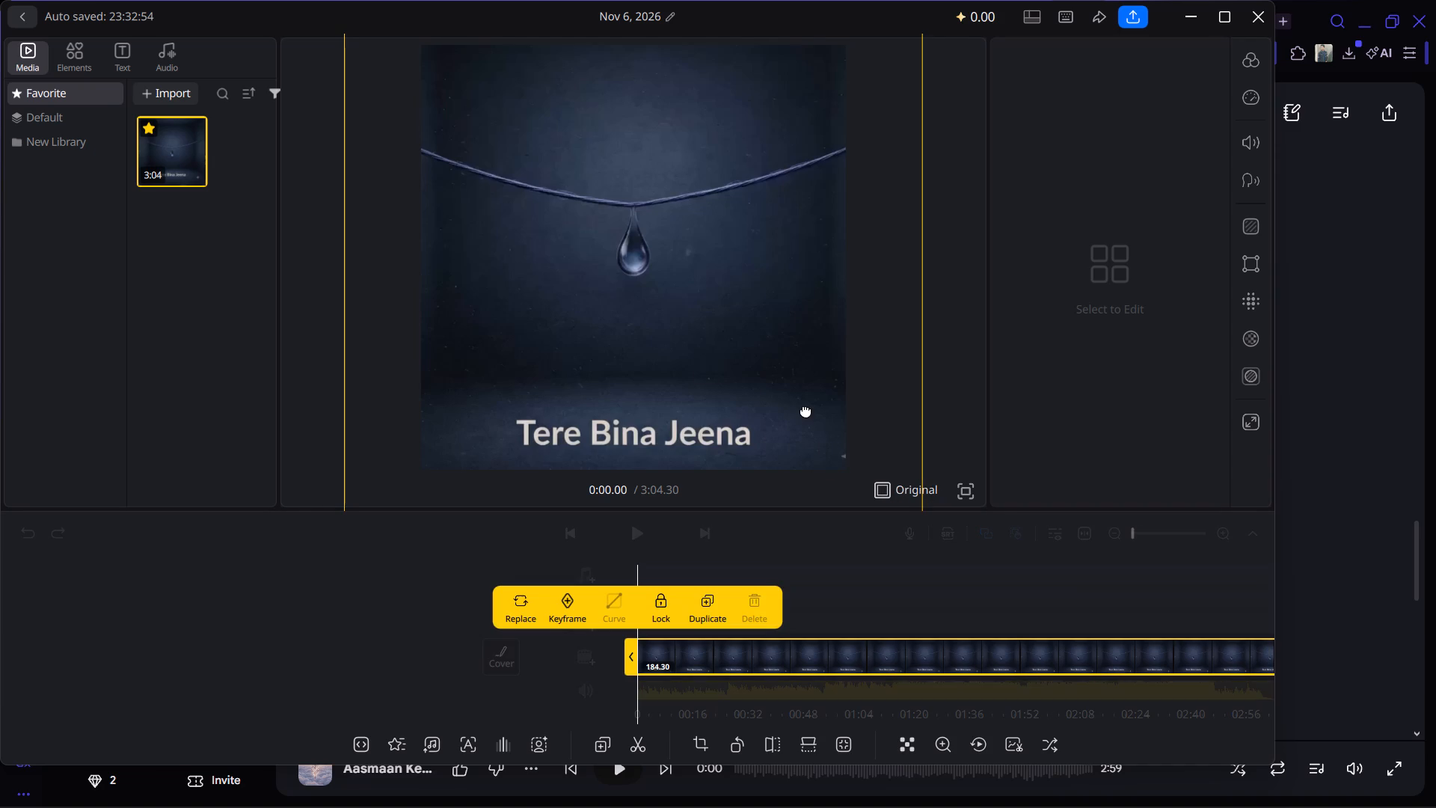
{"action": "left_click", "coordinate": [806, 410]}
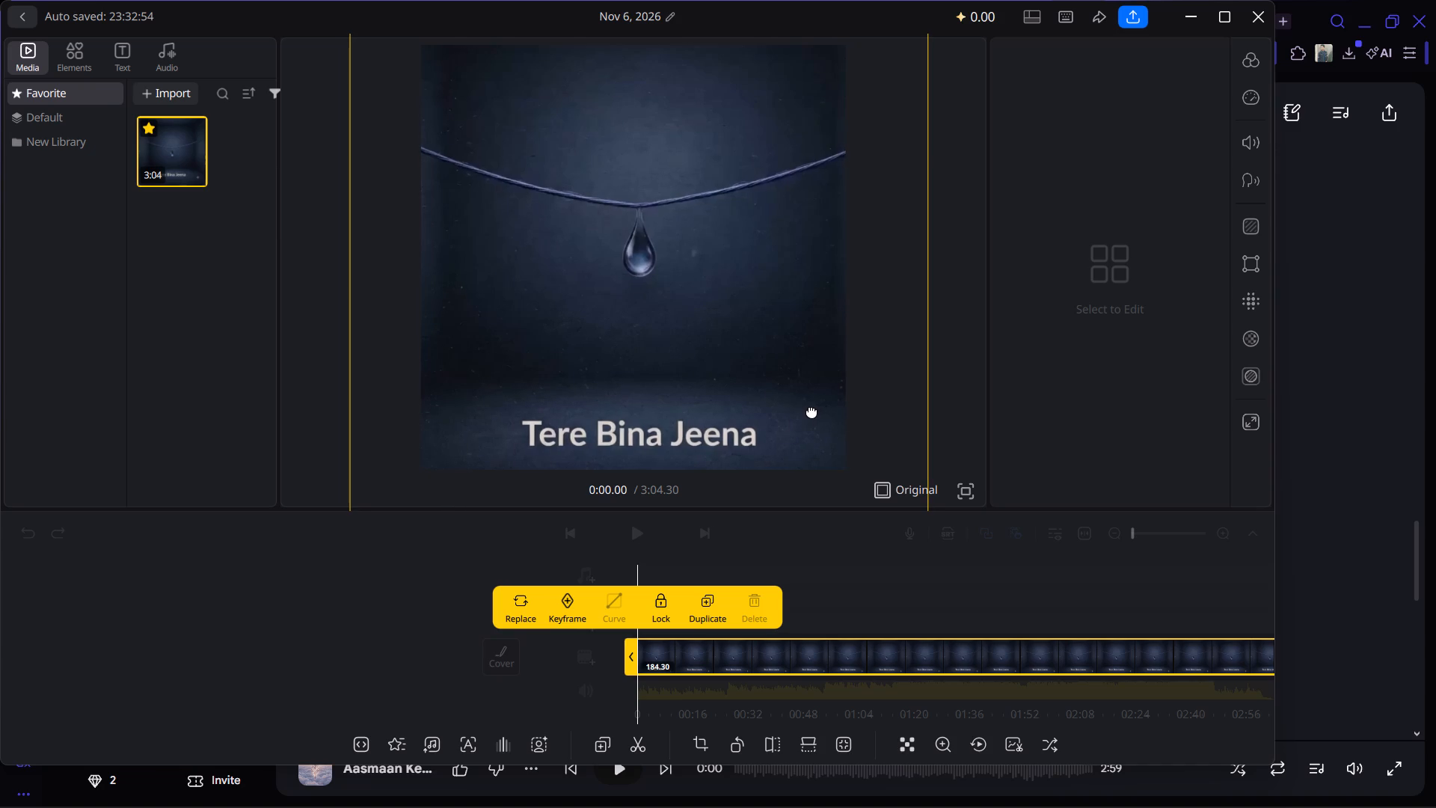
Capture a rectangular screenshot of the Tere Bina Jeena cover frame in the video preview, including the title, and return to the timeline clip.
{"action": "key", "text": "shift+super+s"}
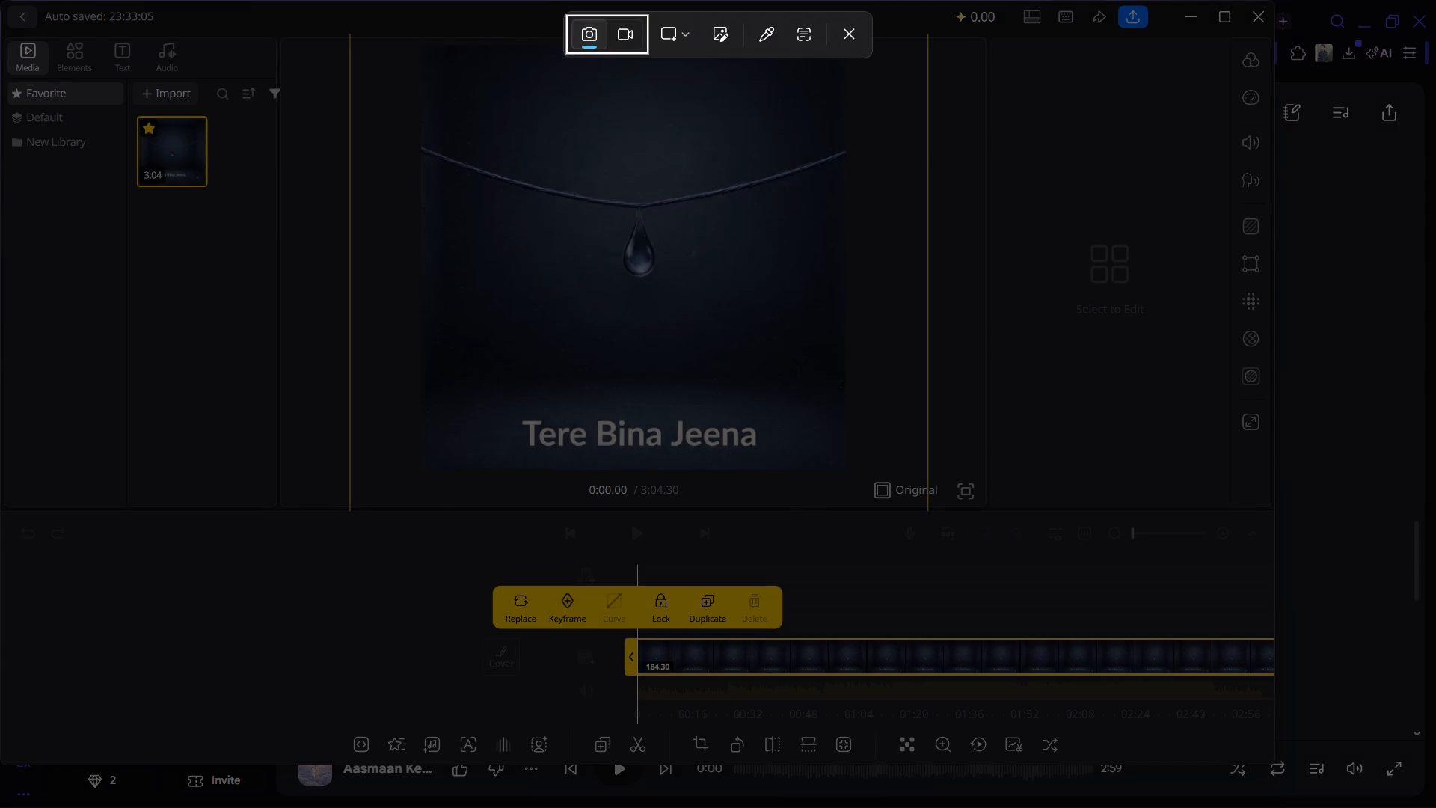
{"action": "left_click_drag", "start_coordinate": [422, 55], "coordinate": [488, 82]}
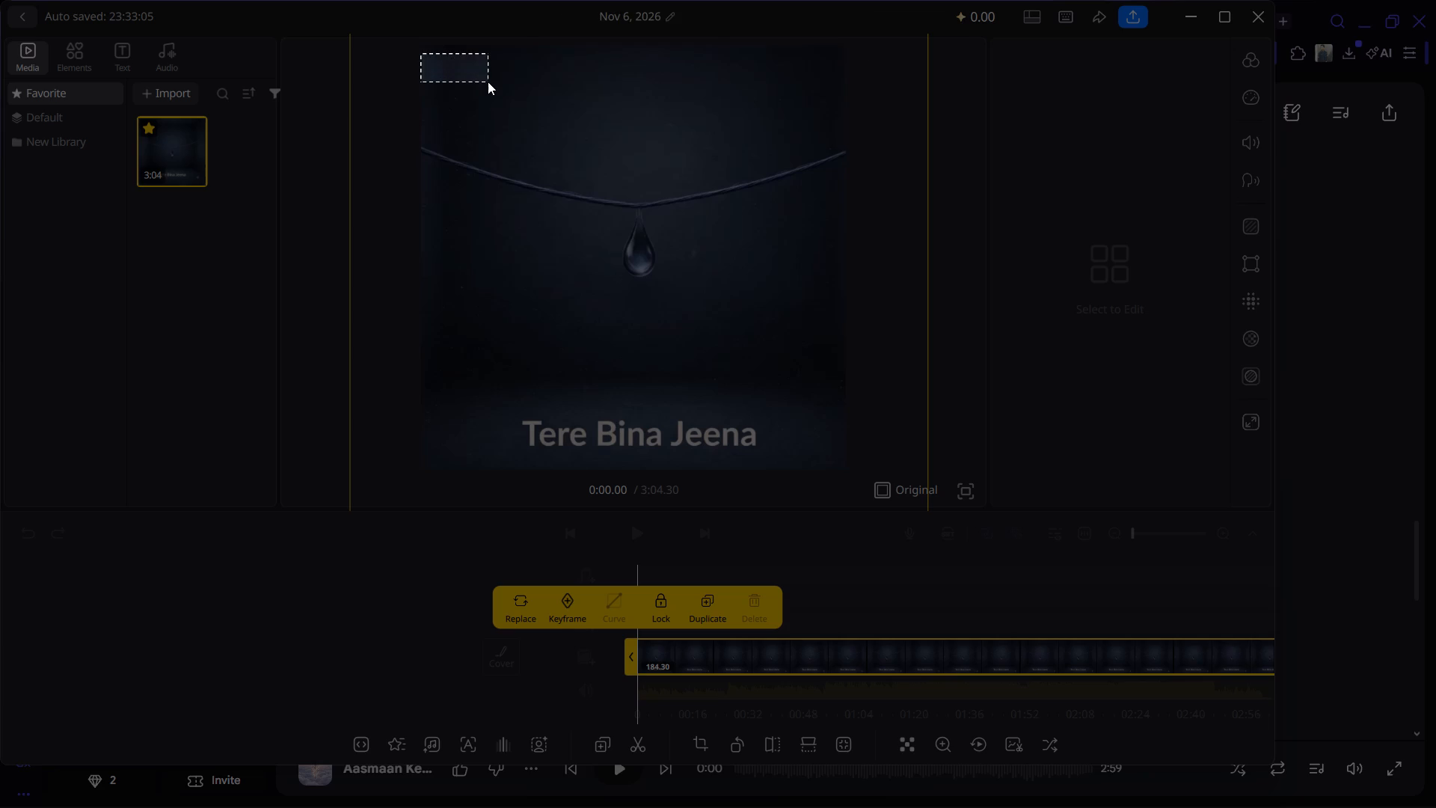
{"action": "left_click_drag", "start_coordinate": [488, 82], "coordinate": [794, 299]}
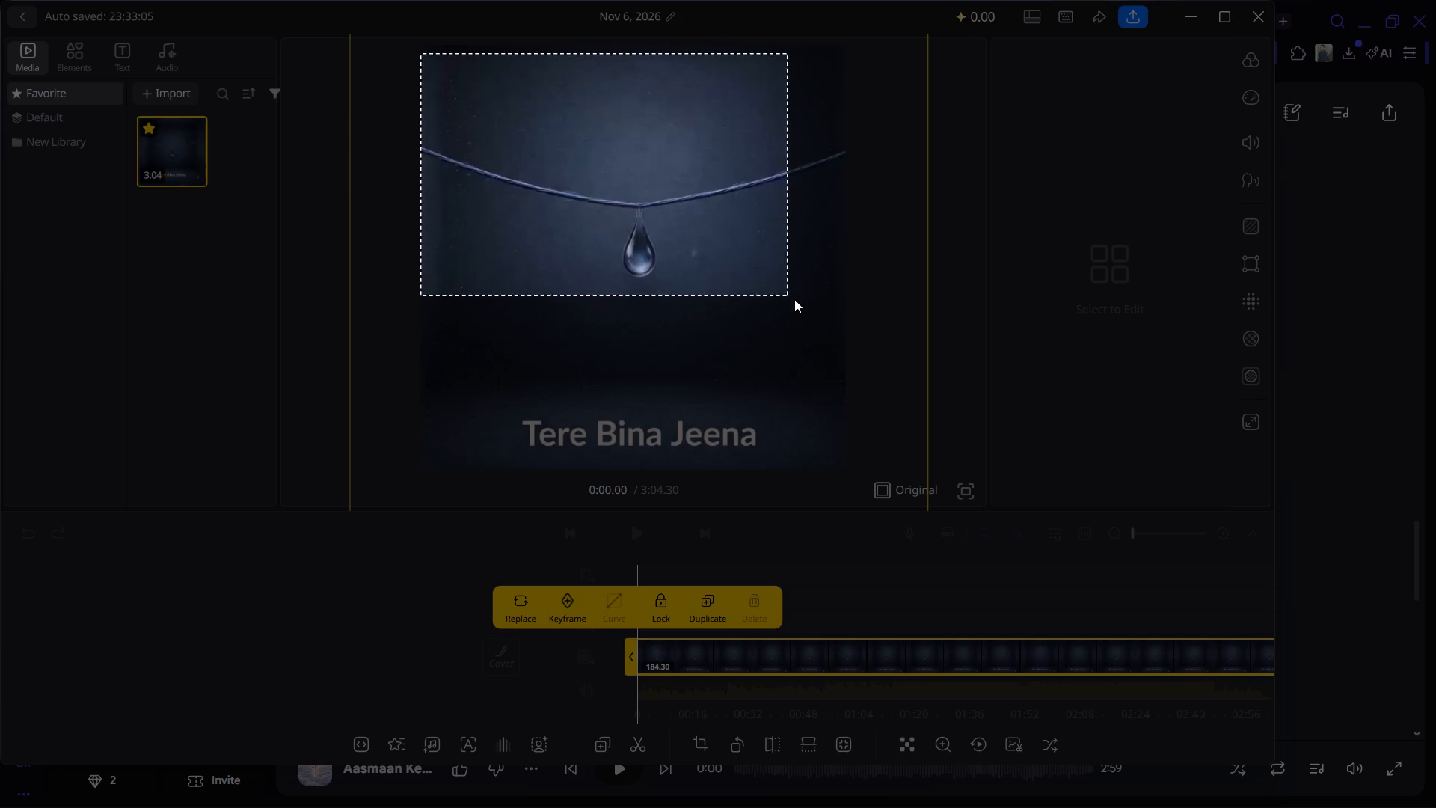
{"action": "left_click_drag", "start_coordinate": [794, 299], "coordinate": [856, 416]}
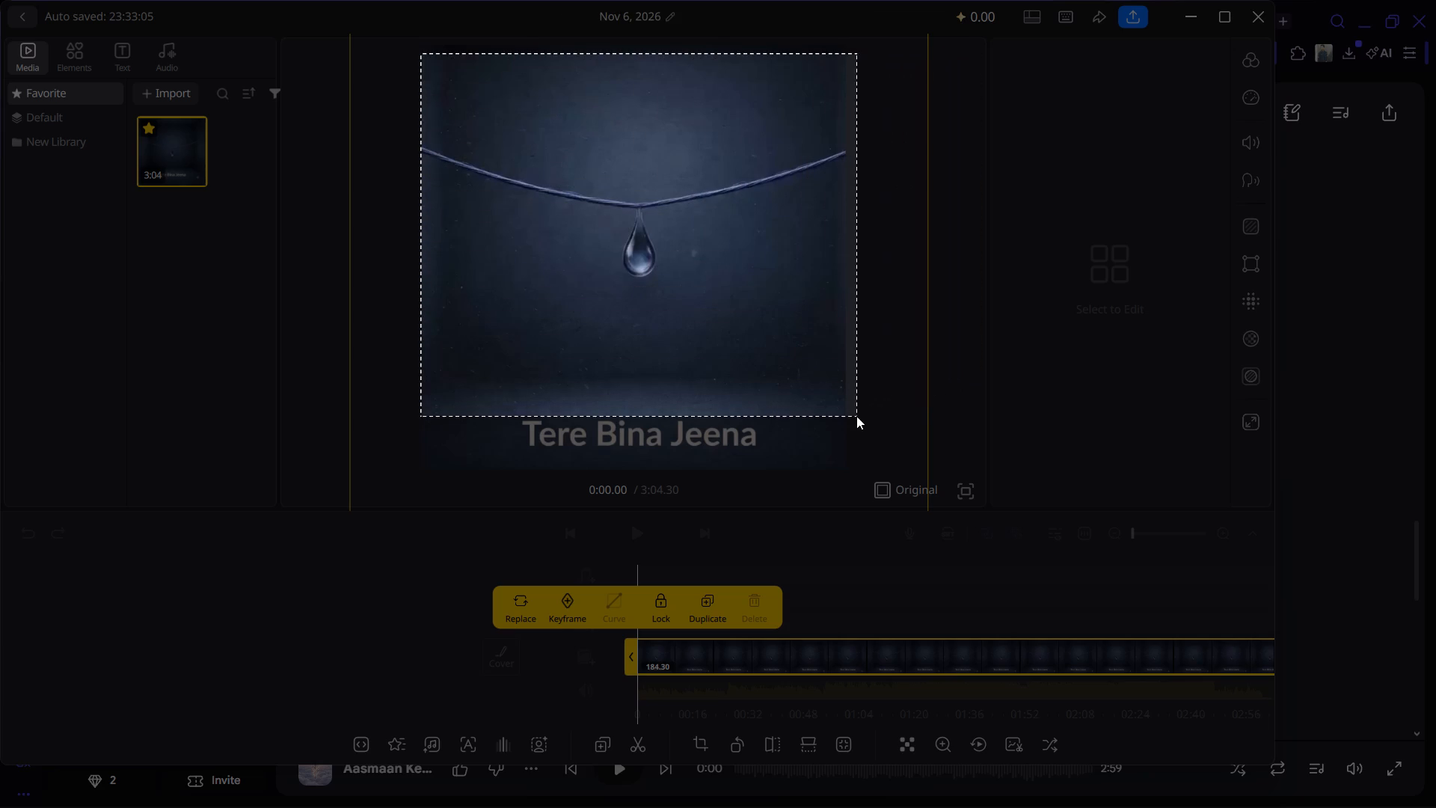
{"action": "left_click_drag", "start_coordinate": [856, 416], "coordinate": [851, 477]}
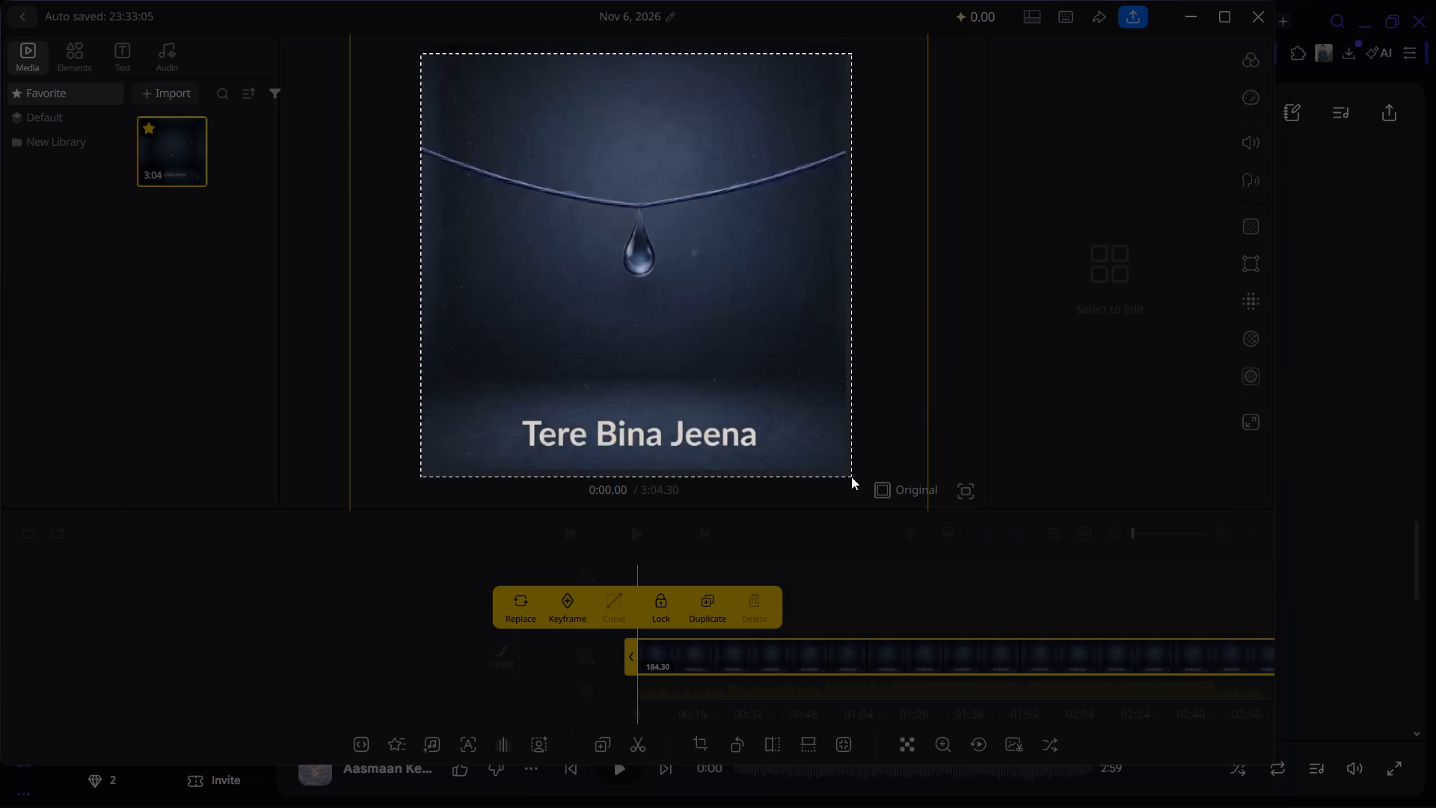
{"action": "left_click_drag", "start_coordinate": [851, 477], "coordinate": [846, 477]}
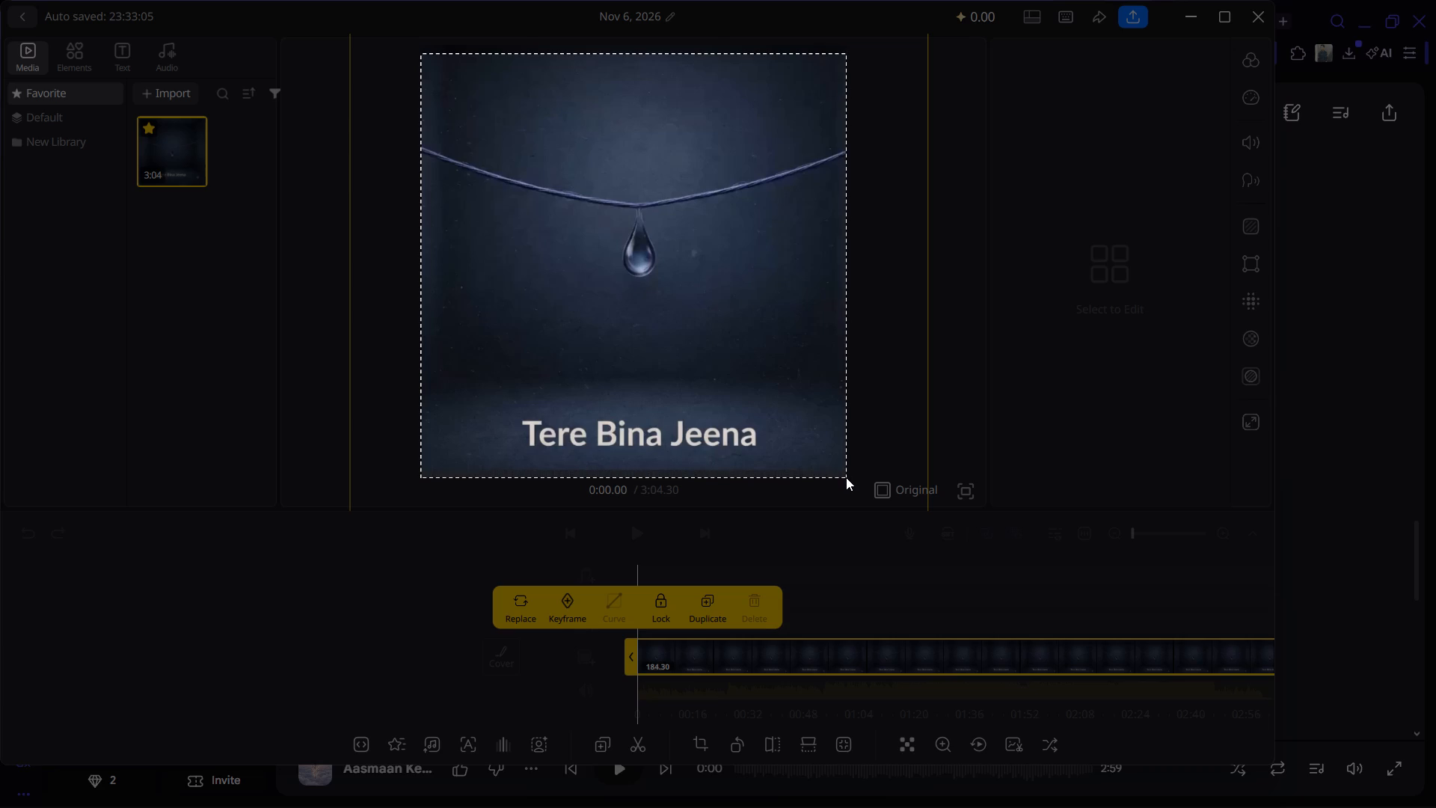
{"action": "left_click_drag", "start_coordinate": [846, 477], "coordinate": [850, 478]}
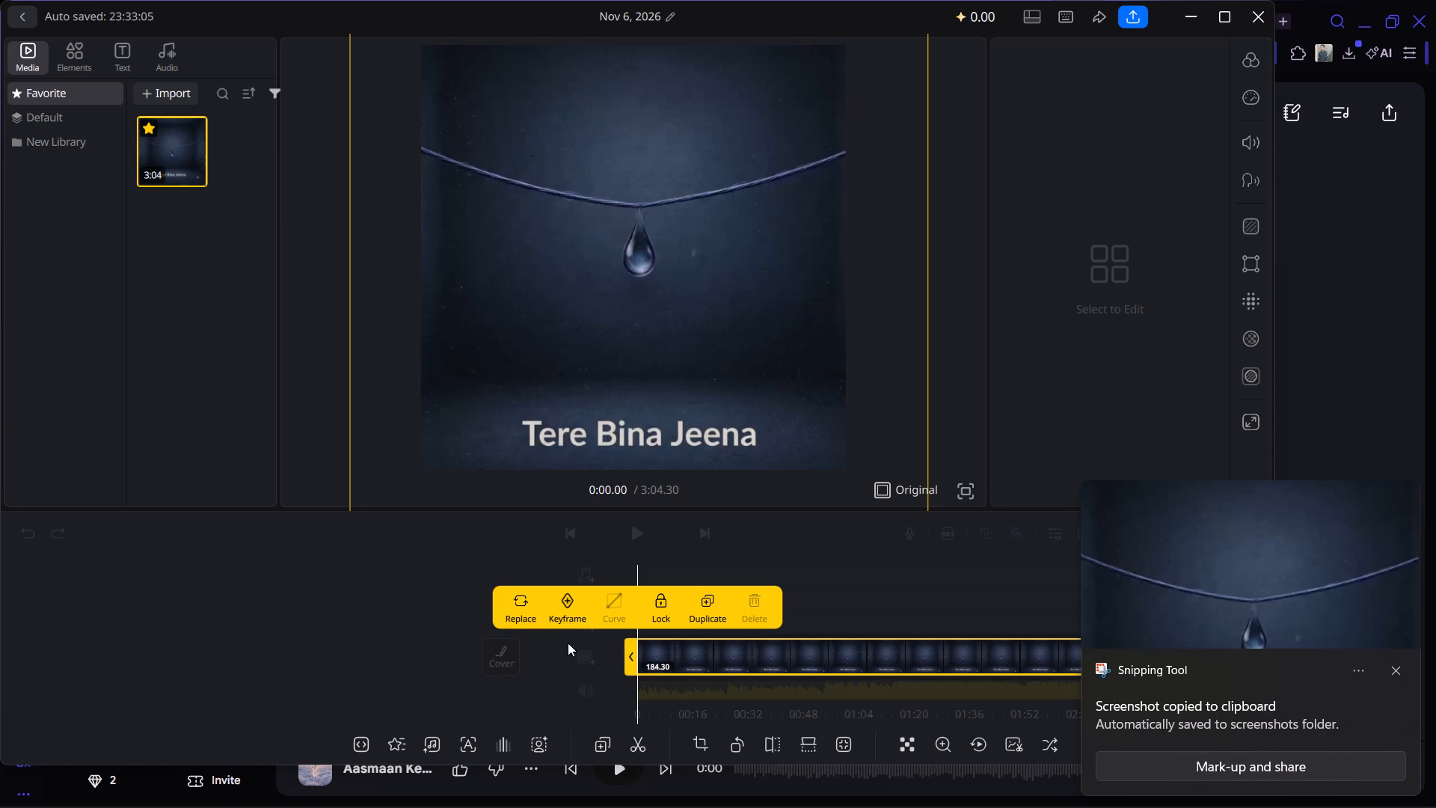
{"action": "left_click", "coordinate": [687, 647]}
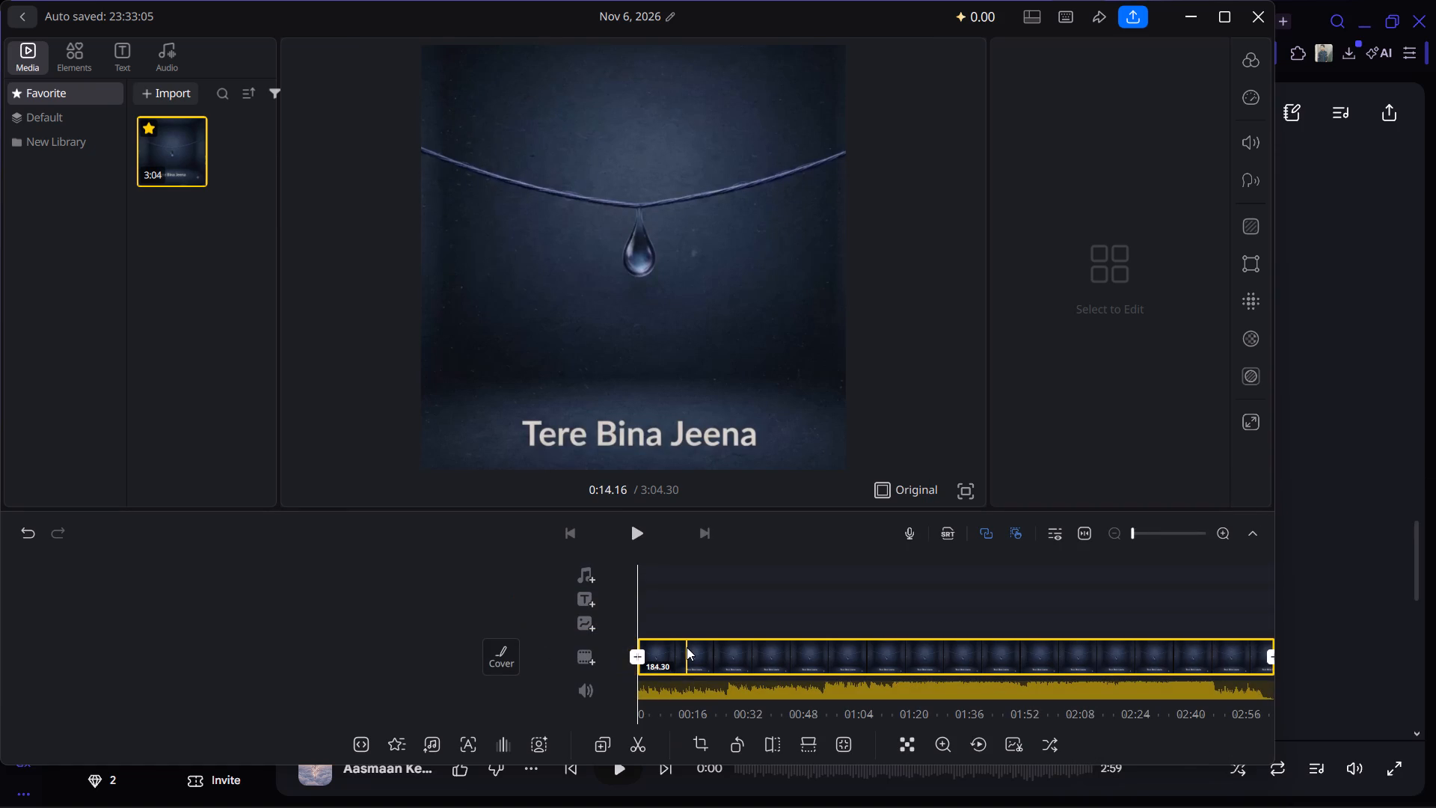
Add the captured Tere Bina Jeena cover screenshot from Pictures > Screenshots as an overlay at the start of the timeline.
{"action": "left_click", "coordinate": [580, 622]}
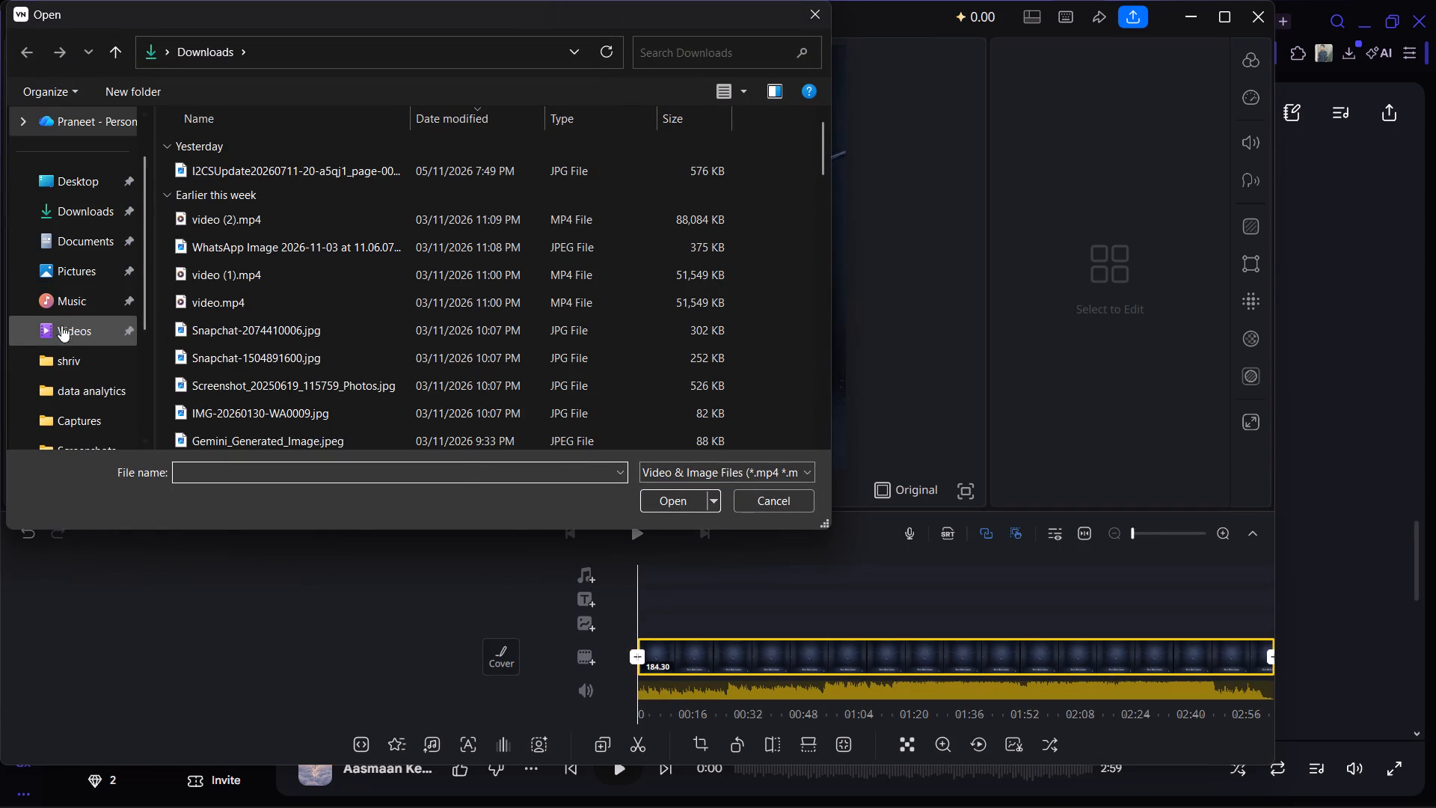
{"action": "left_click", "coordinate": [73, 279]}
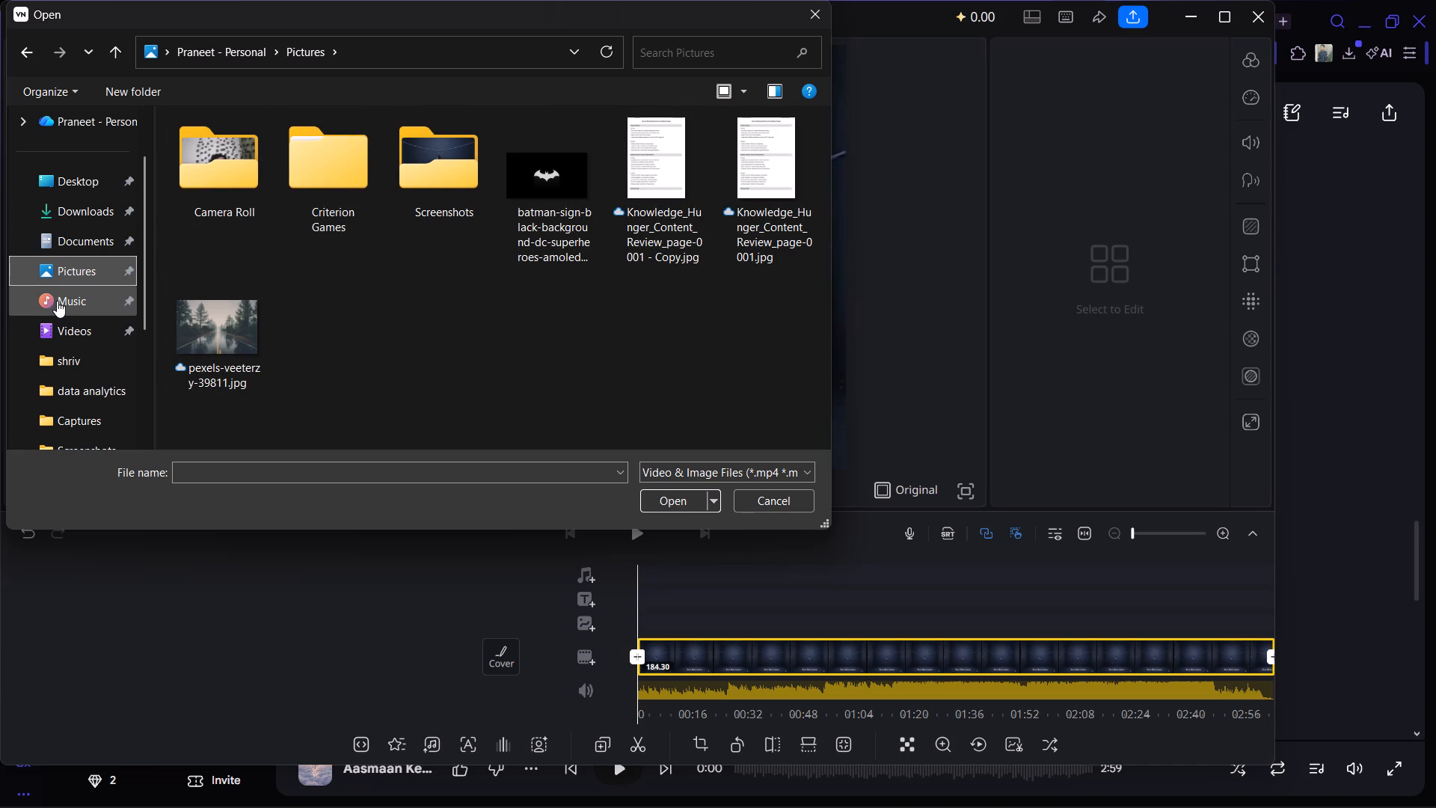
{"action": "double_click", "coordinate": [447, 178]}
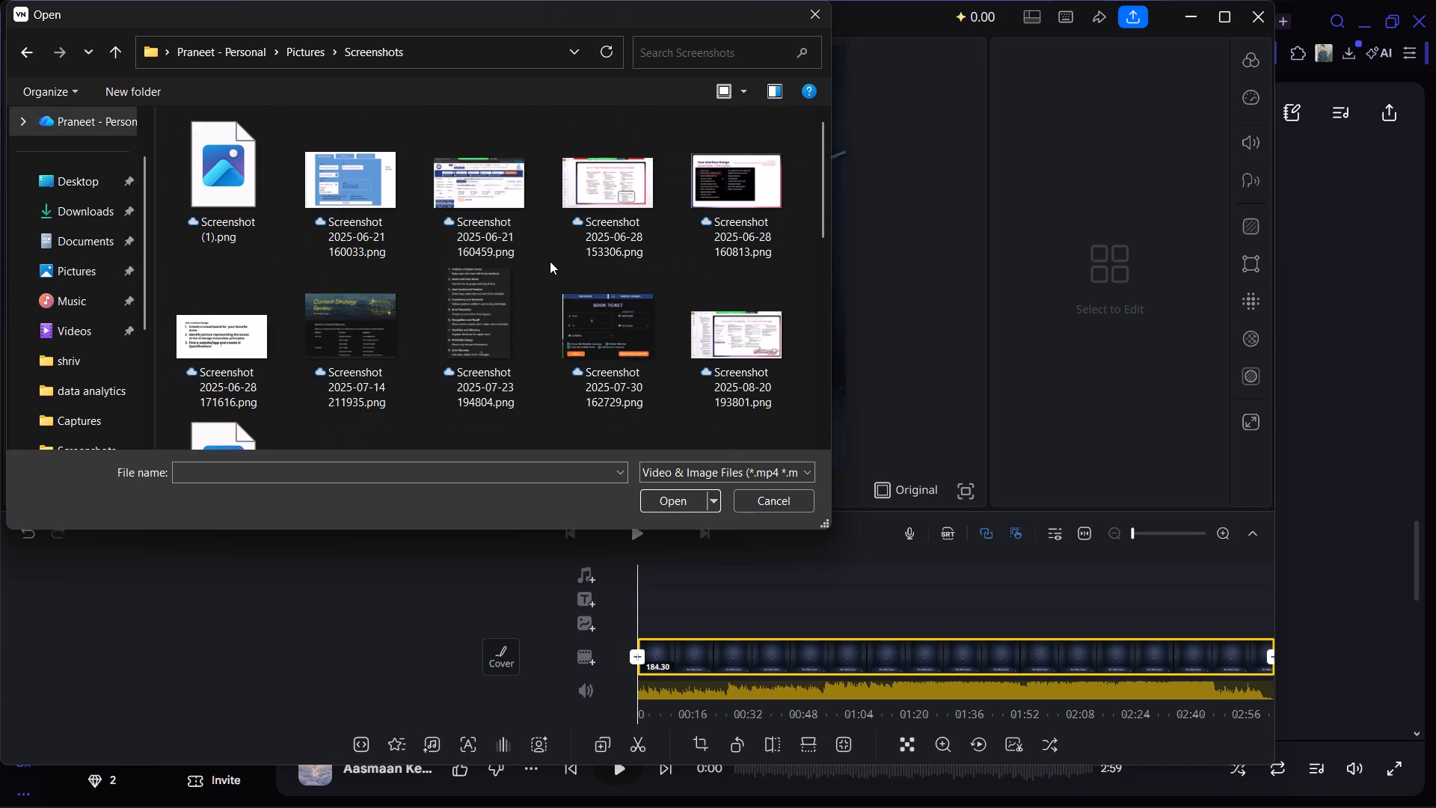
{"action": "scroll", "coordinate": [550, 261], "scroll_direction": "down", "scroll_amount": 12}
{"action": "double_click", "coordinate": [630, 355]}
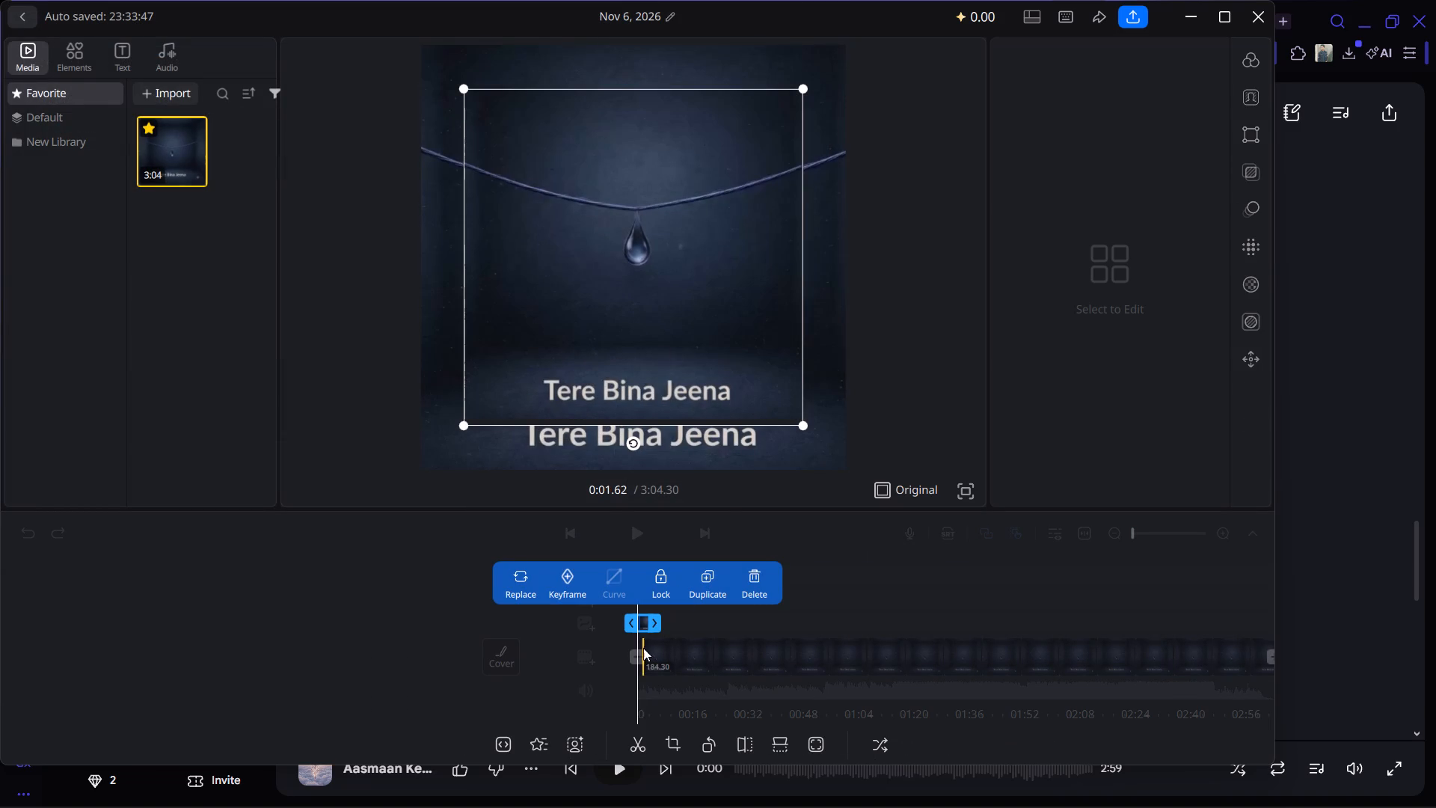
Extend the cover screenshot overlay to 184.30 seconds so it ends together with the Tere Bina Jeena video.
{"action": "left_click_drag", "start_coordinate": [659, 627], "coordinate": [995, 615]}
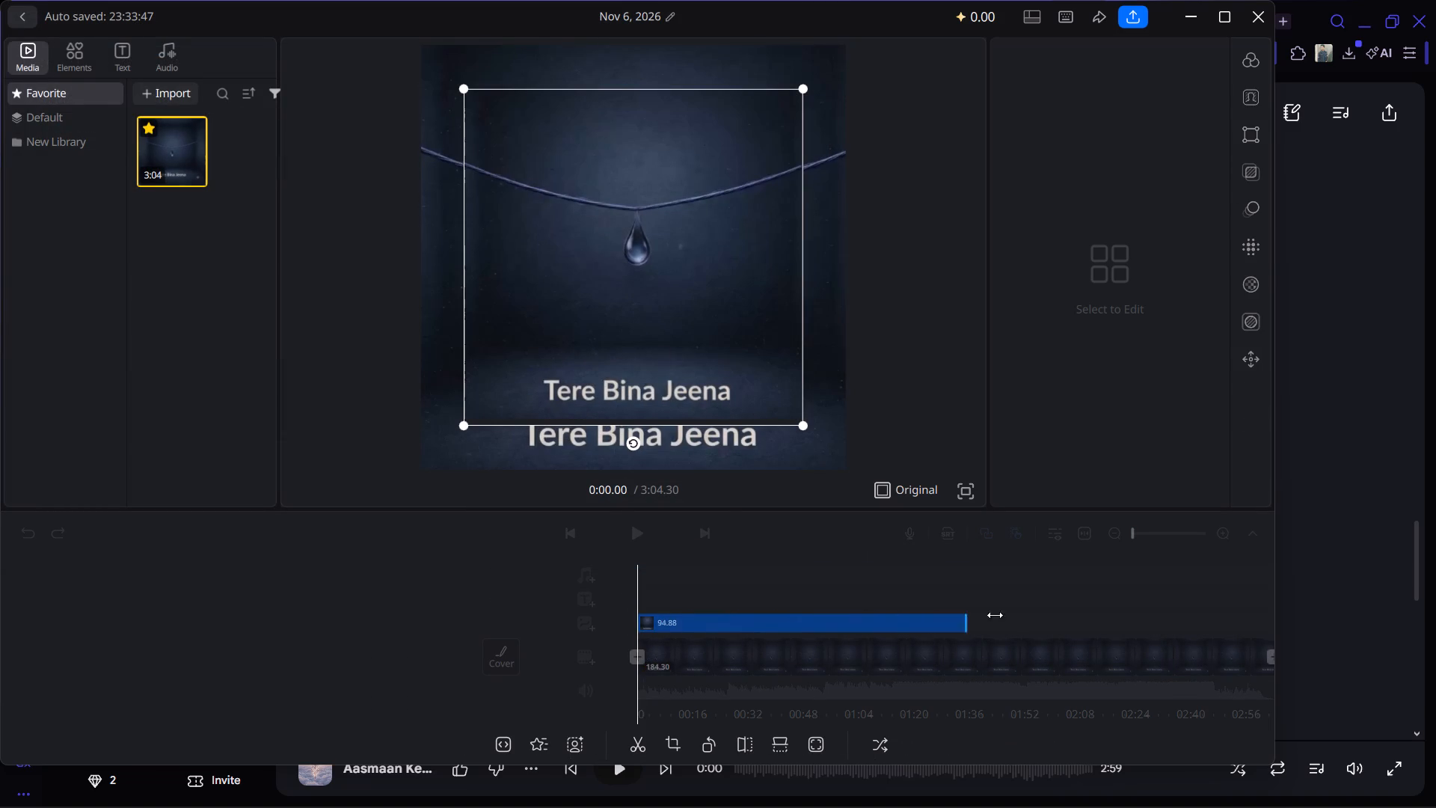
{"action": "left_click_drag", "start_coordinate": [995, 615], "coordinate": [342, 628]}
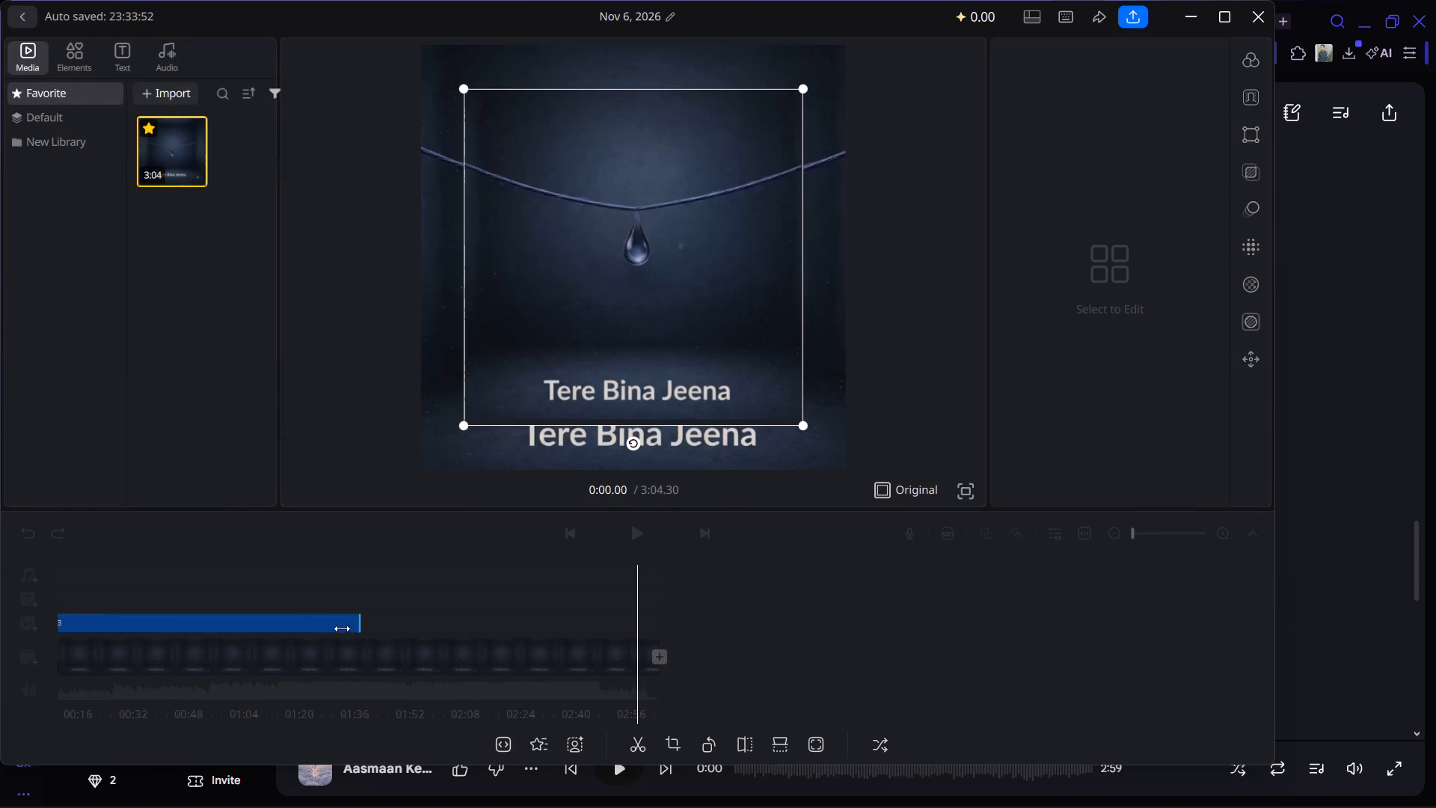
{"action": "left_click_drag", "start_coordinate": [342, 628], "coordinate": [659, 652]}
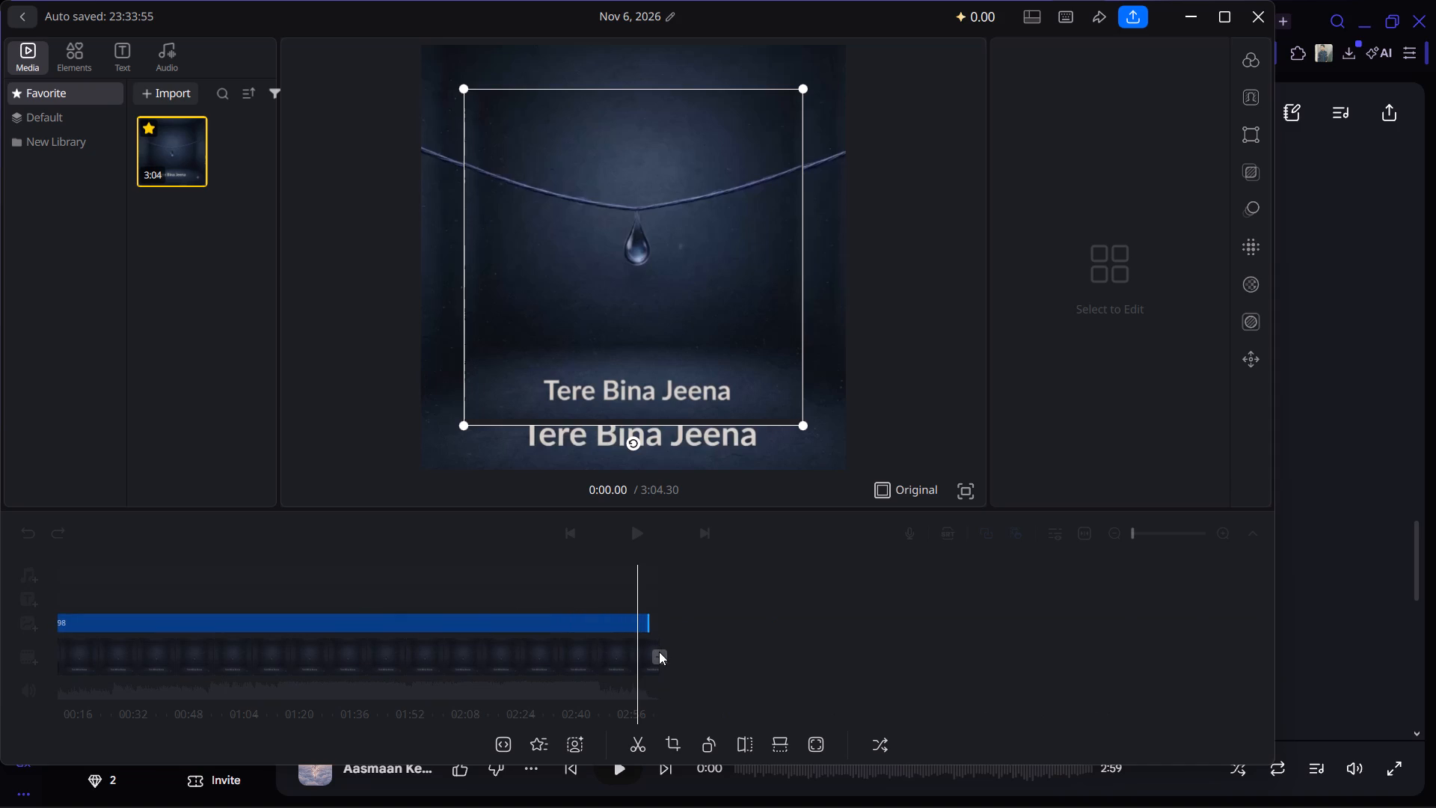
{"action": "left_click_drag", "start_coordinate": [659, 652], "coordinate": [674, 660]}
{"action": "left_click_drag", "start_coordinate": [674, 660], "coordinate": [671, 660]}
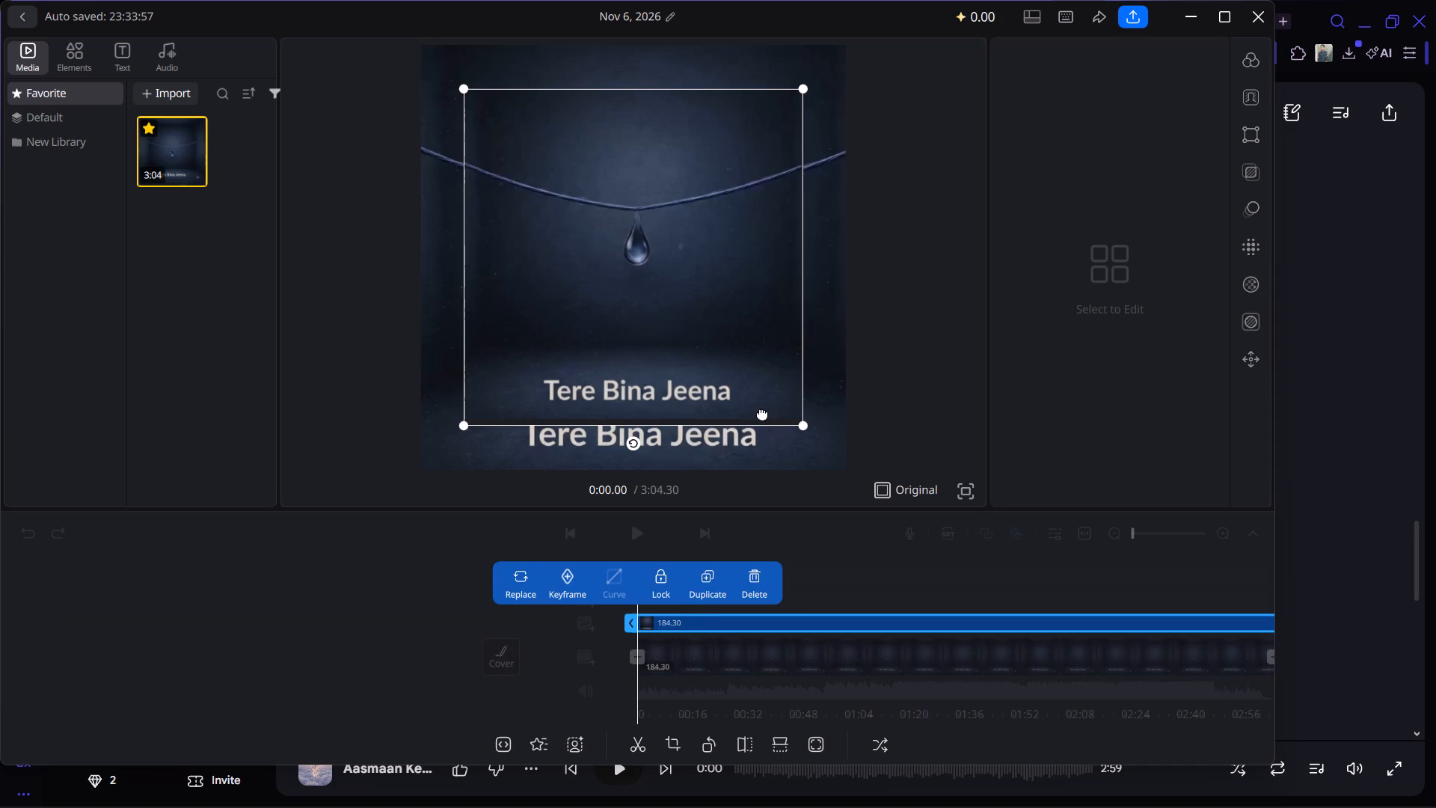
Enlarge the cover screenshot overlay in the preview to fill the video frame, starting by stretching it to the frame's bottom-right corner.
{"action": "left_click", "coordinate": [803, 422]}
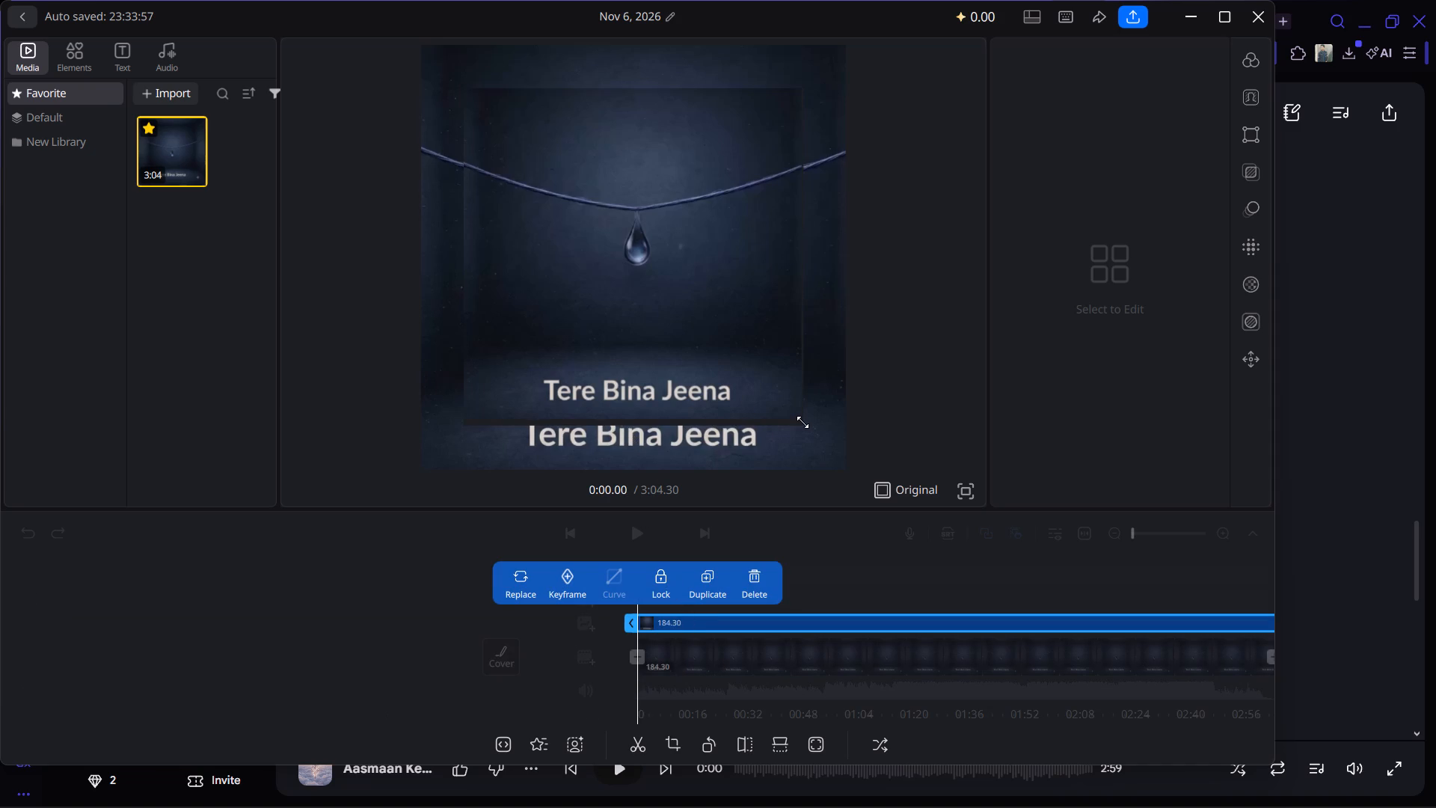
{"action": "left_click_drag", "start_coordinate": [803, 422], "coordinate": [840, 459]}
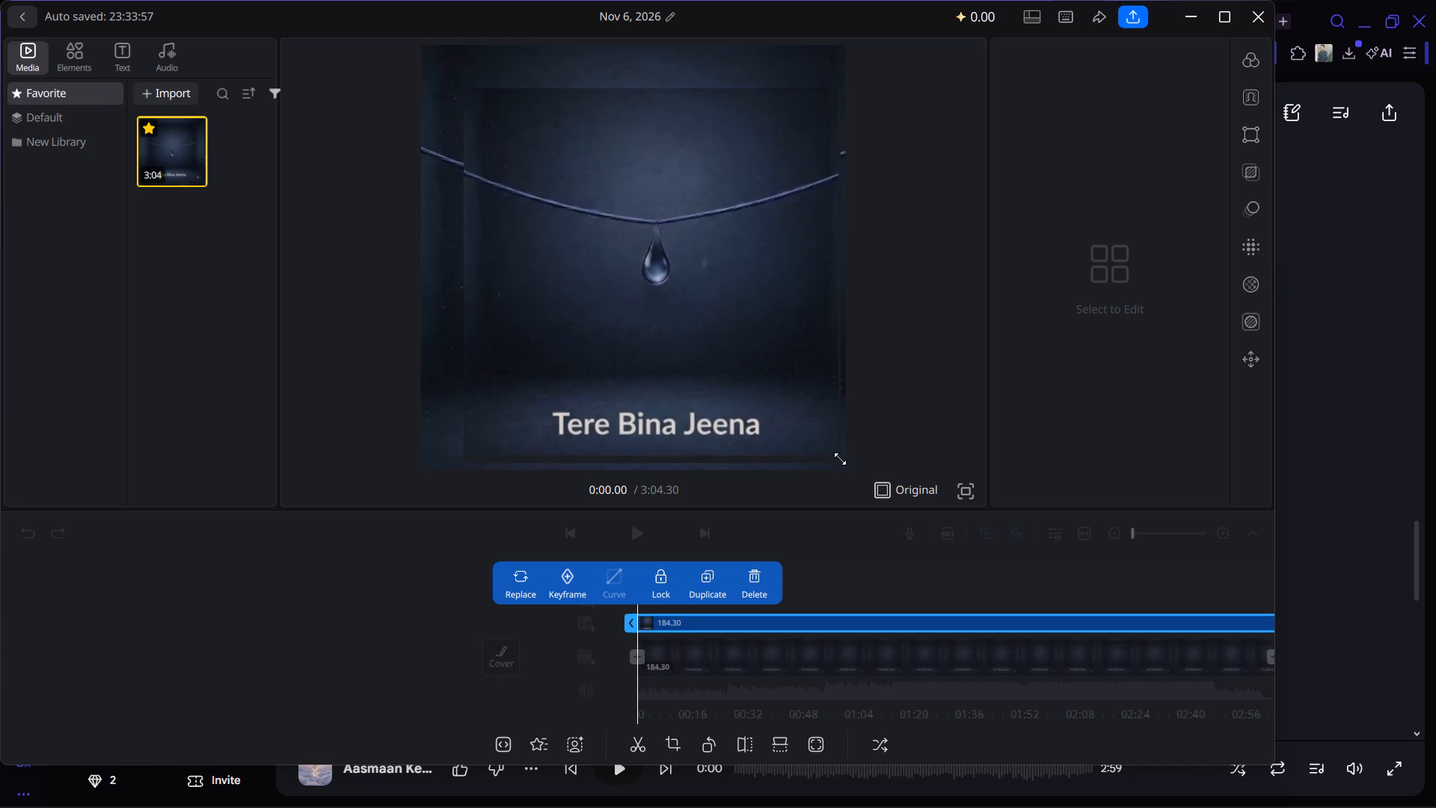
{"action": "left_click_drag", "start_coordinate": [840, 459], "coordinate": [842, 466]}
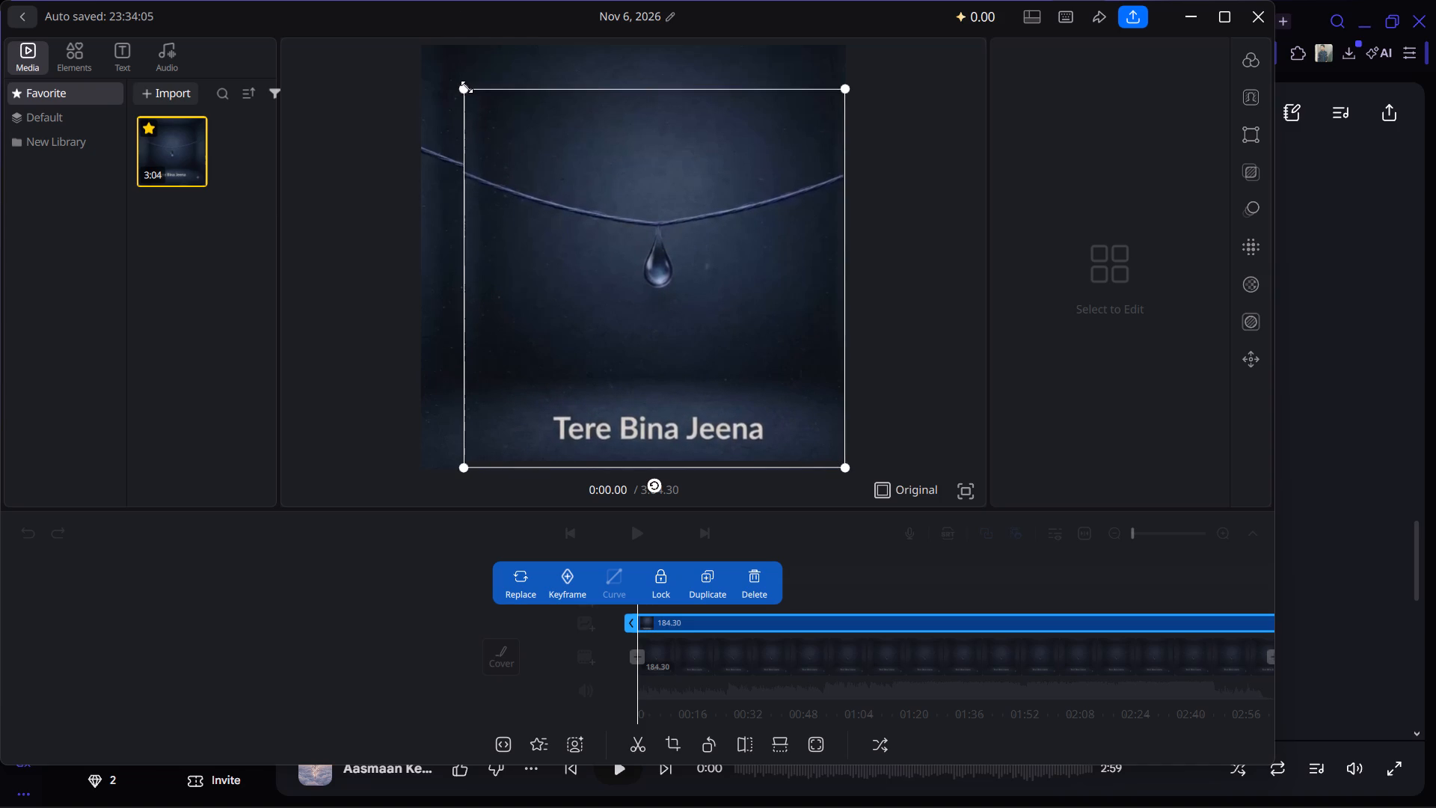
Stretch the cover screenshot overlay to the video frame's top-left corner so it fills the whole frame.
{"action": "left_click_drag", "start_coordinate": [467, 87], "coordinate": [412, 51]}
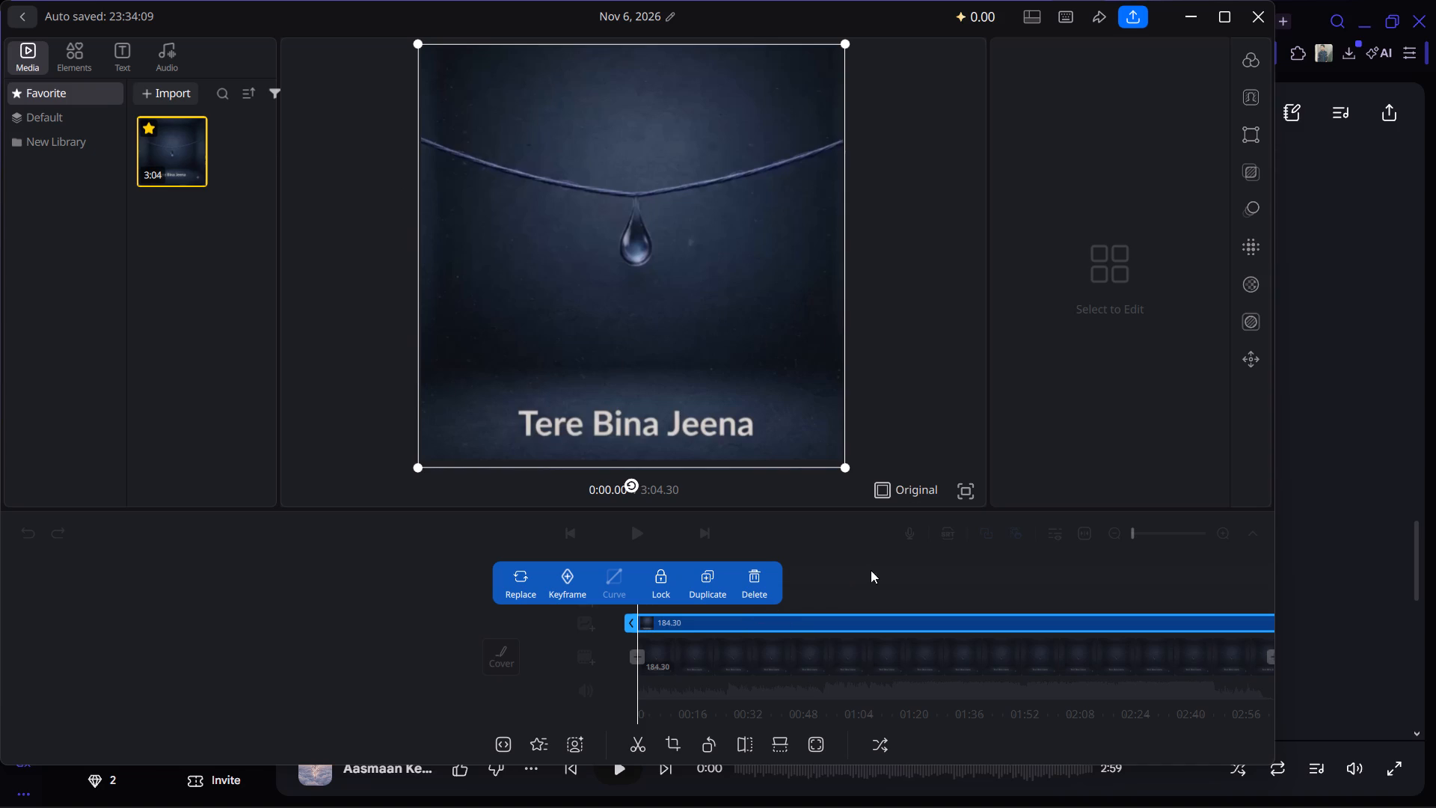
Check the cover overlay's span along the timeline and lock the overlay at the start of the video.
{"action": "left_click_drag", "start_coordinate": [938, 596], "coordinate": [473, 705]}
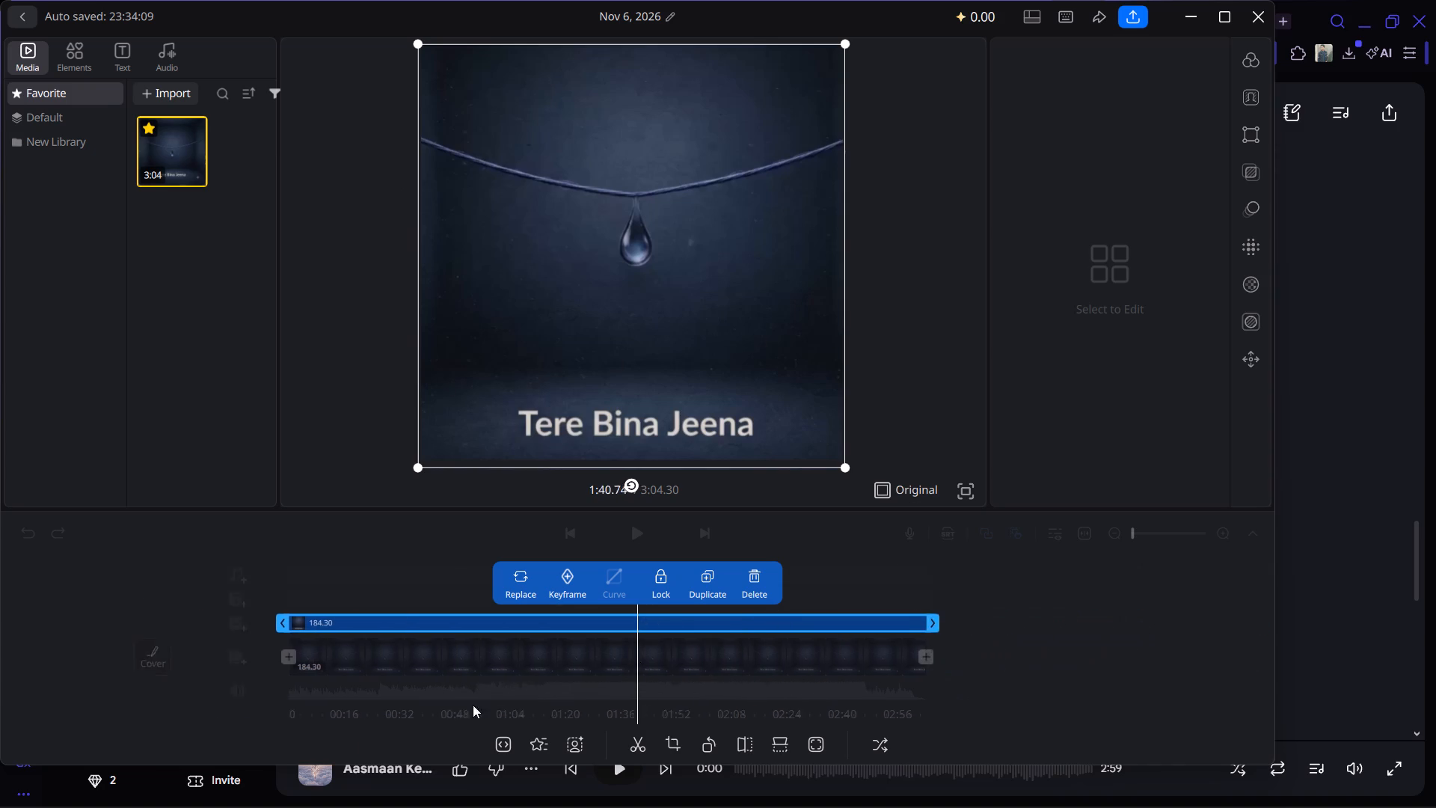
{"action": "left_click_drag", "start_coordinate": [473, 705], "coordinate": [1127, 696]}
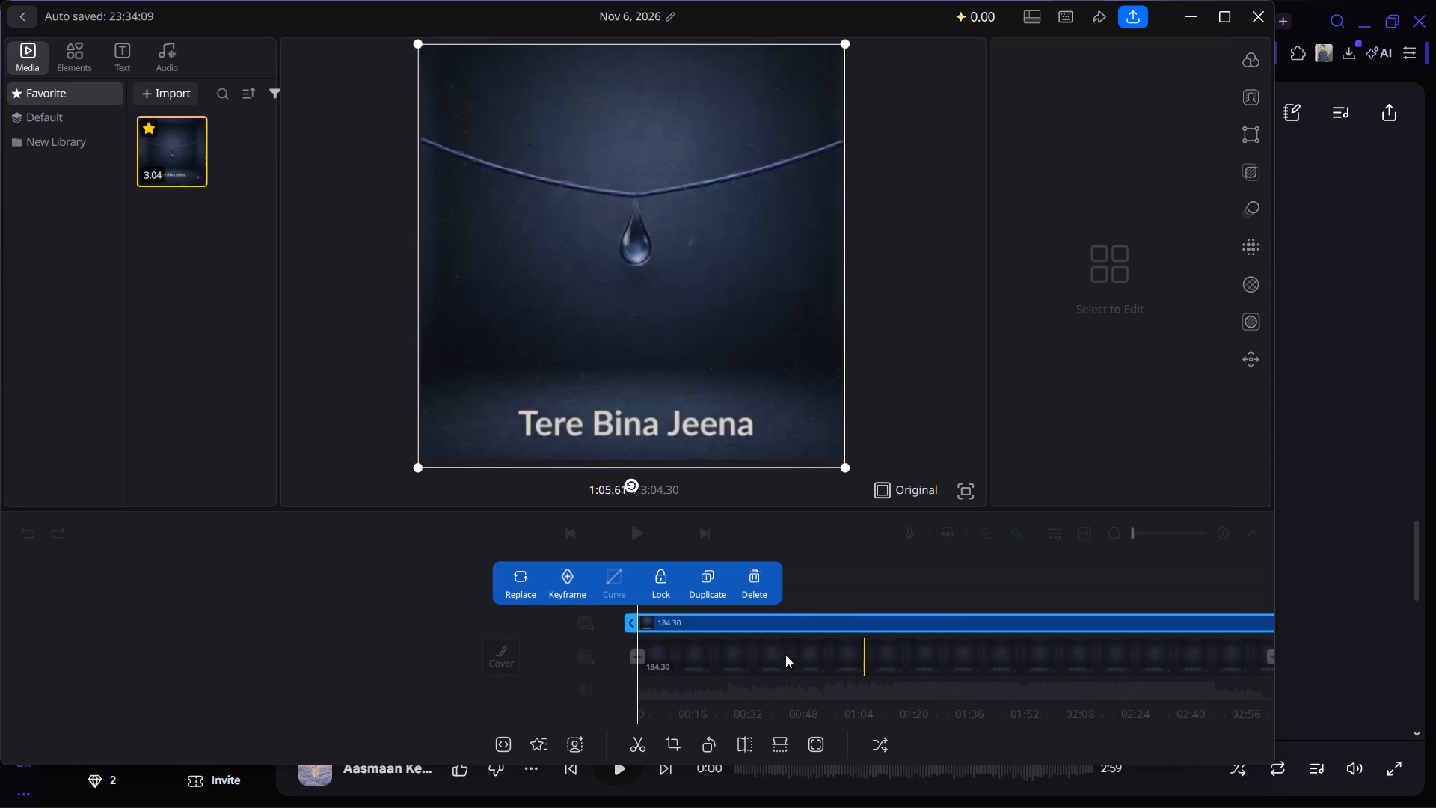
{"action": "left_click", "coordinate": [655, 589]}
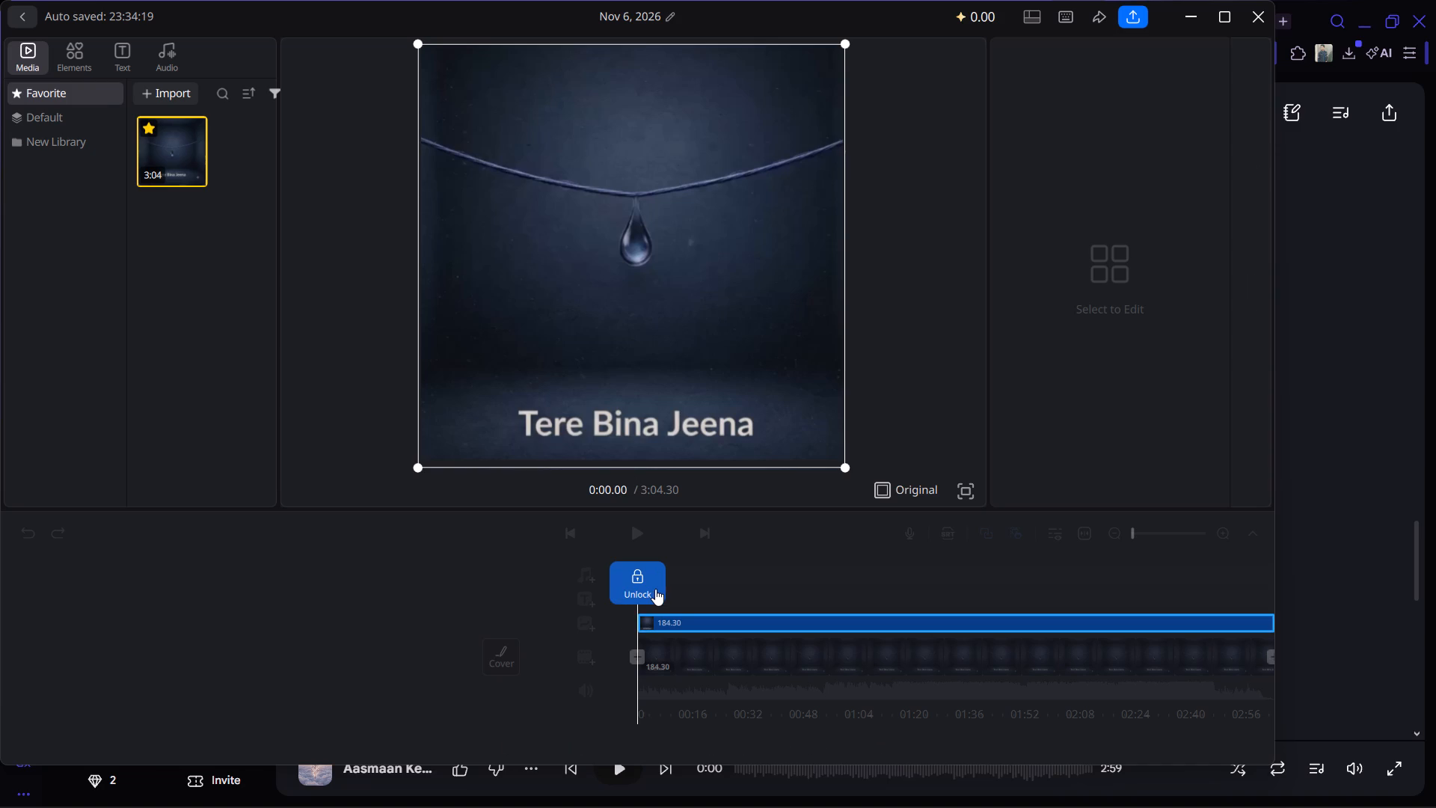
Export the Tere Bina Jeena video to the Videos\VN folder with automatic quality at 720p and 30 fps.
{"action": "left_click", "coordinate": [1132, 19]}
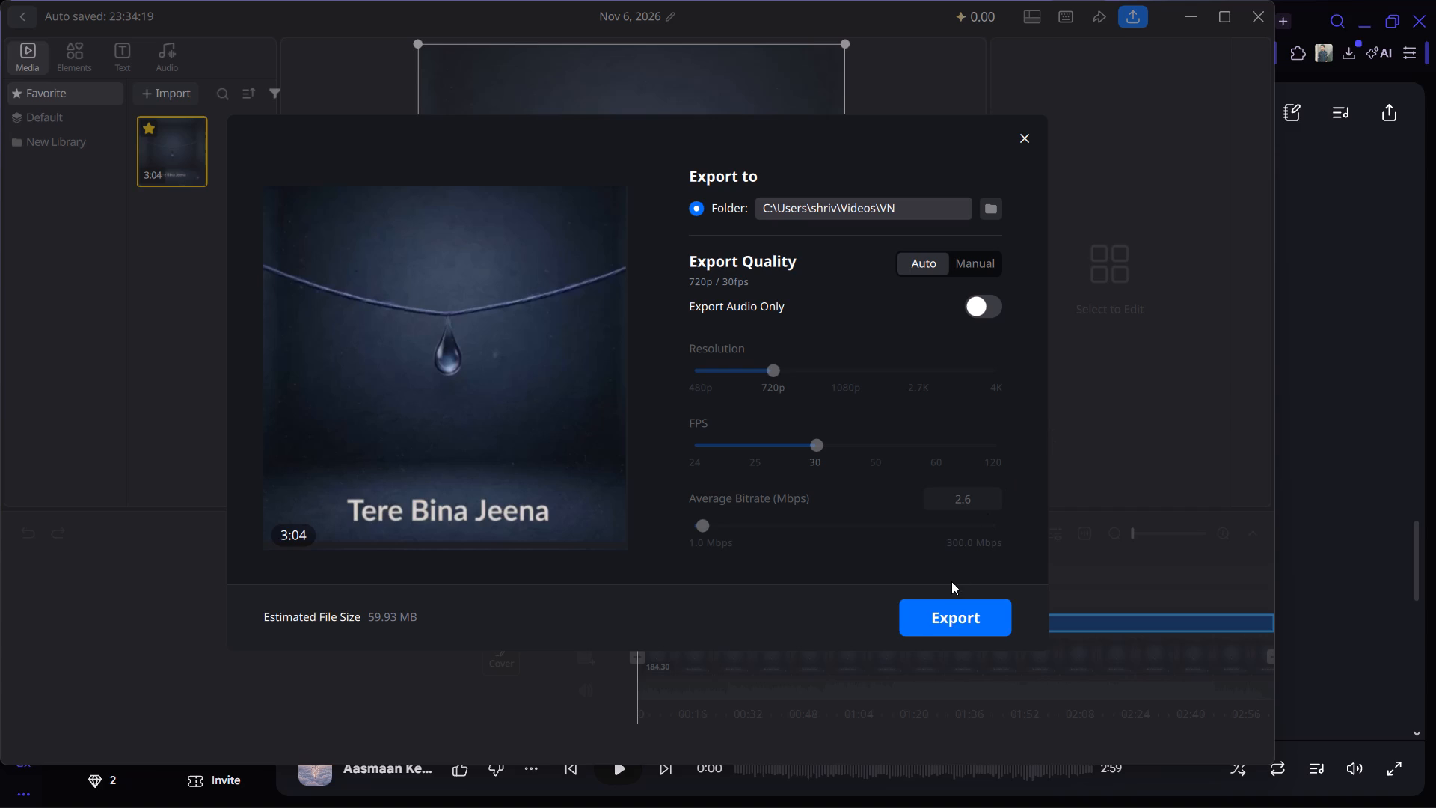
{"action": "left_click", "coordinate": [939, 619]}
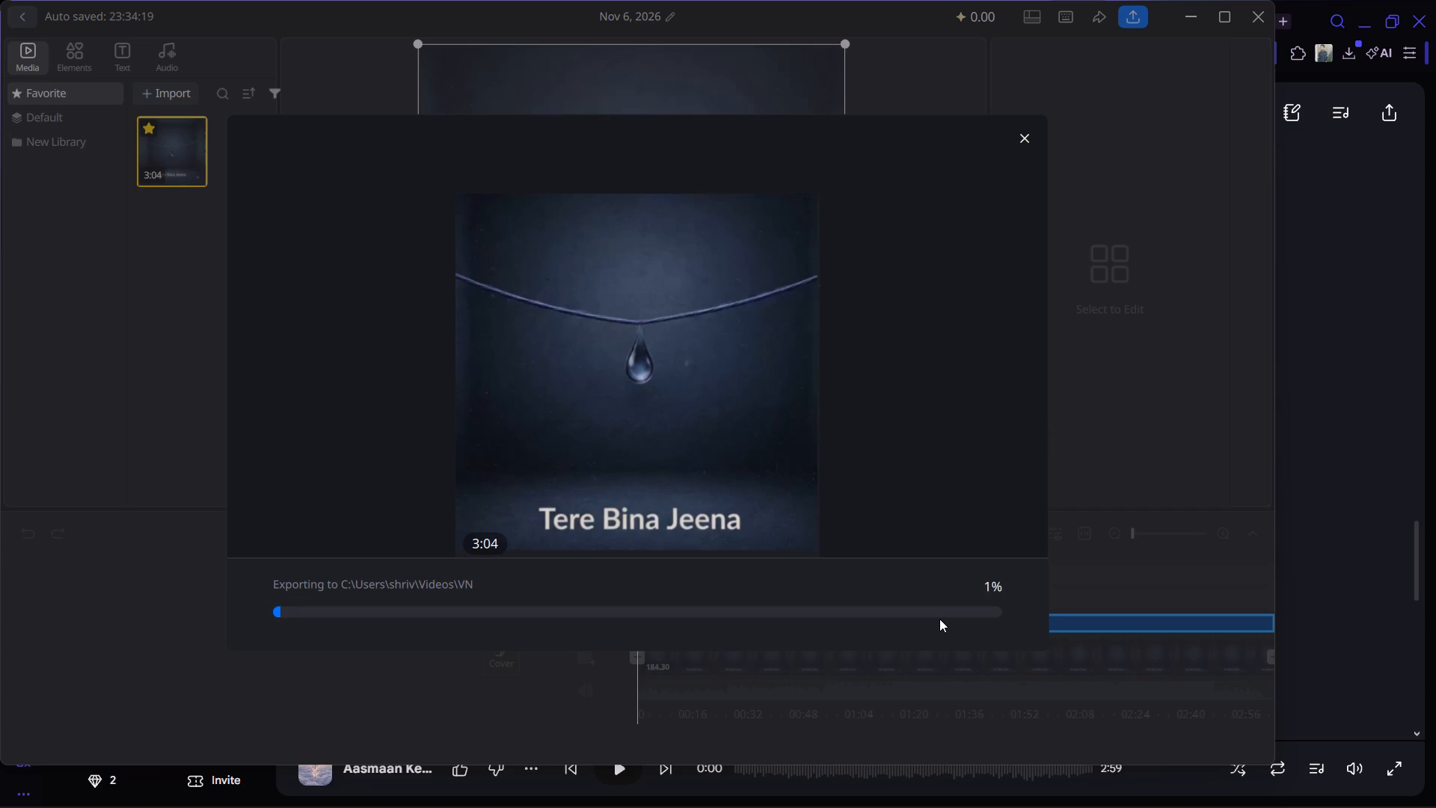
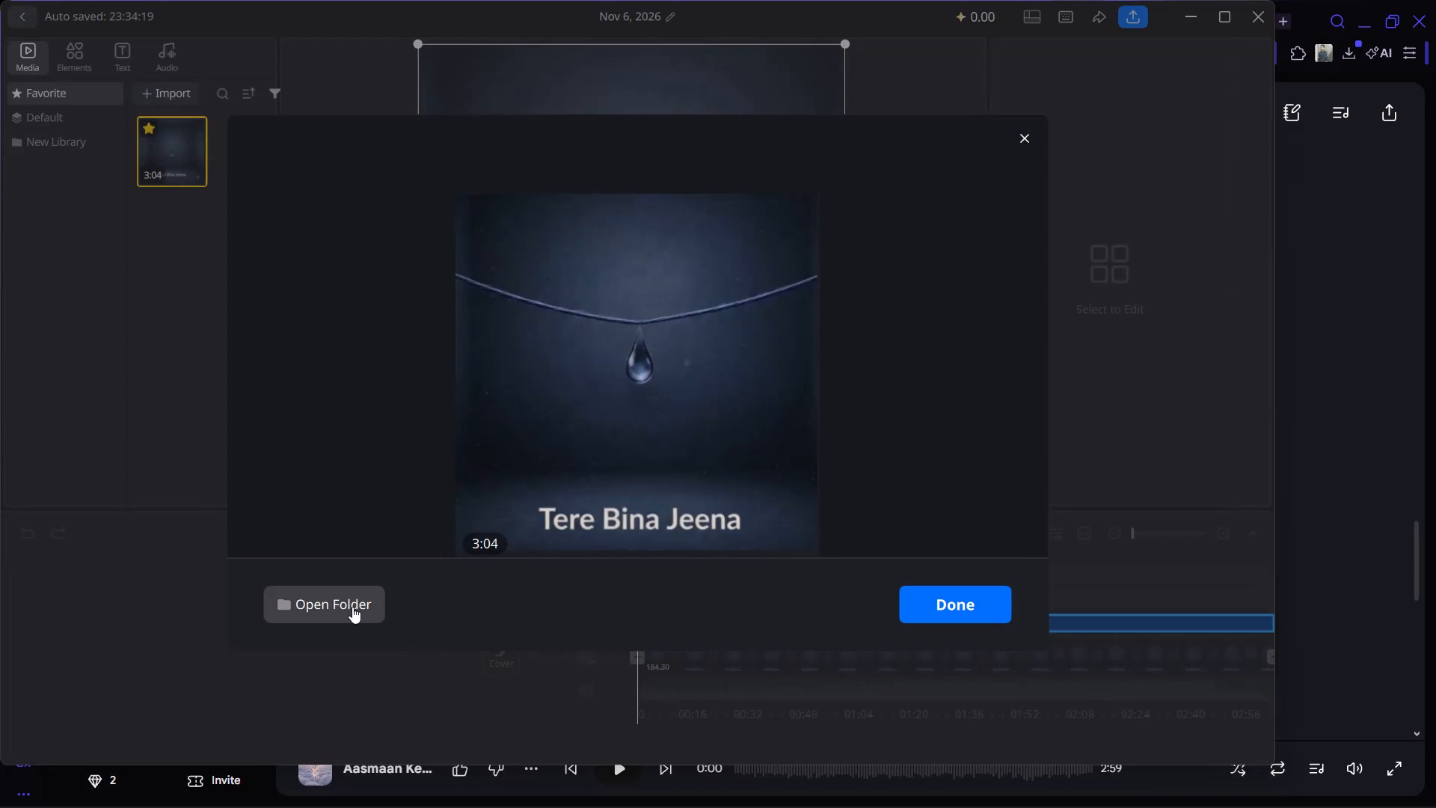
Open the folder containing the exported Tere Bina Jeena video.
{"action": "double_click", "coordinate": [352, 607]}
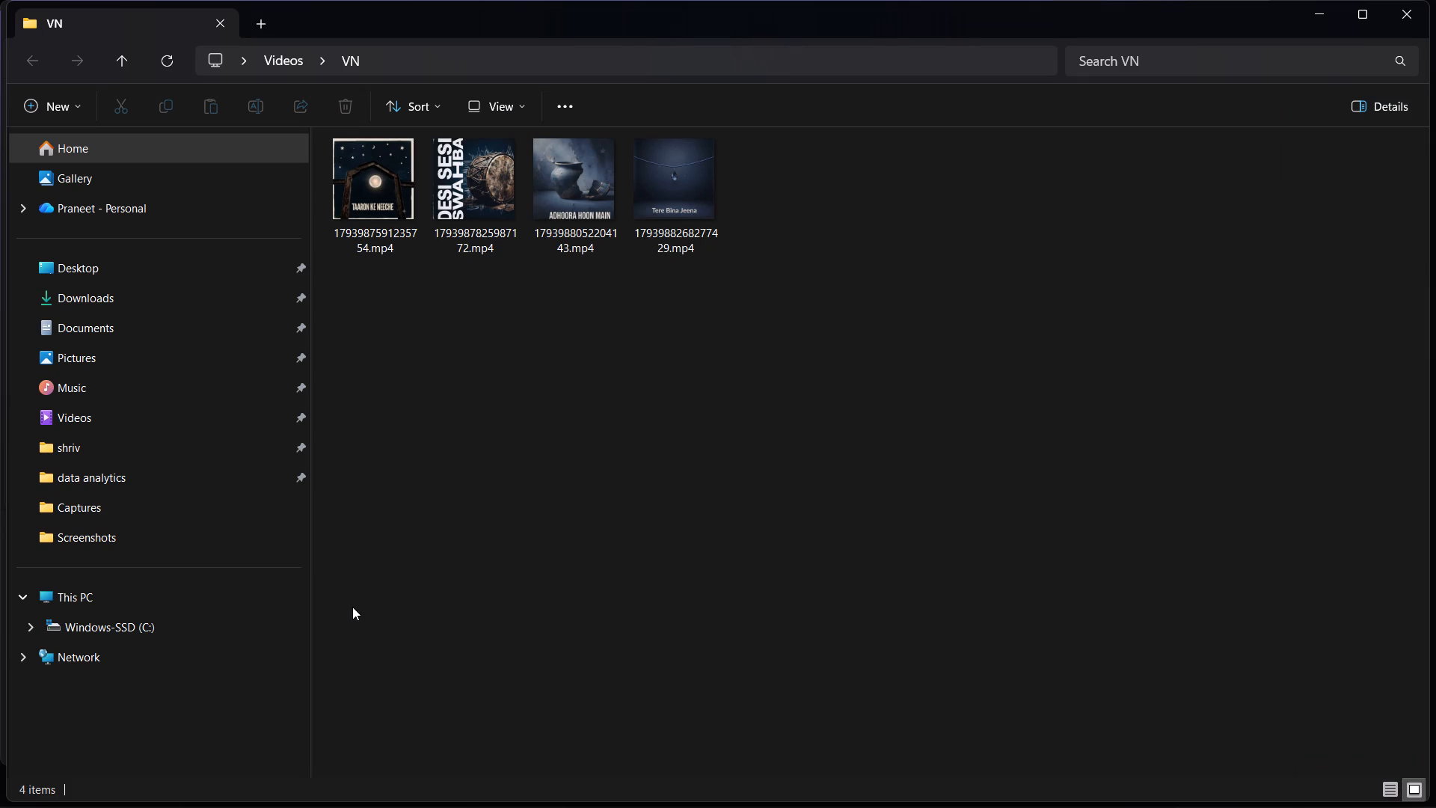
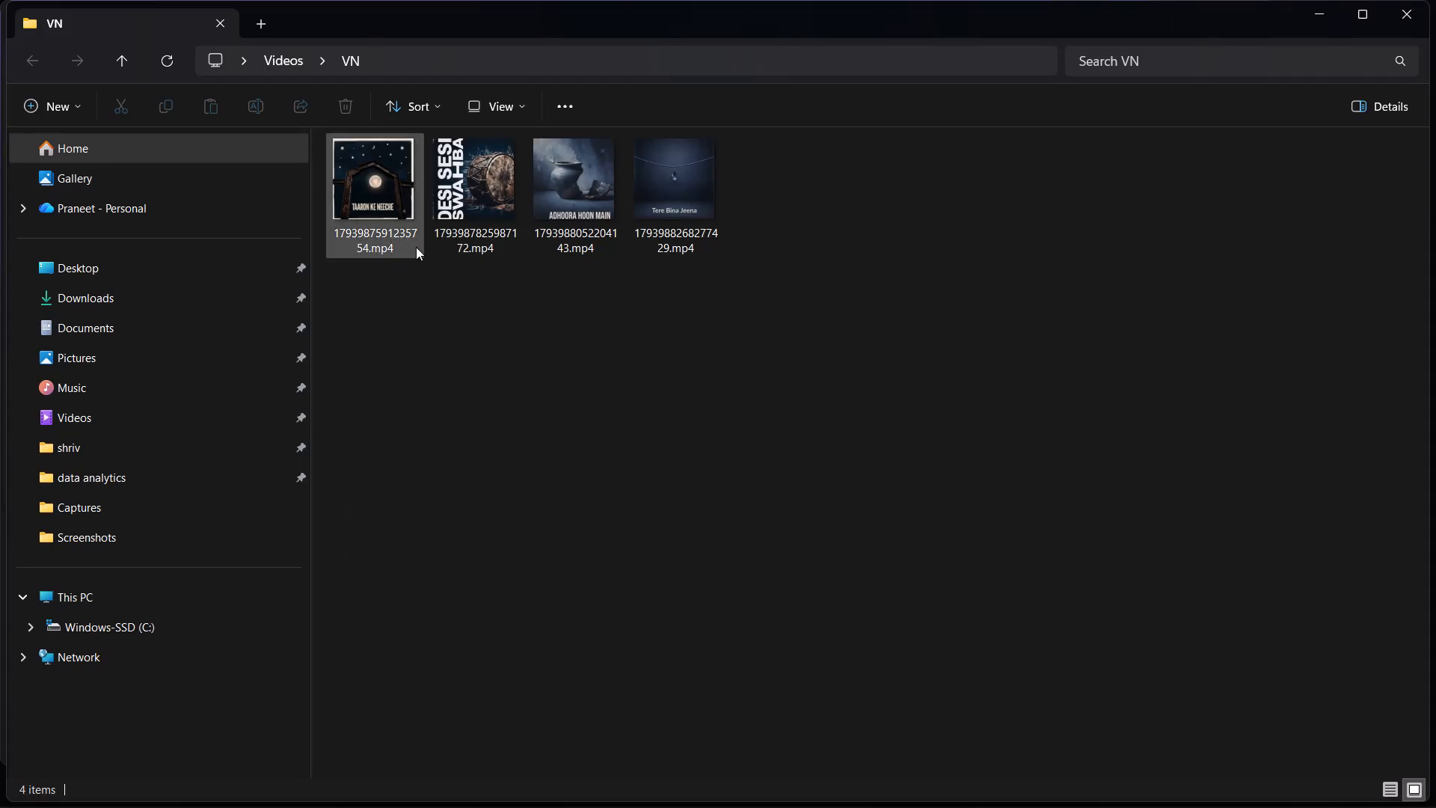
Play the exported Desi Sesi Swahba video from the VN folder and check its picture at several points along its length.
{"action": "double_click", "coordinate": [458, 214]}
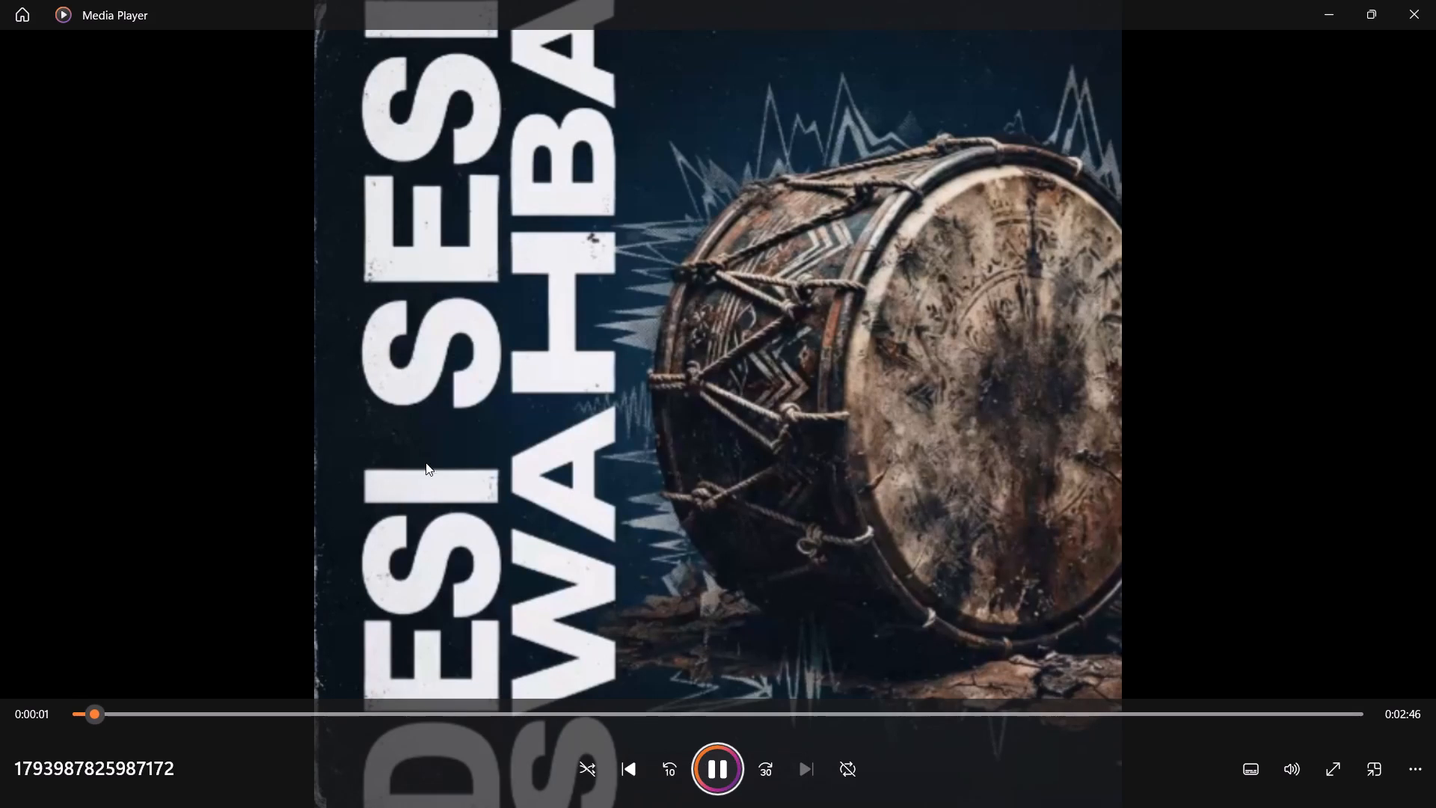
{"action": "left_click", "coordinate": [384, 716]}
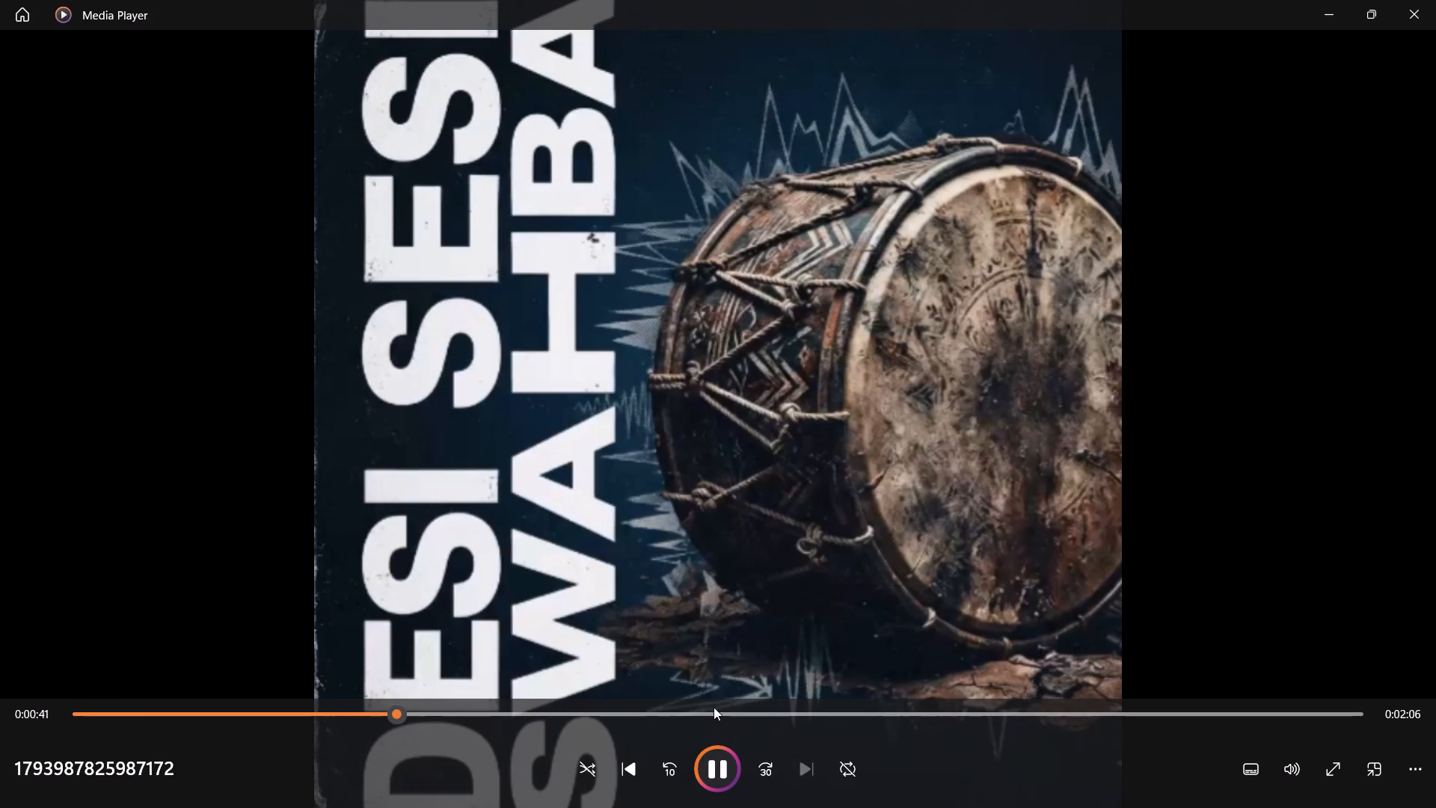
{"action": "left_click", "coordinate": [762, 711]}
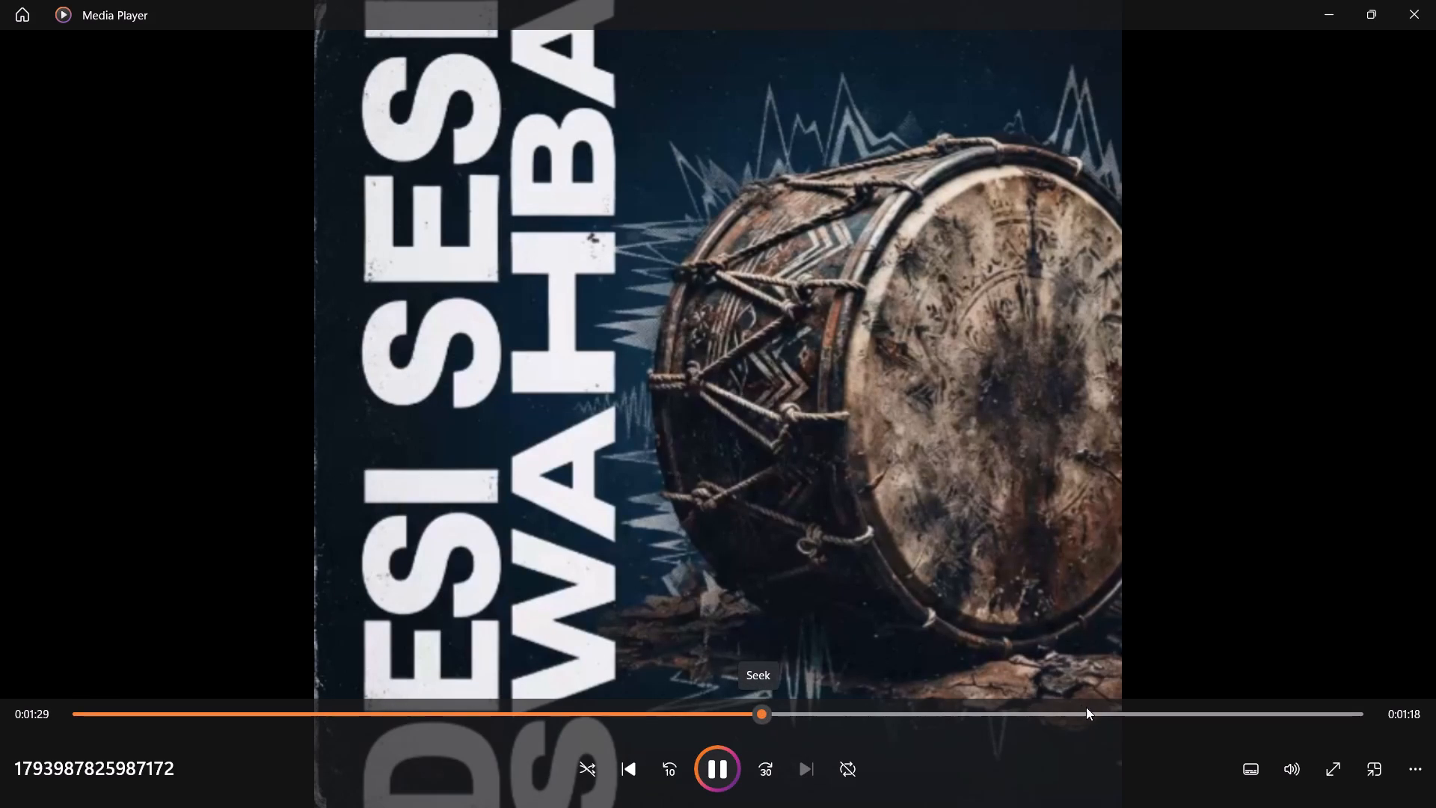
{"action": "left_click", "coordinate": [1093, 708]}
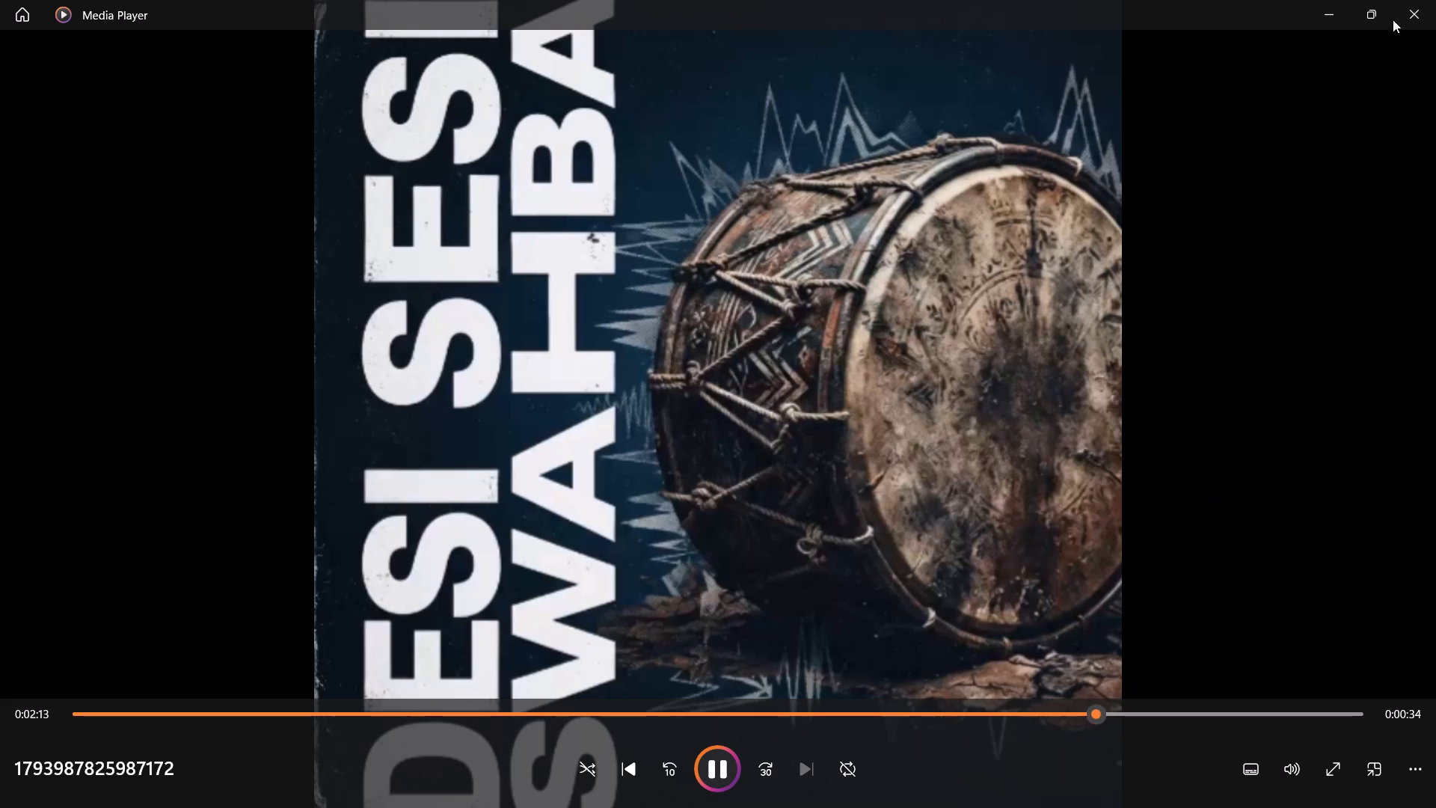
{"action": "left_click", "coordinate": [1411, 9]}
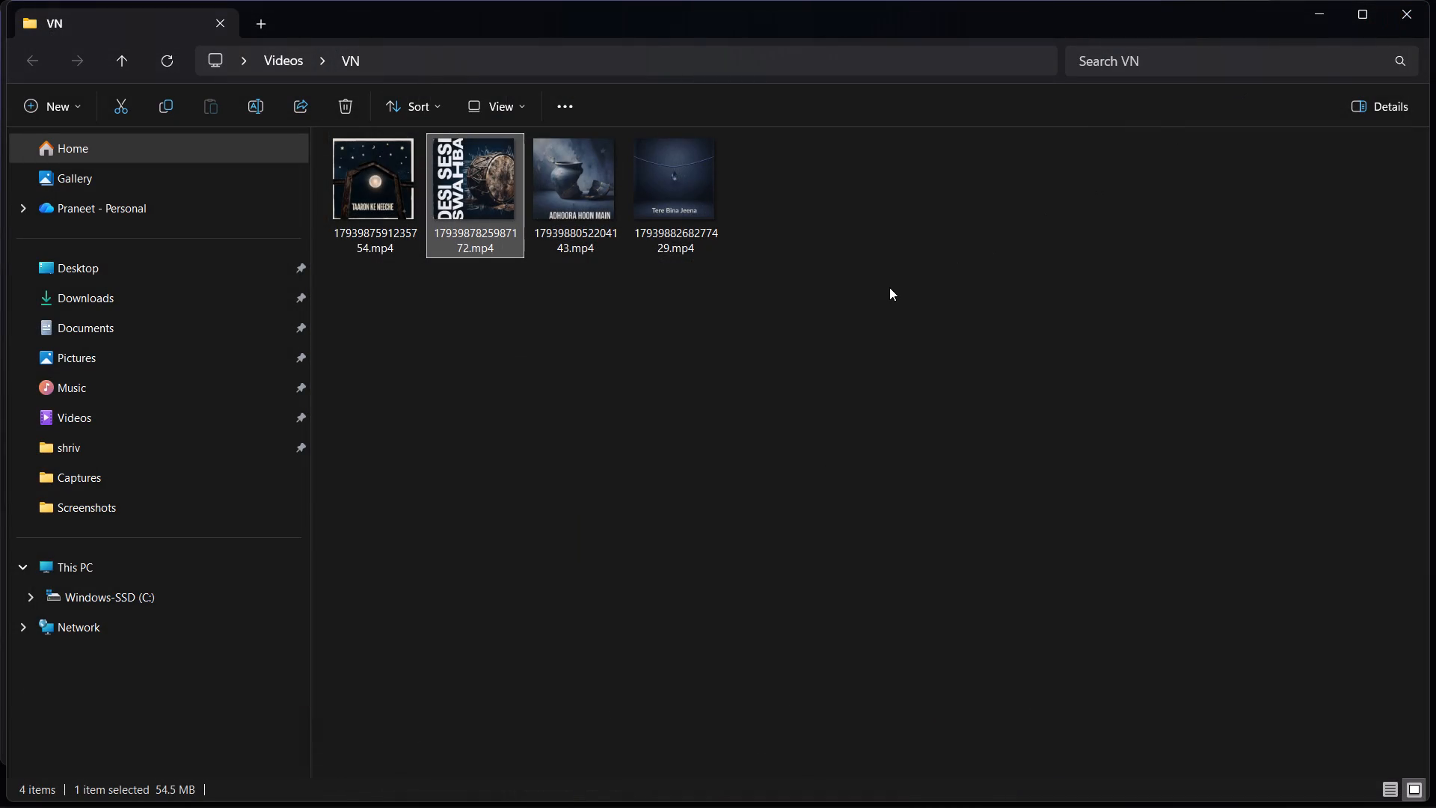
{"action": "left_click", "coordinate": [1316, 13]}
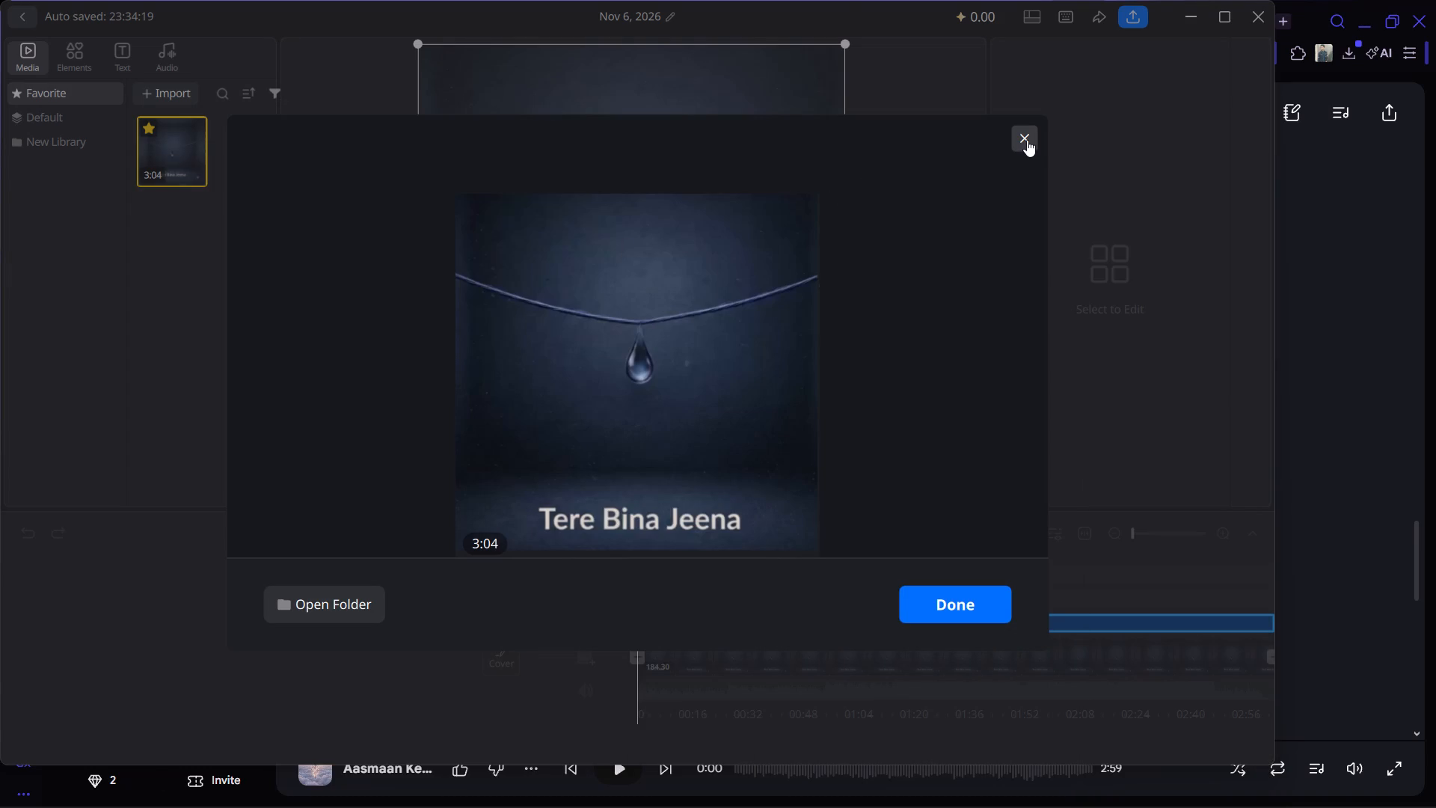
Leave the exported Tere Bina Jeena project and create a new empty project in VN.
{"action": "left_click", "coordinate": [1027, 140]}
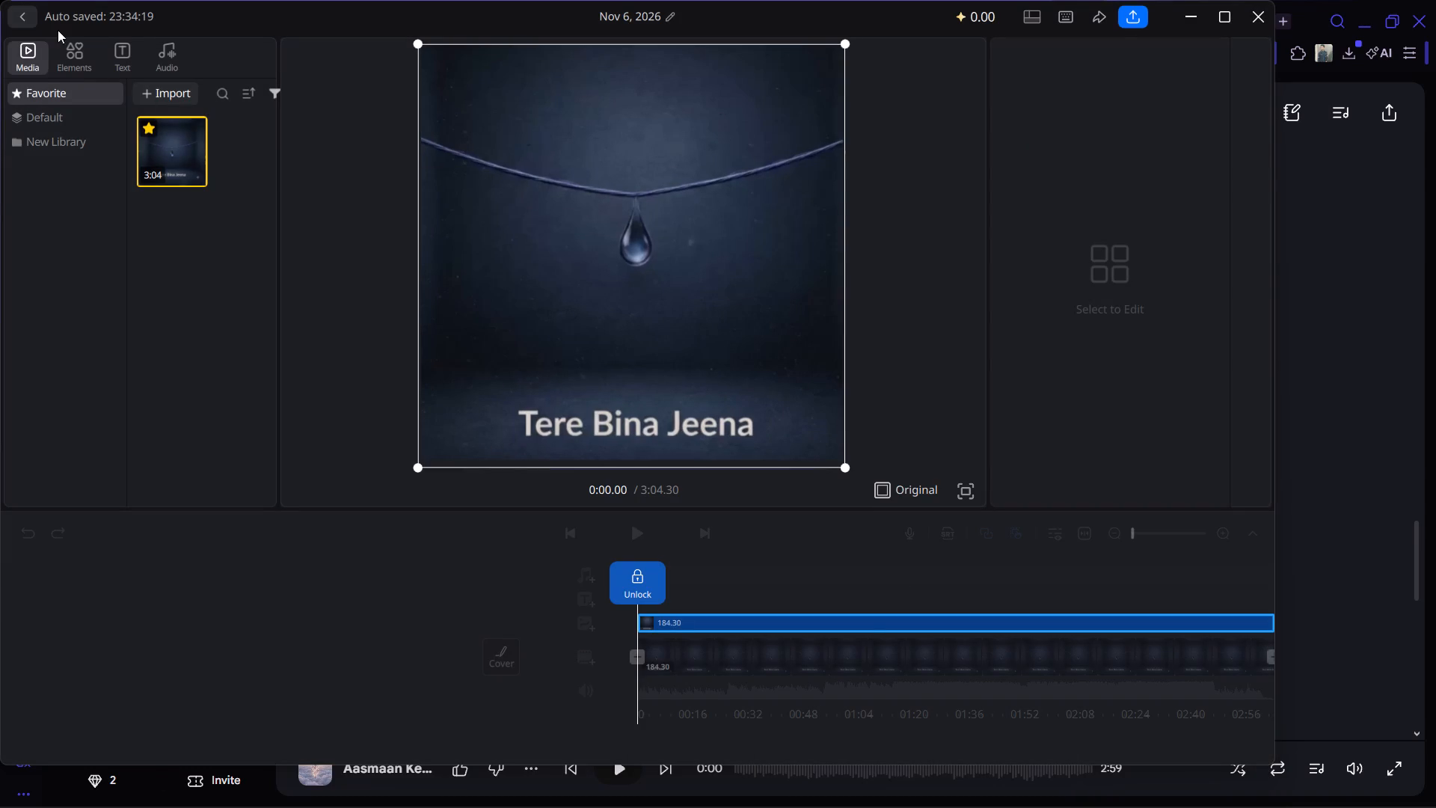
{"action": "left_click", "coordinate": [28, 15]}
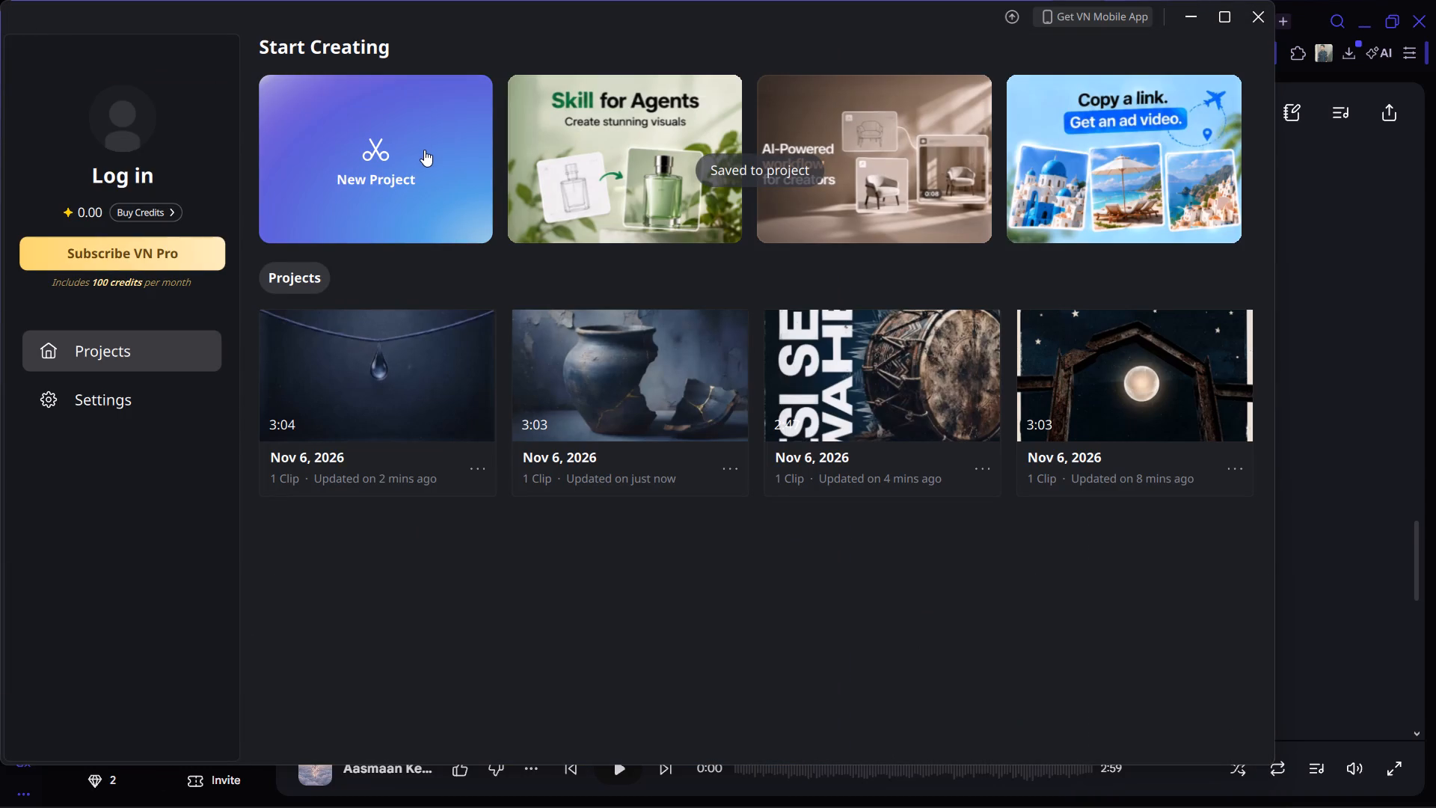
{"action": "left_click", "coordinate": [424, 150]}
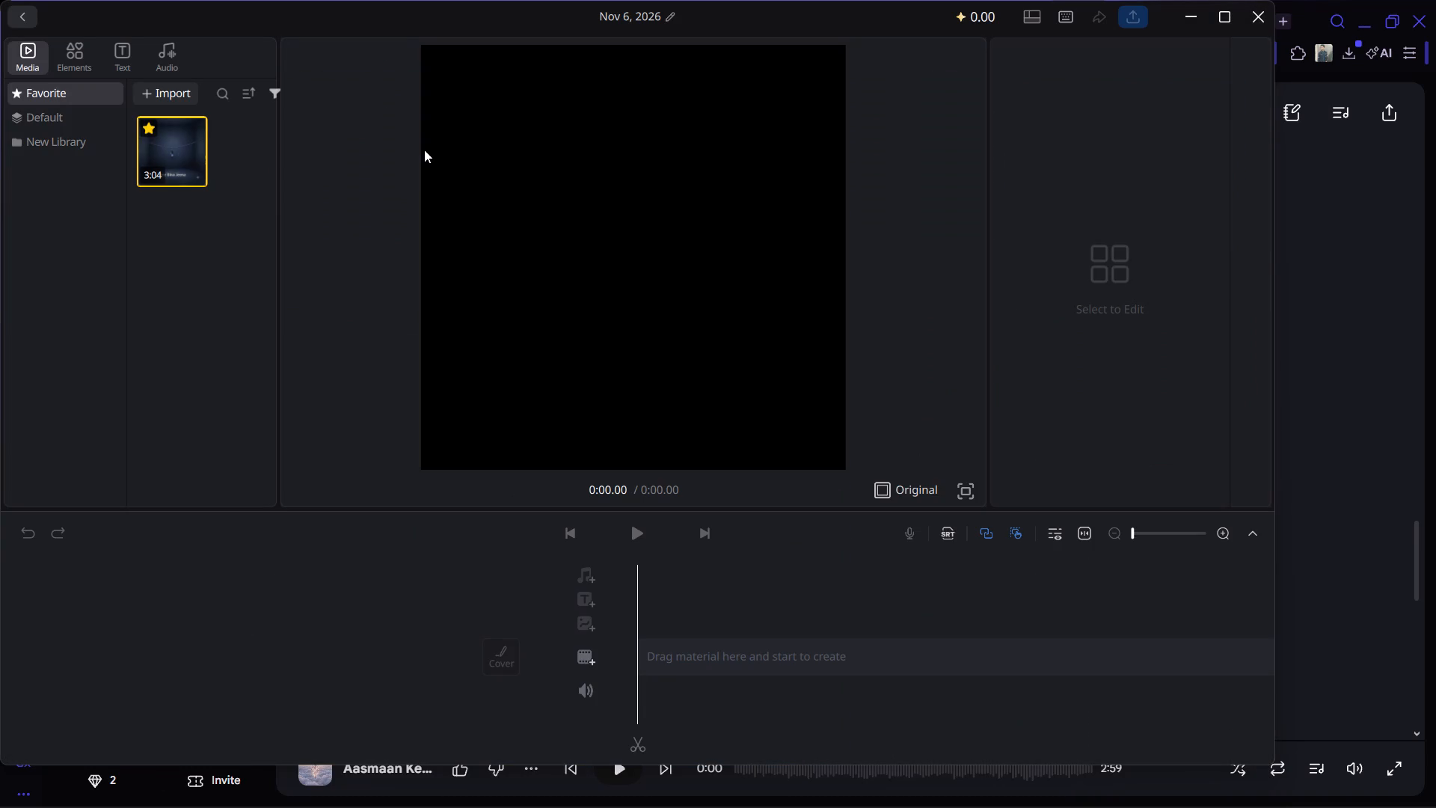
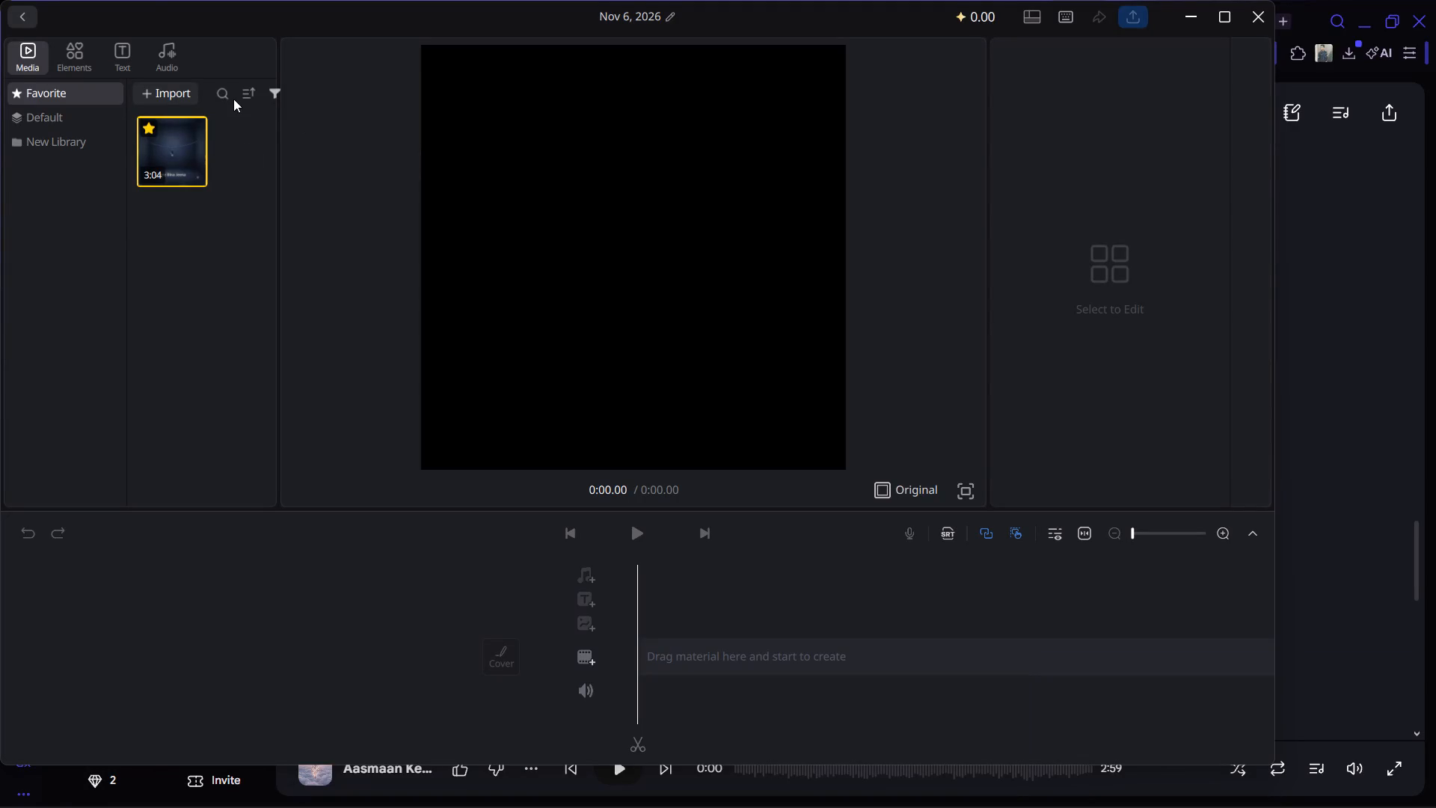
Return to the projects overview and create another new empty project.
{"action": "left_click", "coordinate": [27, 19]}
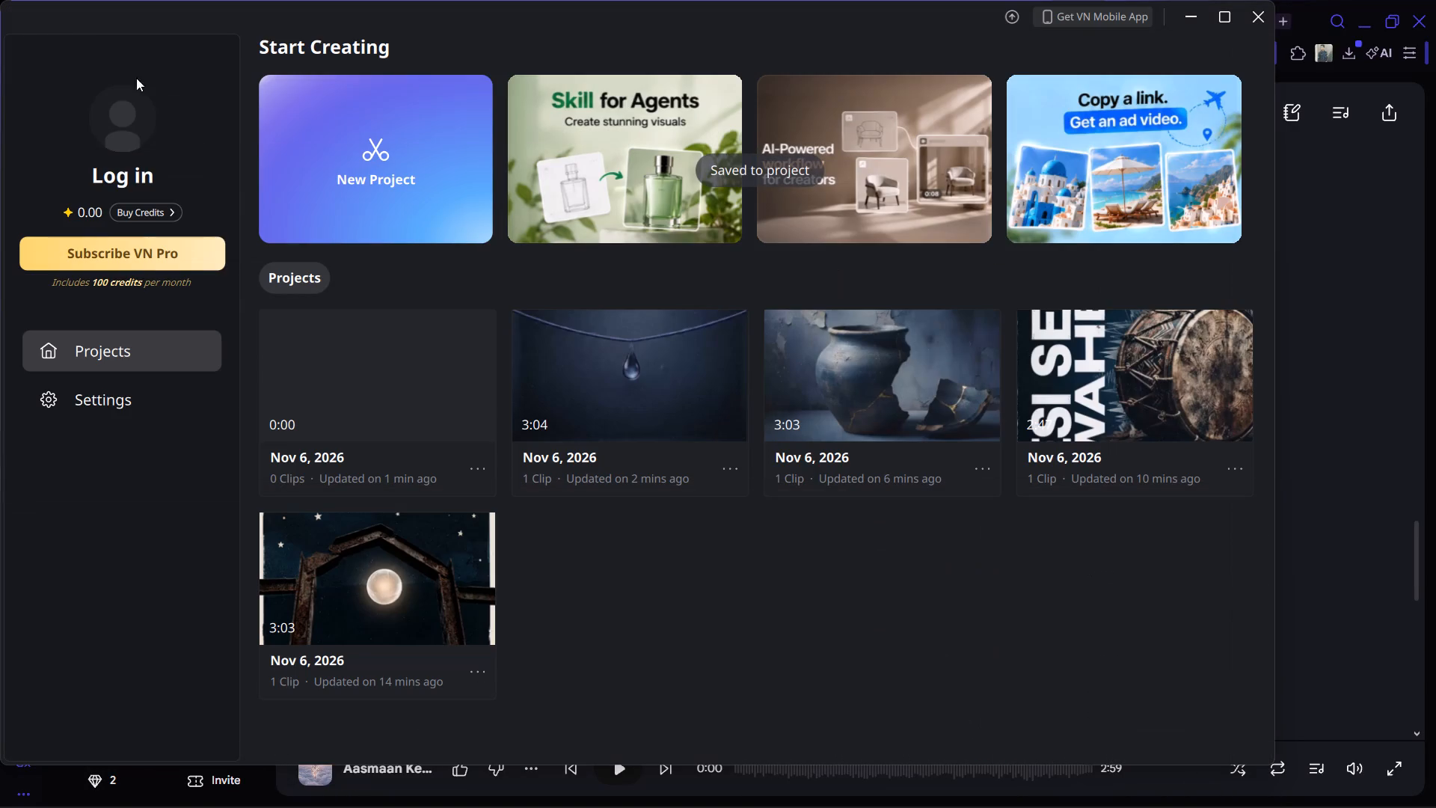
{"action": "left_click", "coordinate": [379, 170]}
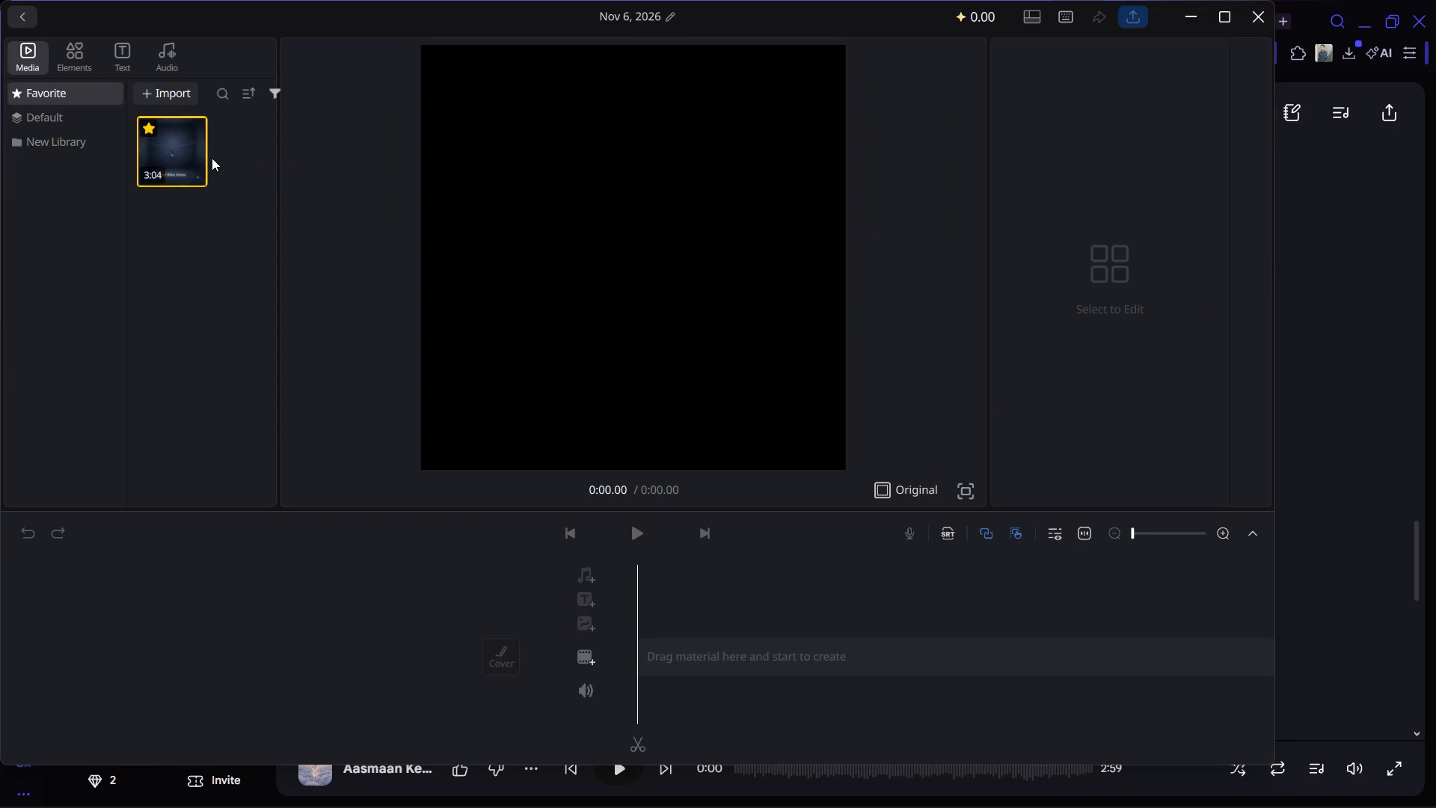
Delete Tere_Bina_Jeena.mp4 from the favourite media library.
{"action": "double_click", "coordinate": [149, 156]}
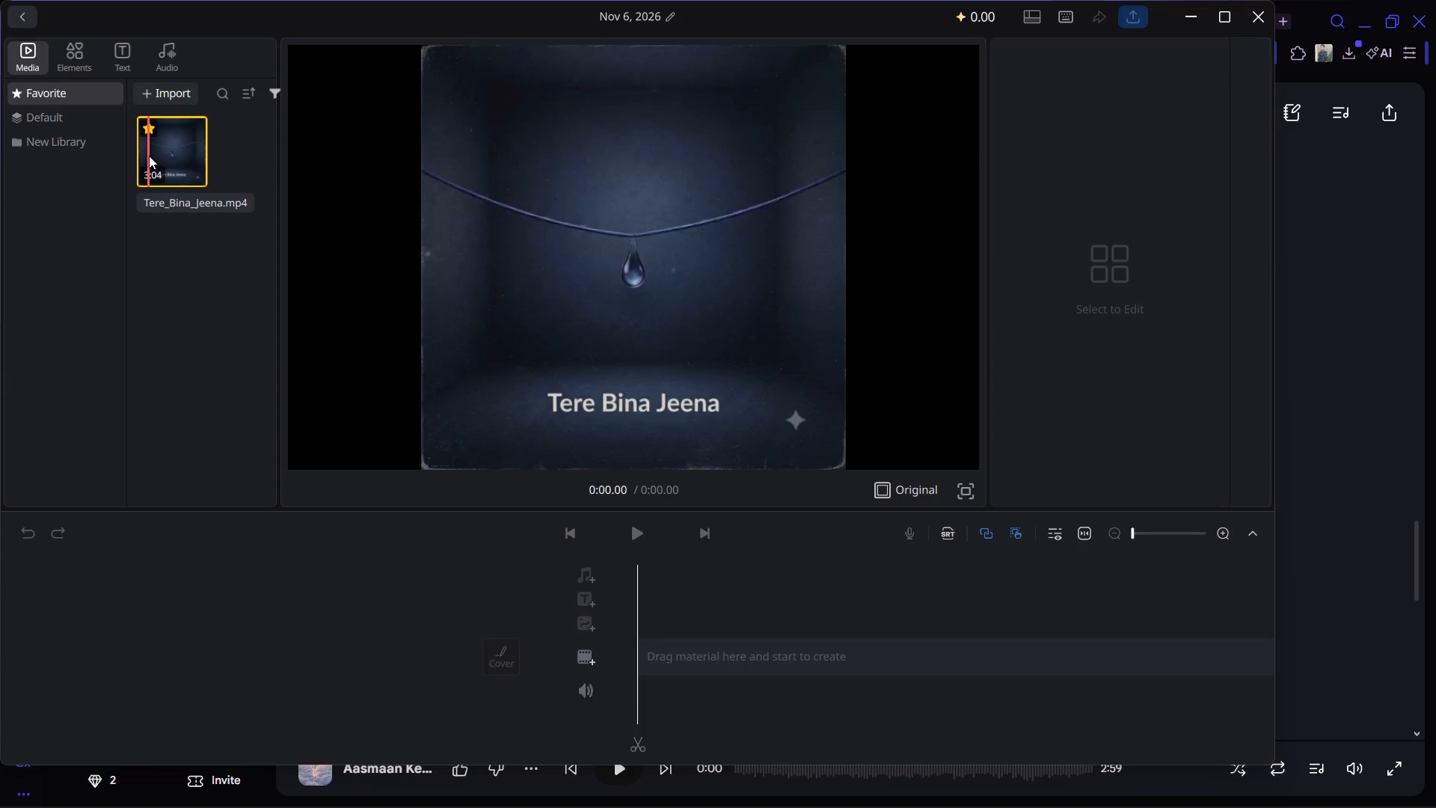
{"action": "left_click", "coordinate": [25, 11]}
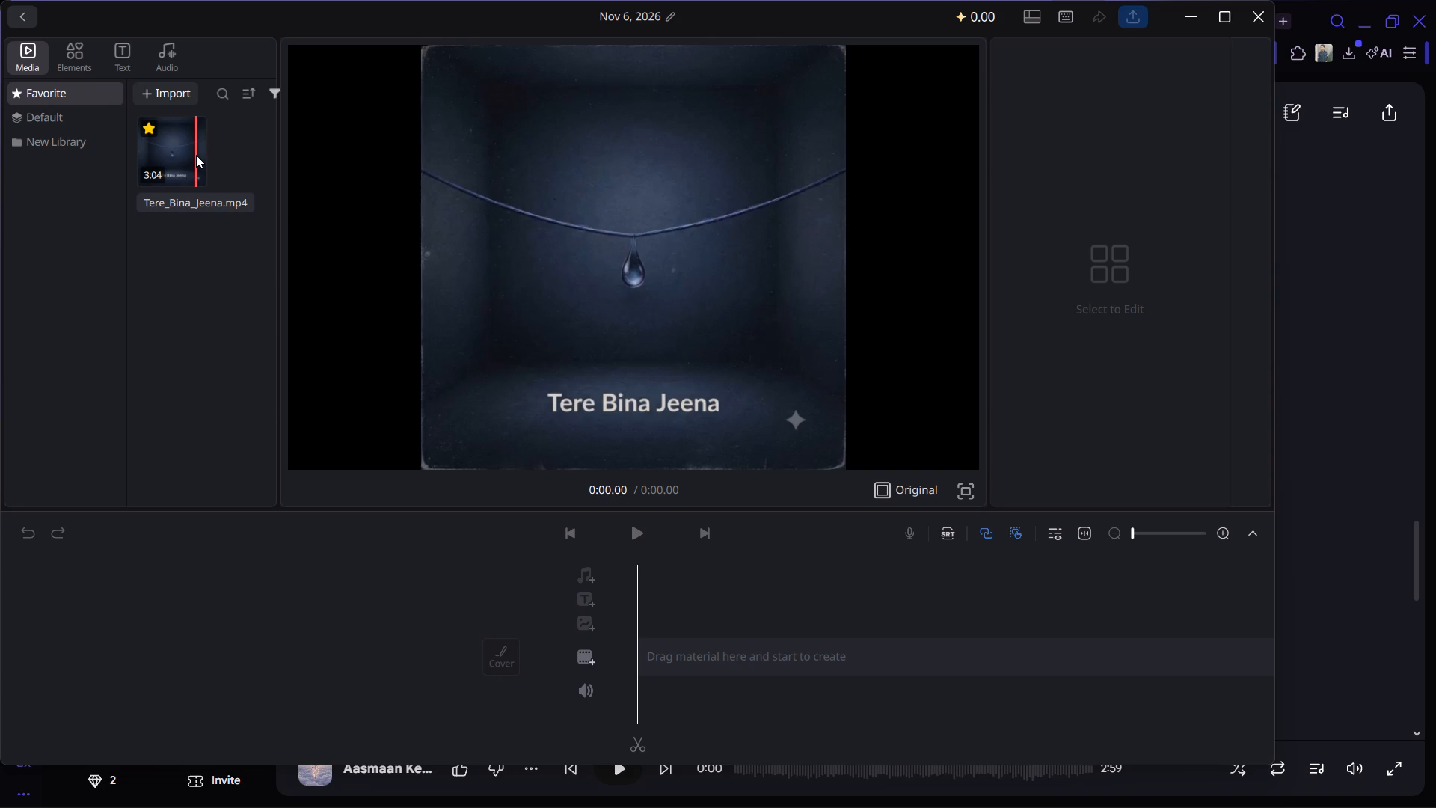
{"action": "right_click", "coordinate": [196, 155]}
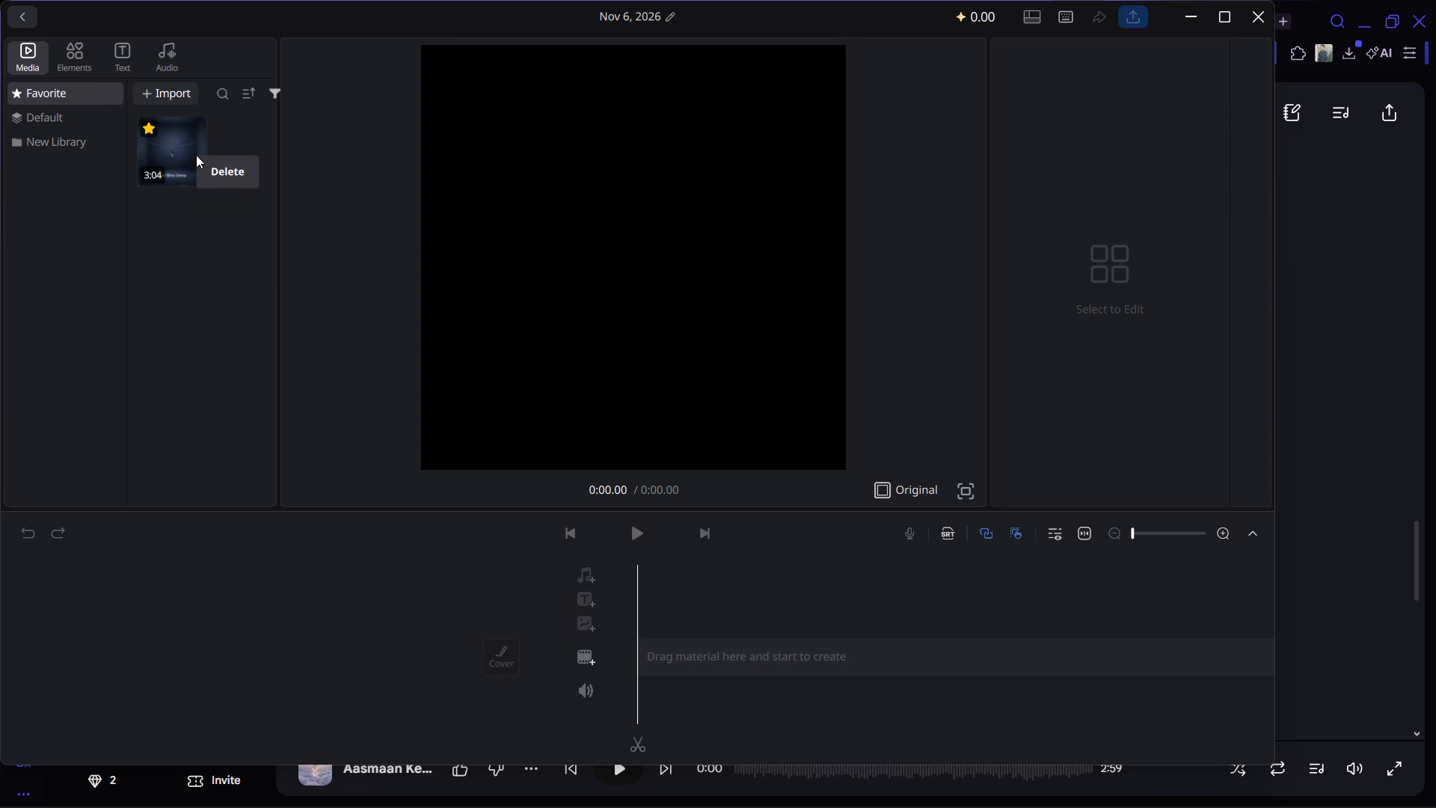
{"action": "left_click", "coordinate": [212, 164]}
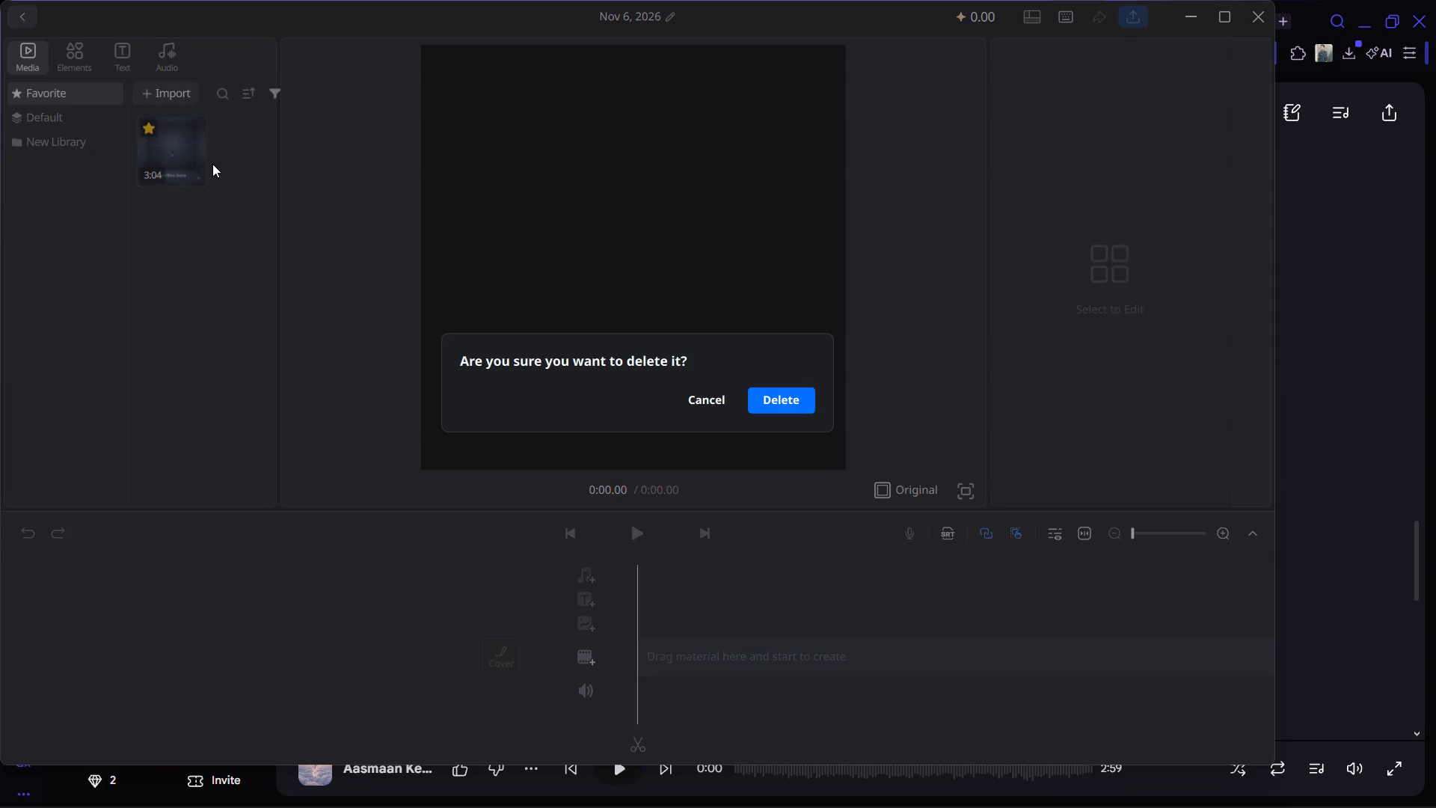
{"action": "left_click", "coordinate": [767, 398]}
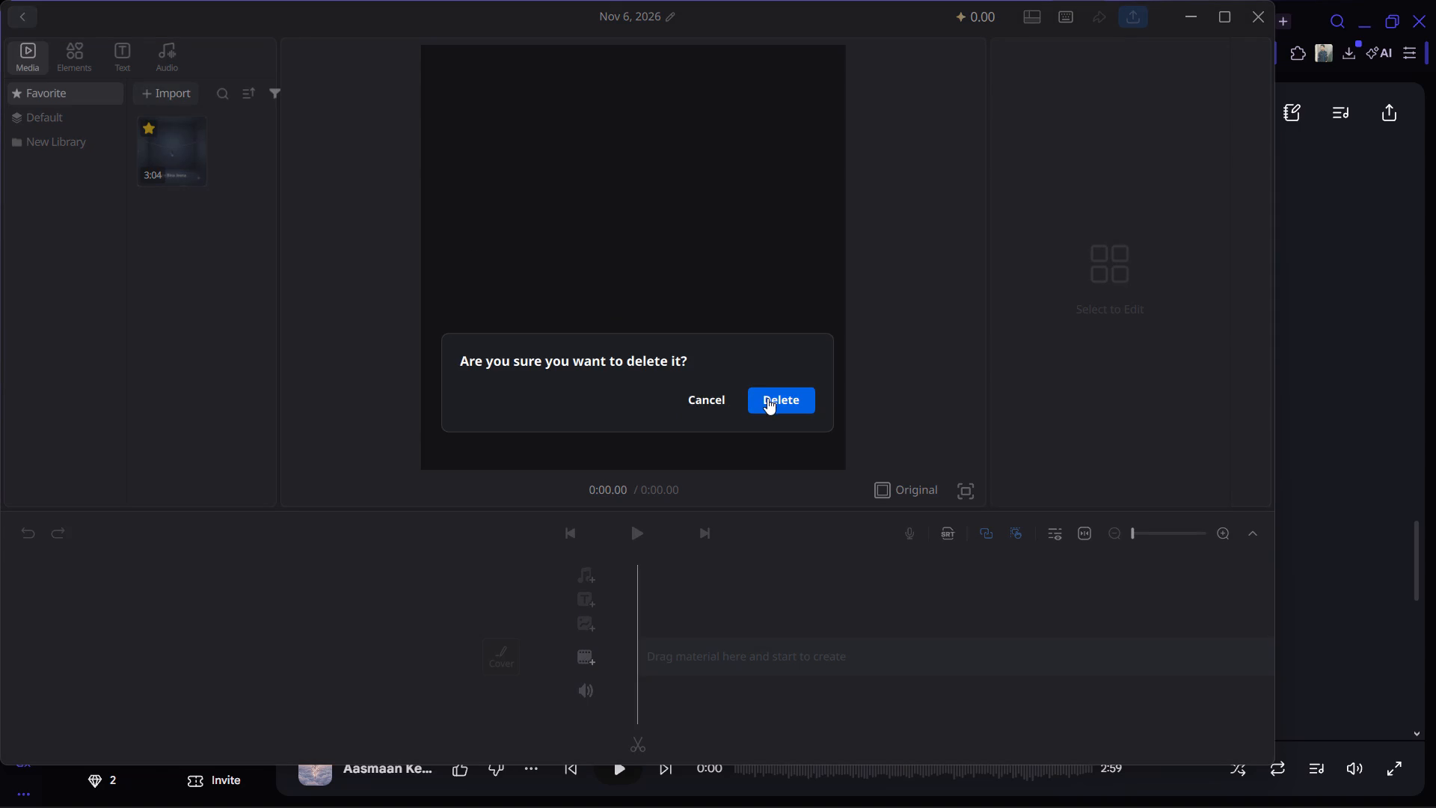
Import the video ਦਿਲ_ਨਈ_ਲਗਦਾ.mp4 from the Downloads folder into the media library.
{"action": "left_click", "coordinate": [161, 82]}
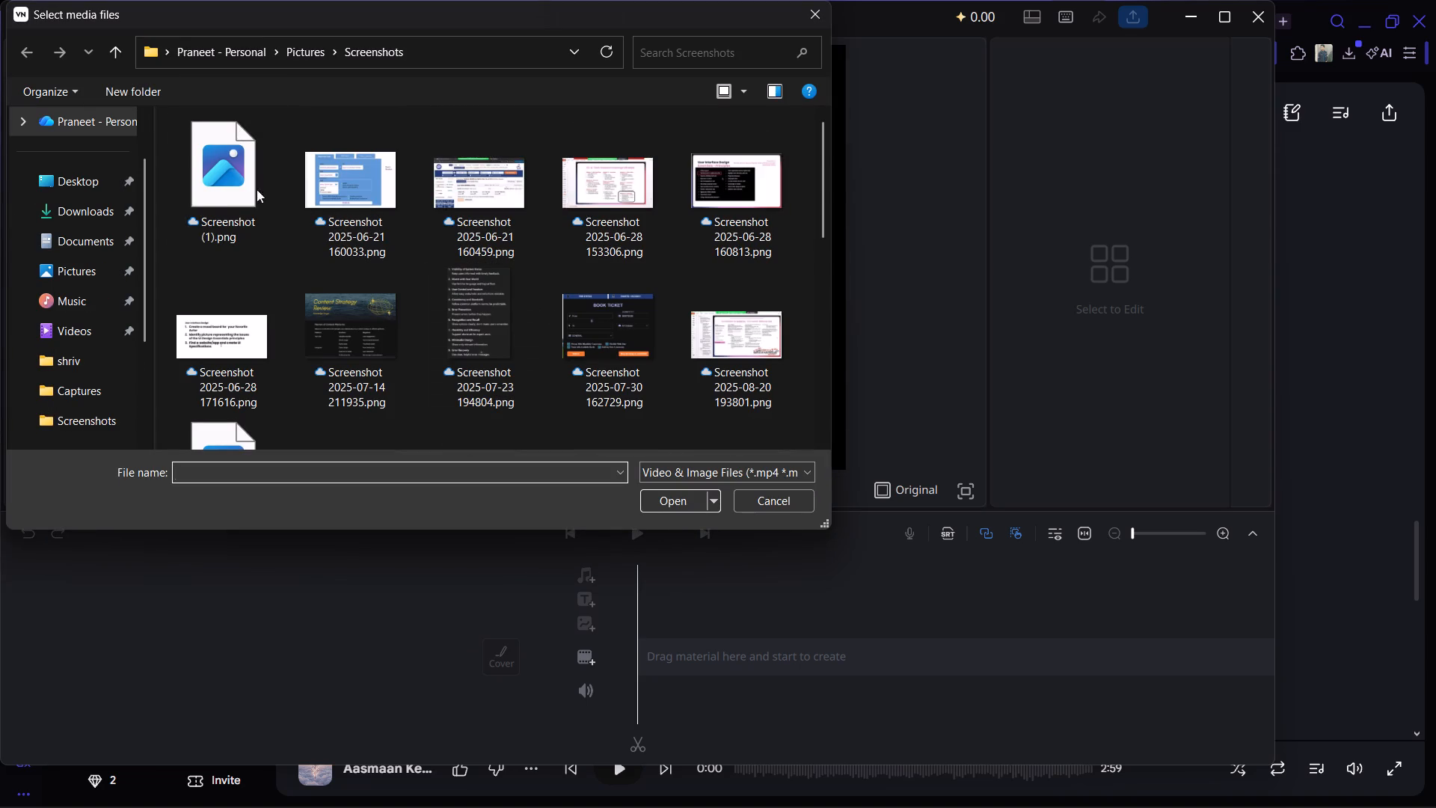
{"action": "left_click", "coordinate": [86, 215]}
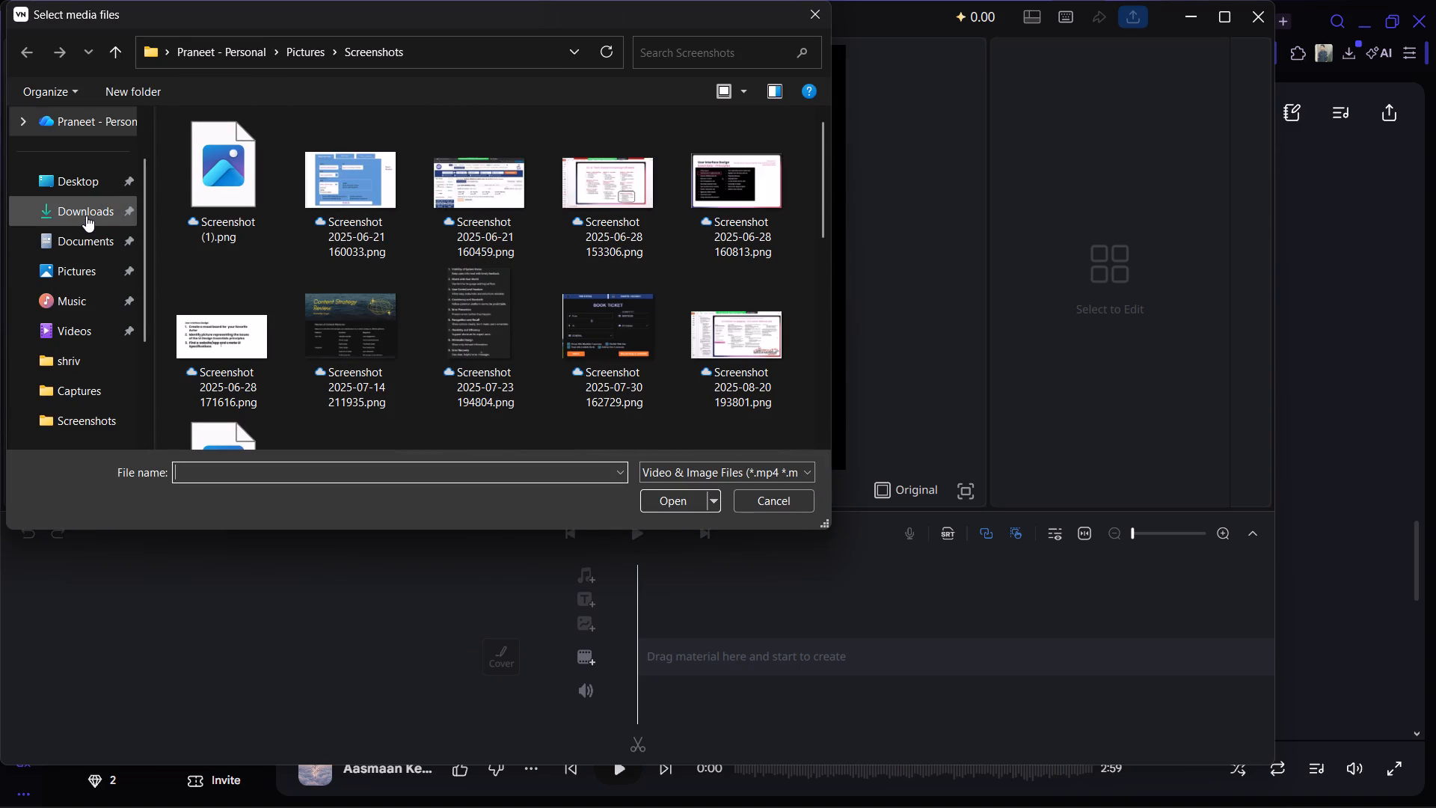
{"action": "scroll", "coordinate": [543, 273], "scroll_direction": "down", "scroll_amount": 1}
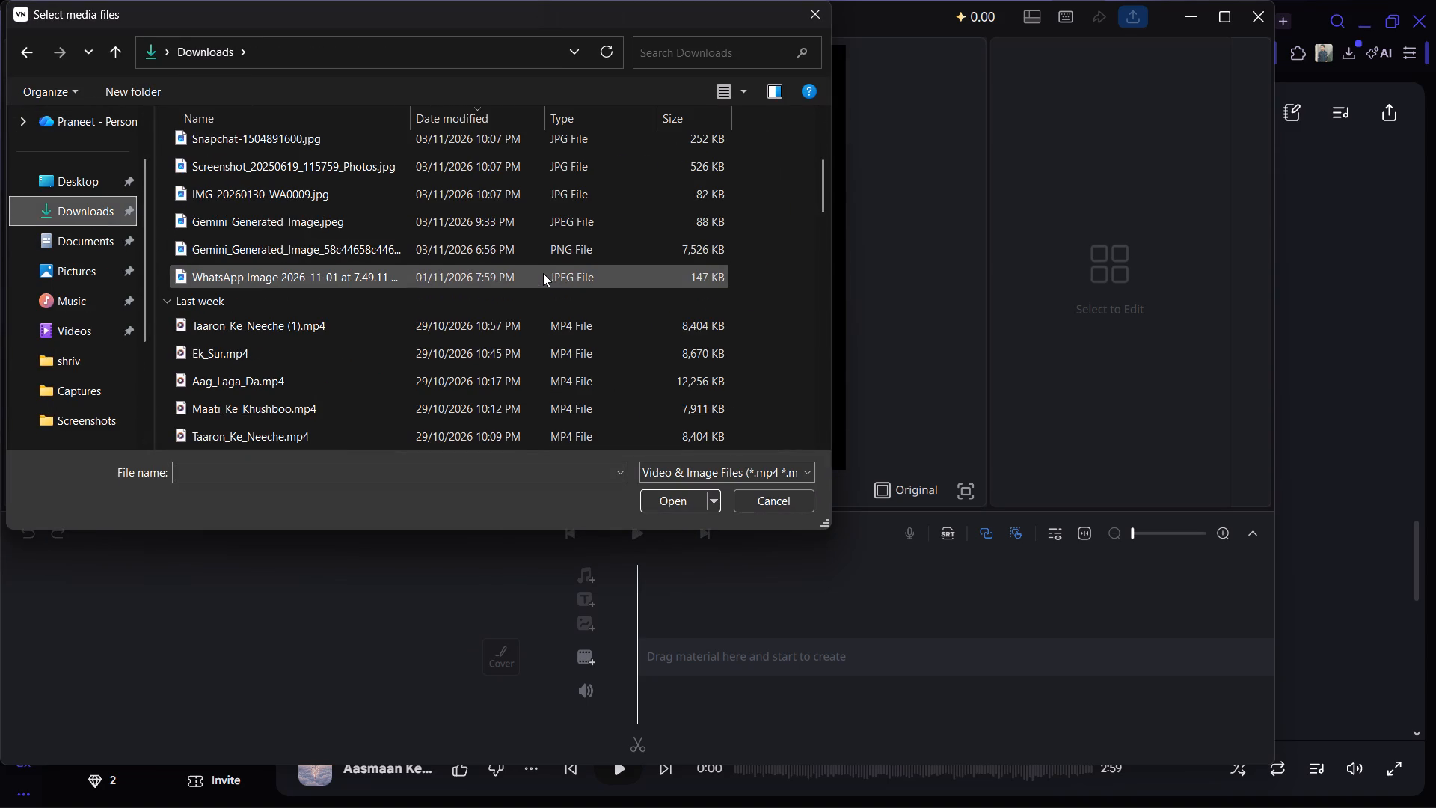
{"action": "scroll", "coordinate": [543, 273], "scroll_direction": "down", "scroll_amount": 2}
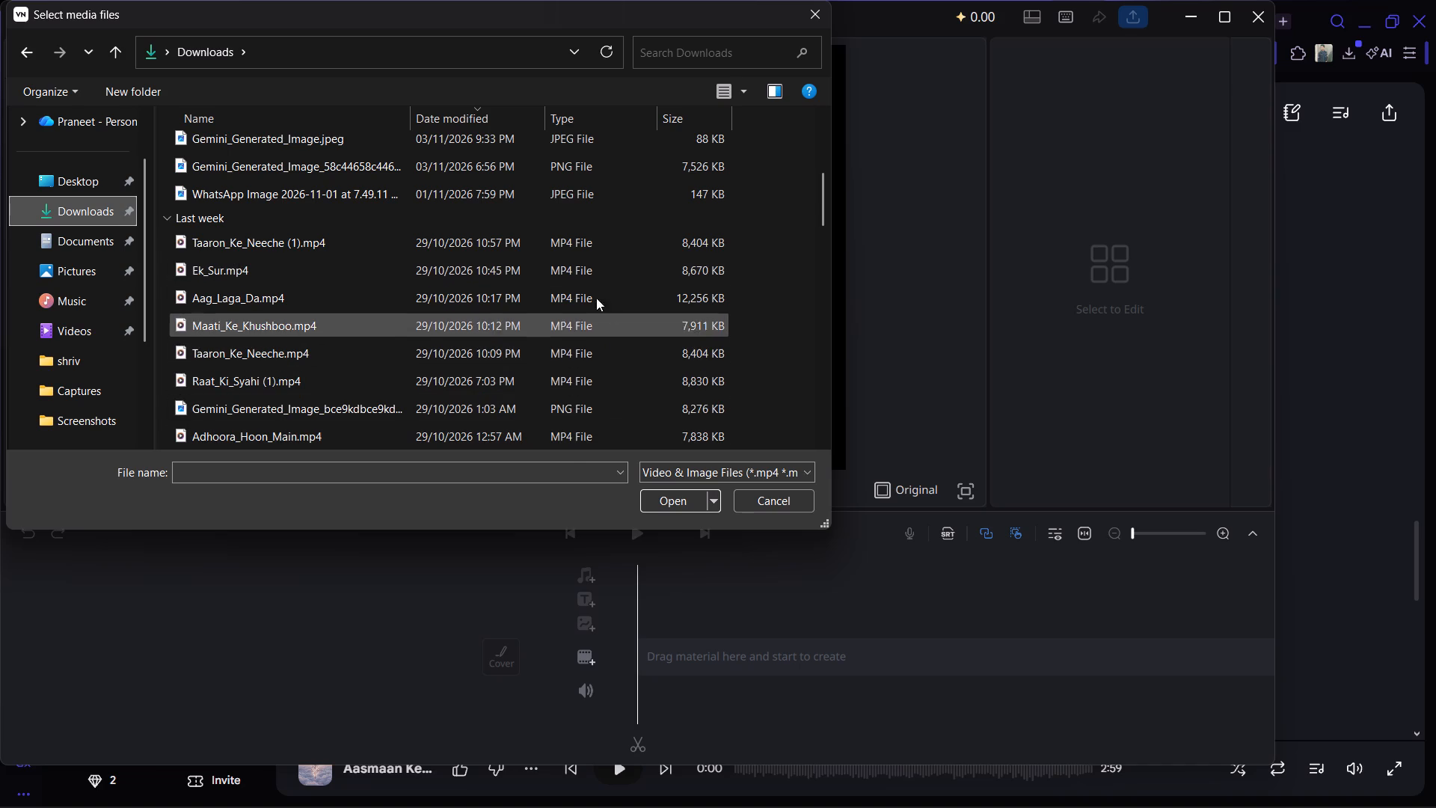
{"action": "scroll", "coordinate": [536, 275], "scroll_direction": "up", "scroll_amount": 3}
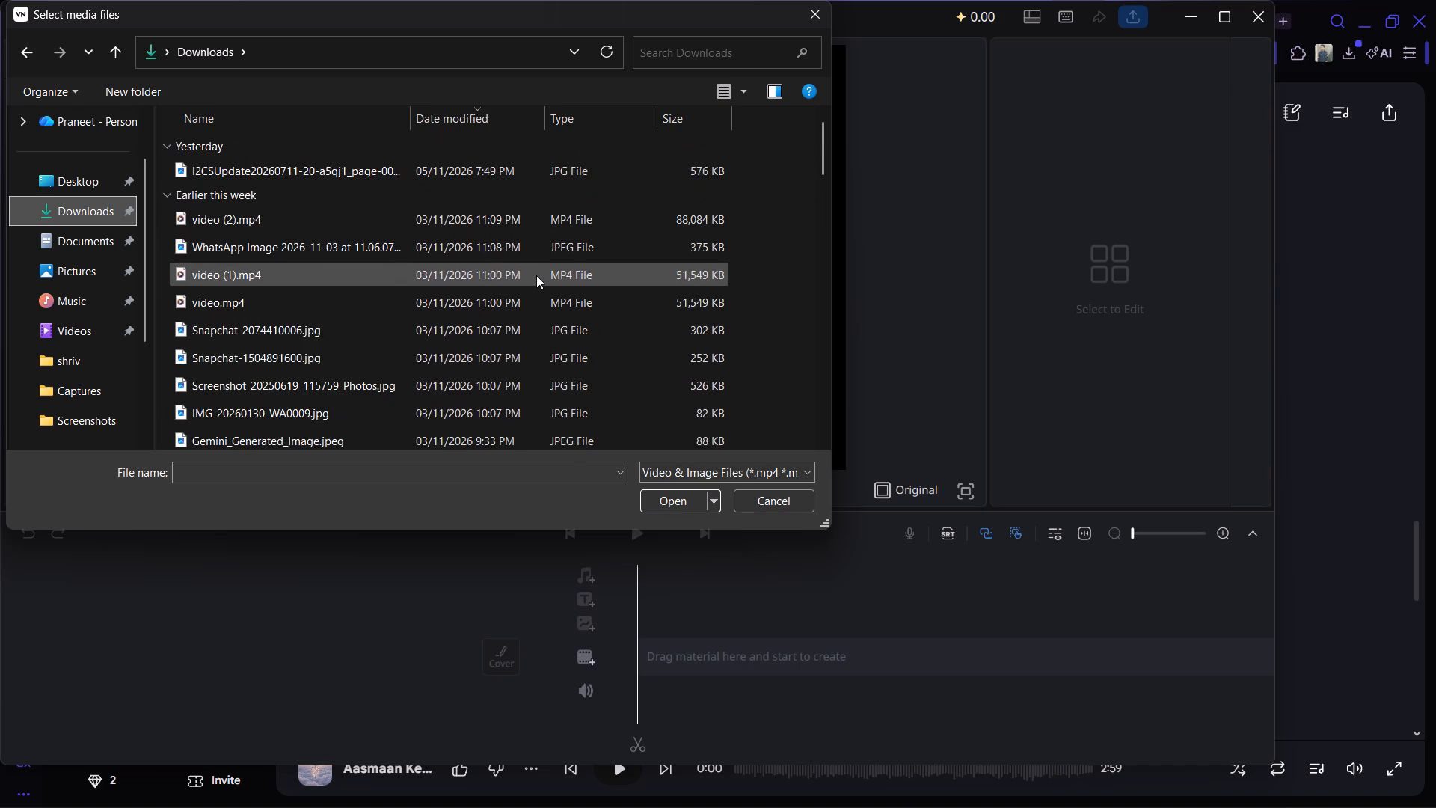
{"action": "scroll", "coordinate": [536, 275], "scroll_direction": "up", "scroll_amount": 2}
{"action": "scroll", "coordinate": [536, 275], "scroll_direction": "down", "scroll_amount": 3}
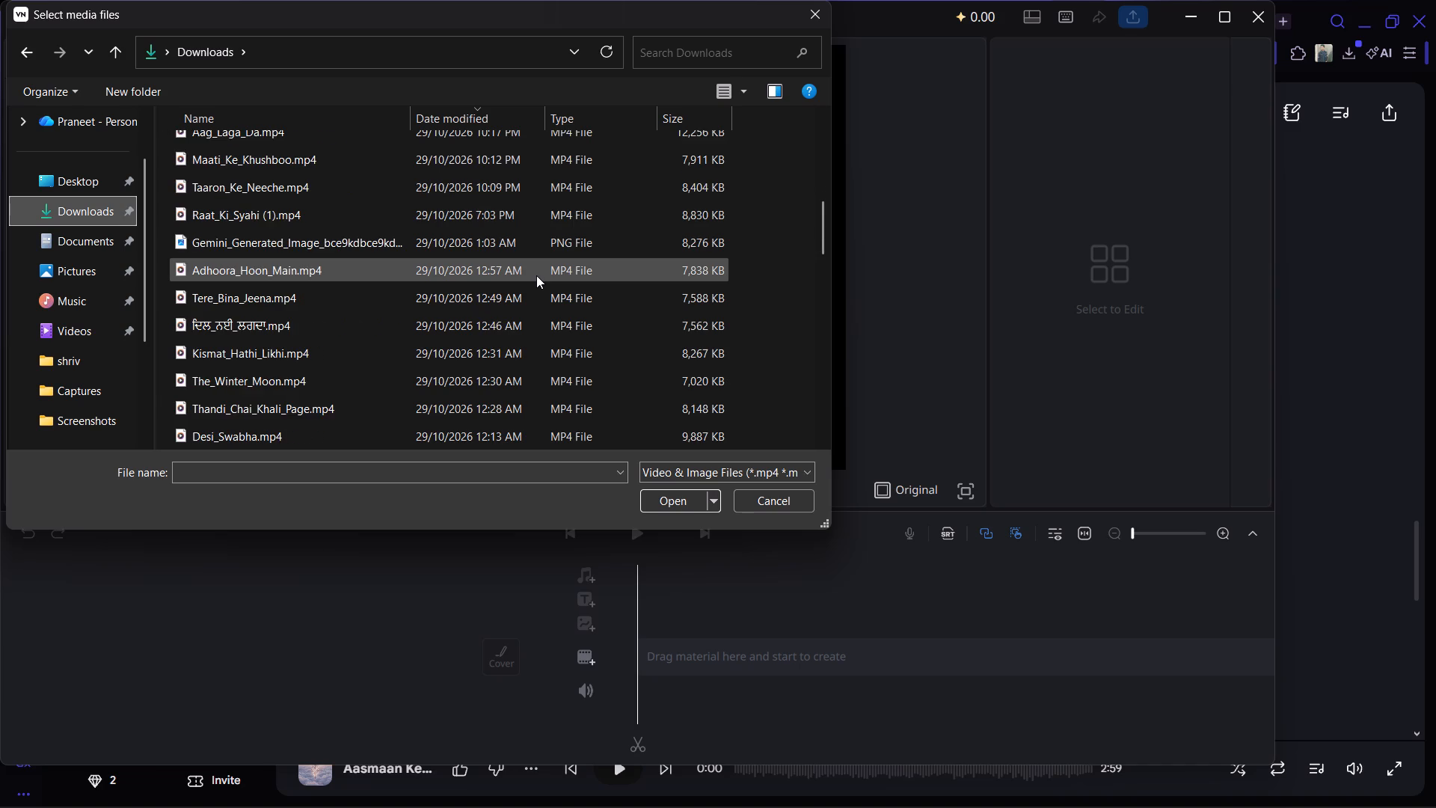
{"action": "scroll", "coordinate": [536, 275], "scroll_direction": "down", "scroll_amount": 2}
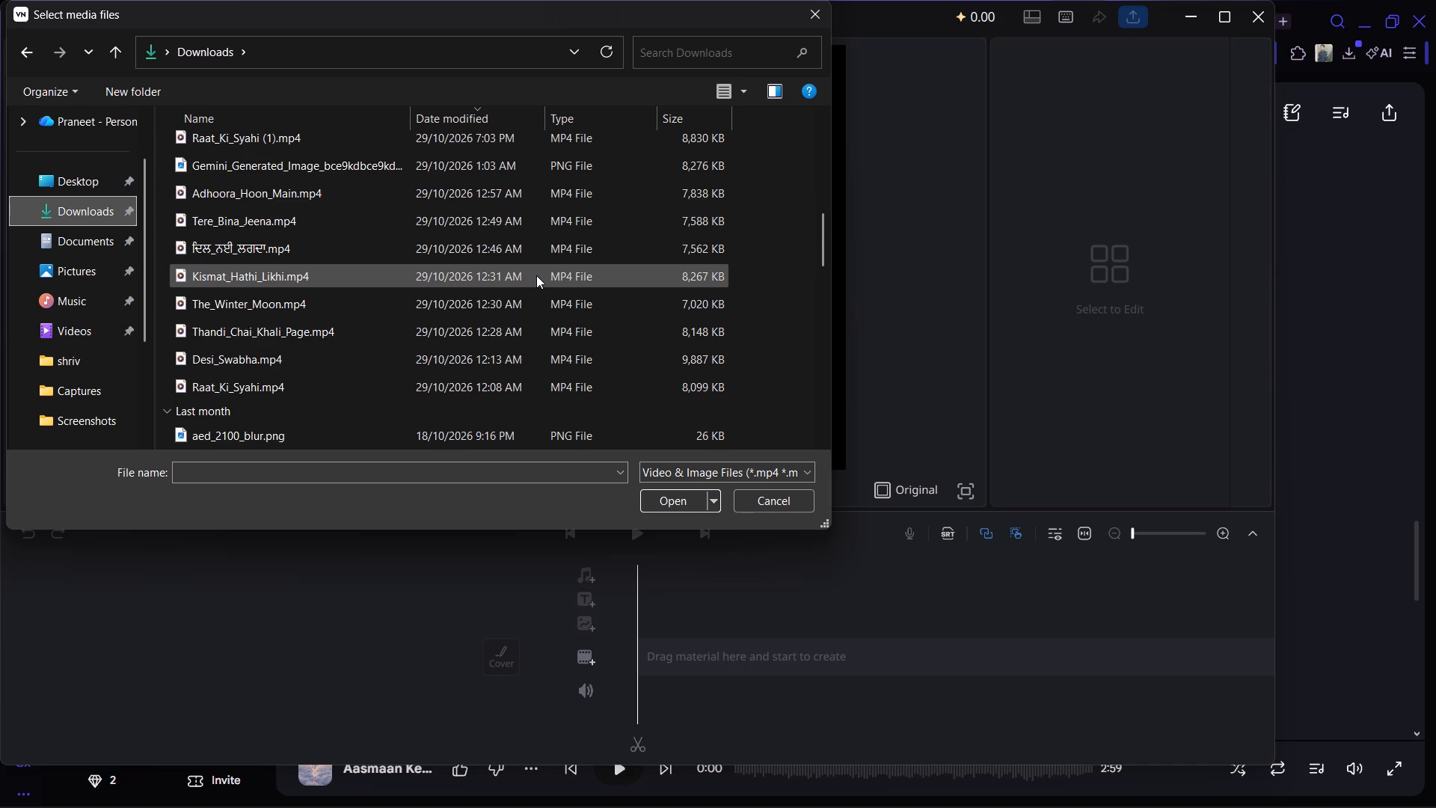
{"action": "double_click", "coordinate": [458, 250]}
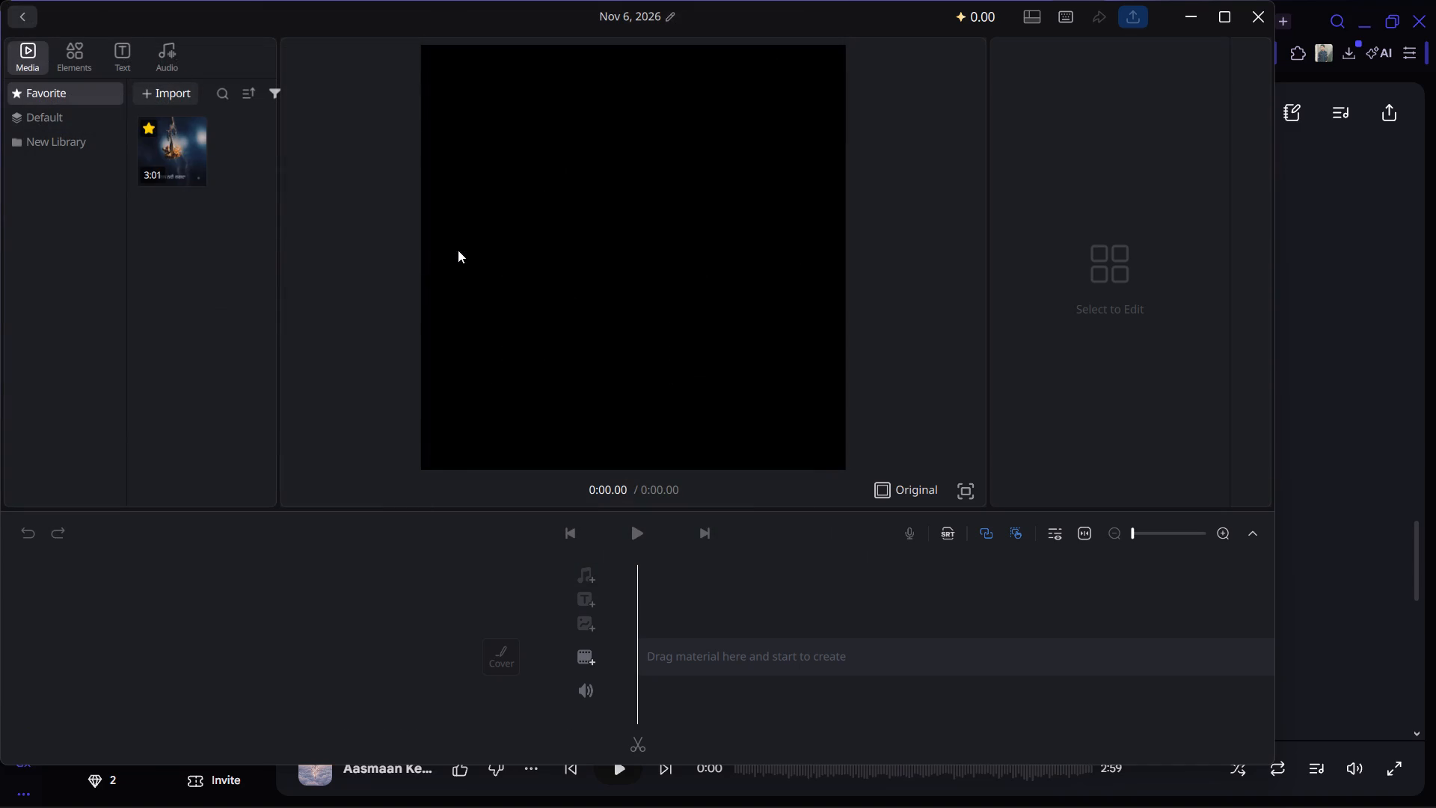
Place the imported ਦਿਲ ਨਈ ਲਗਦਾ video at the start of the main timeline track.
{"action": "left_click", "coordinate": [168, 152]}
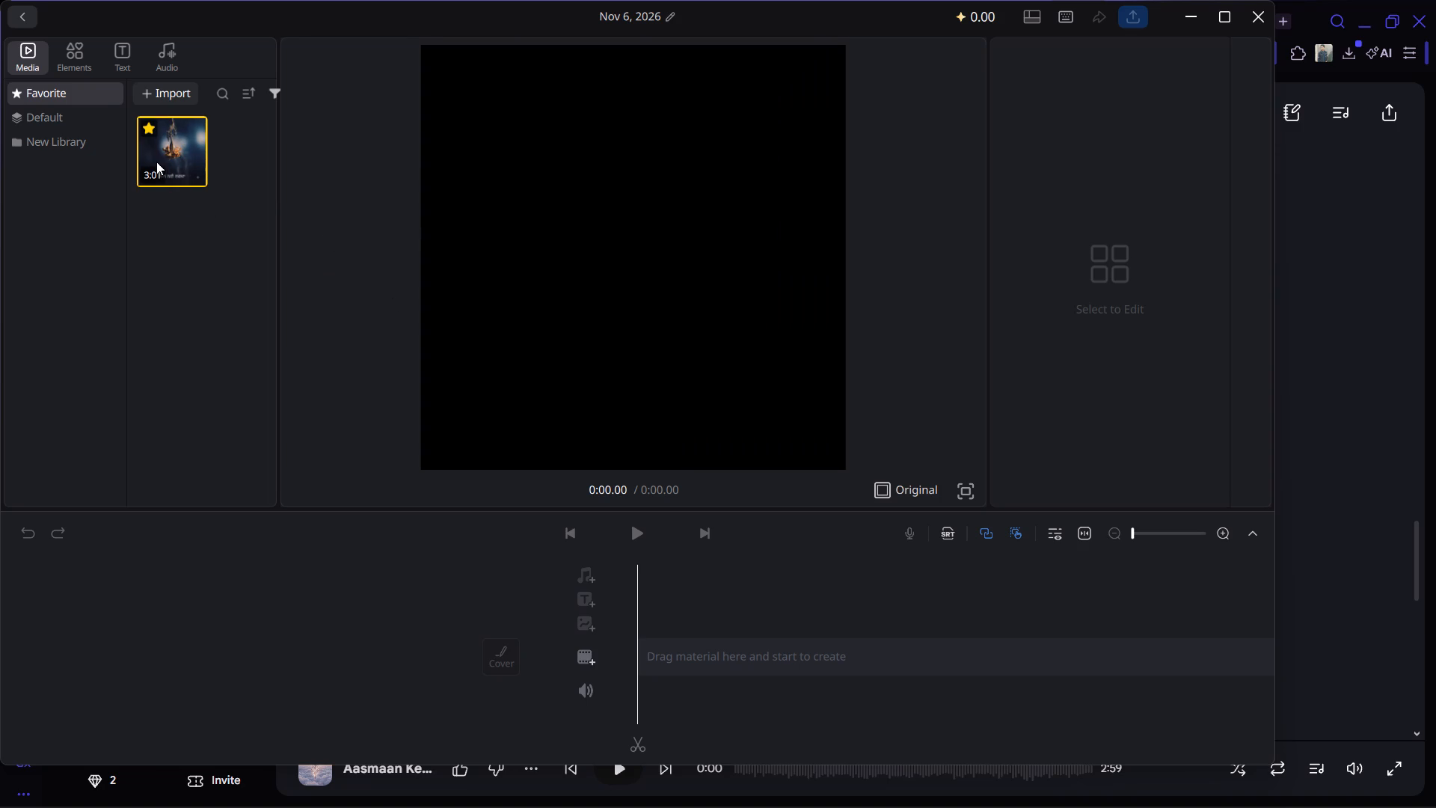
{"action": "left_click_drag", "start_coordinate": [156, 162], "coordinate": [660, 645]}
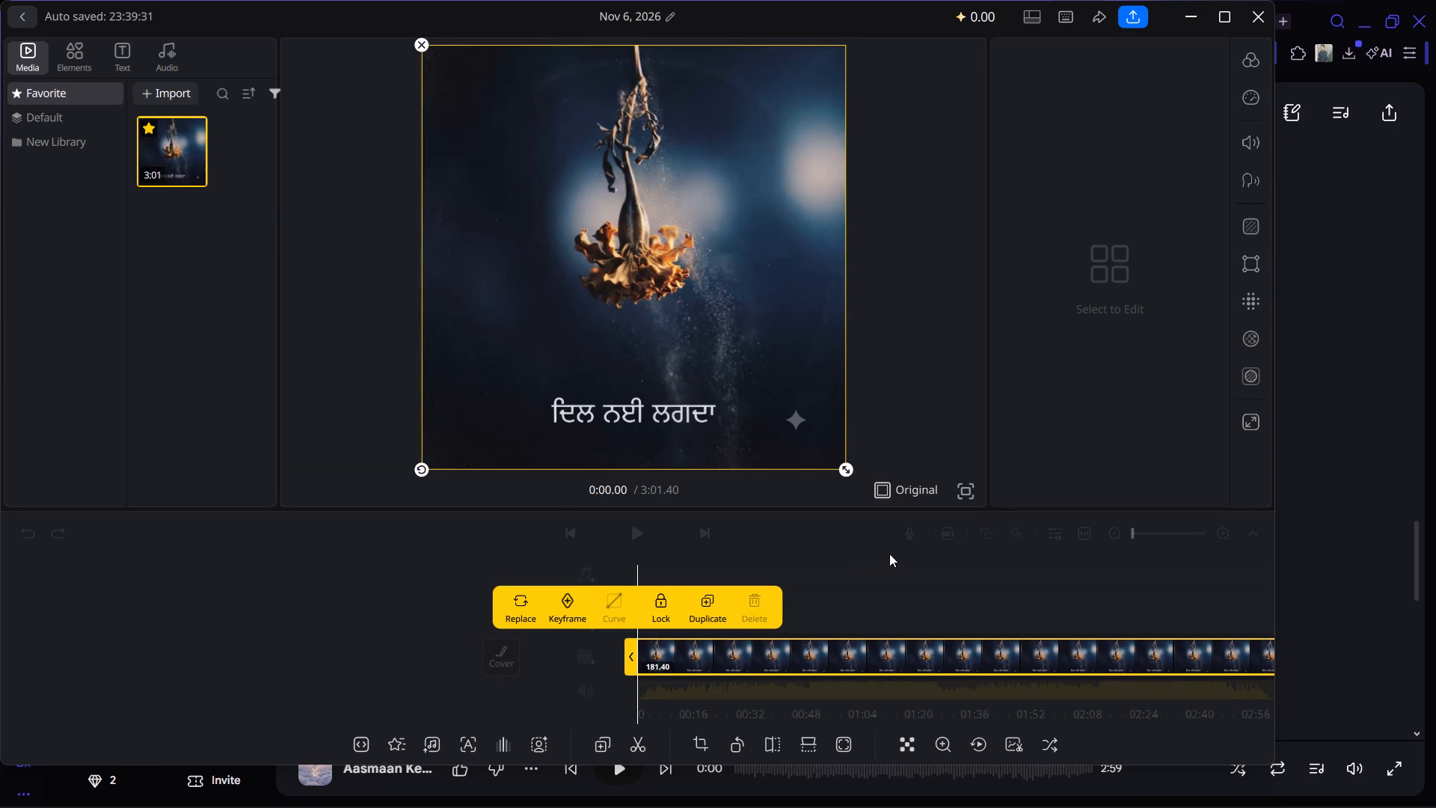
Enlarge the clip in the preview until its star falls outside the frame, and move it up so the whole title fits.
{"action": "left_click_drag", "start_coordinate": [847, 470], "coordinate": [877, 489]}
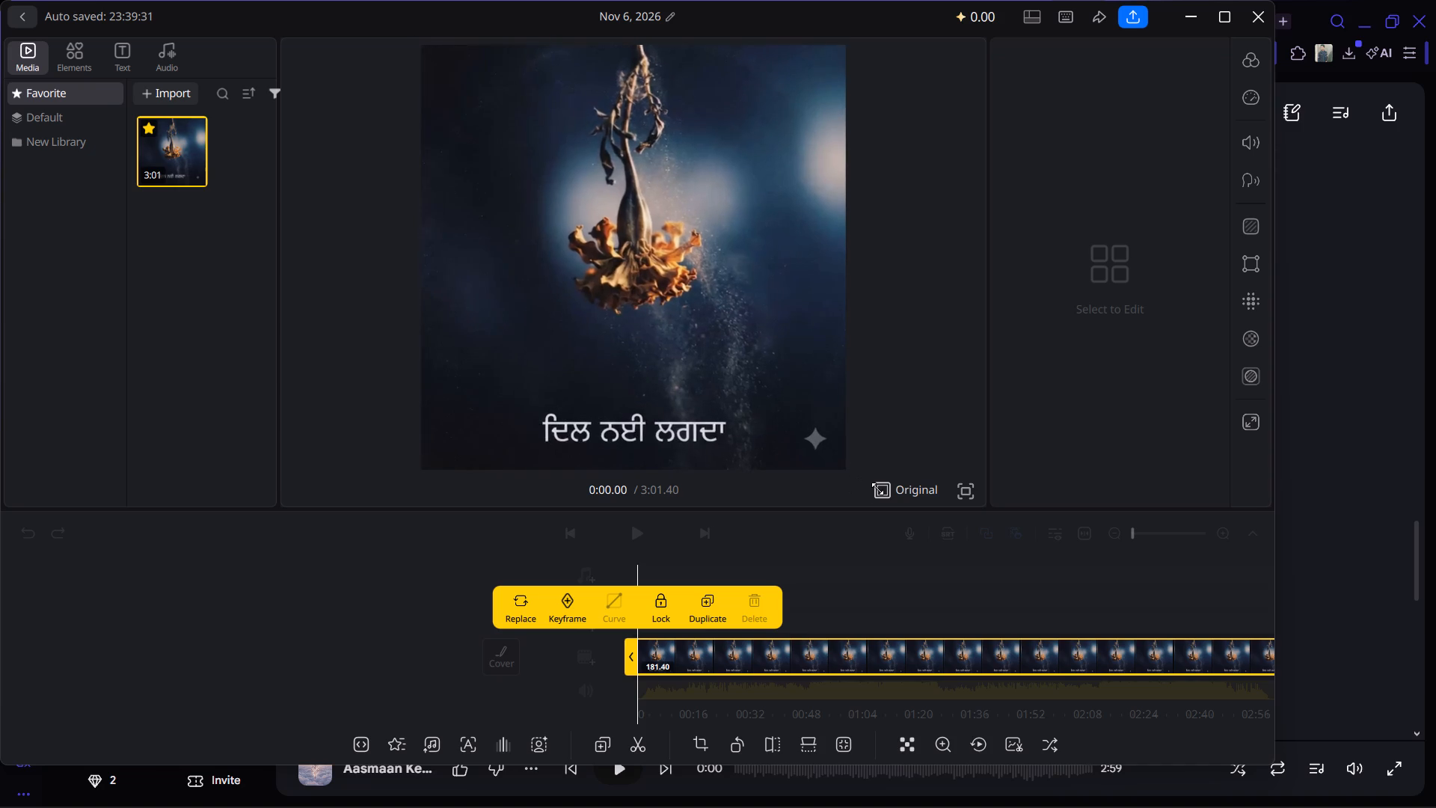
{"action": "left_click_drag", "start_coordinate": [877, 489], "coordinate": [941, 508]}
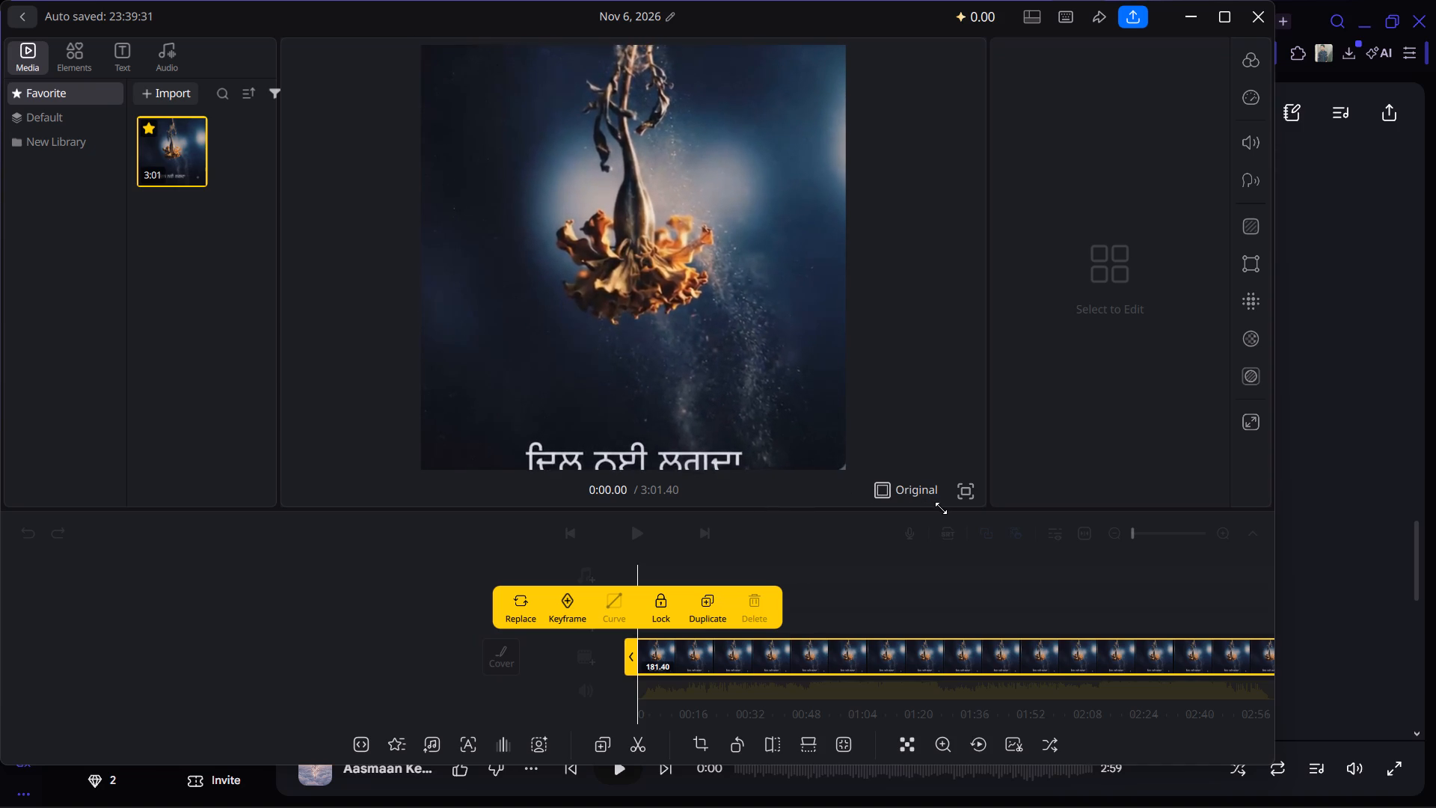
{"action": "left_click_drag", "start_coordinate": [941, 508], "coordinate": [981, 533]}
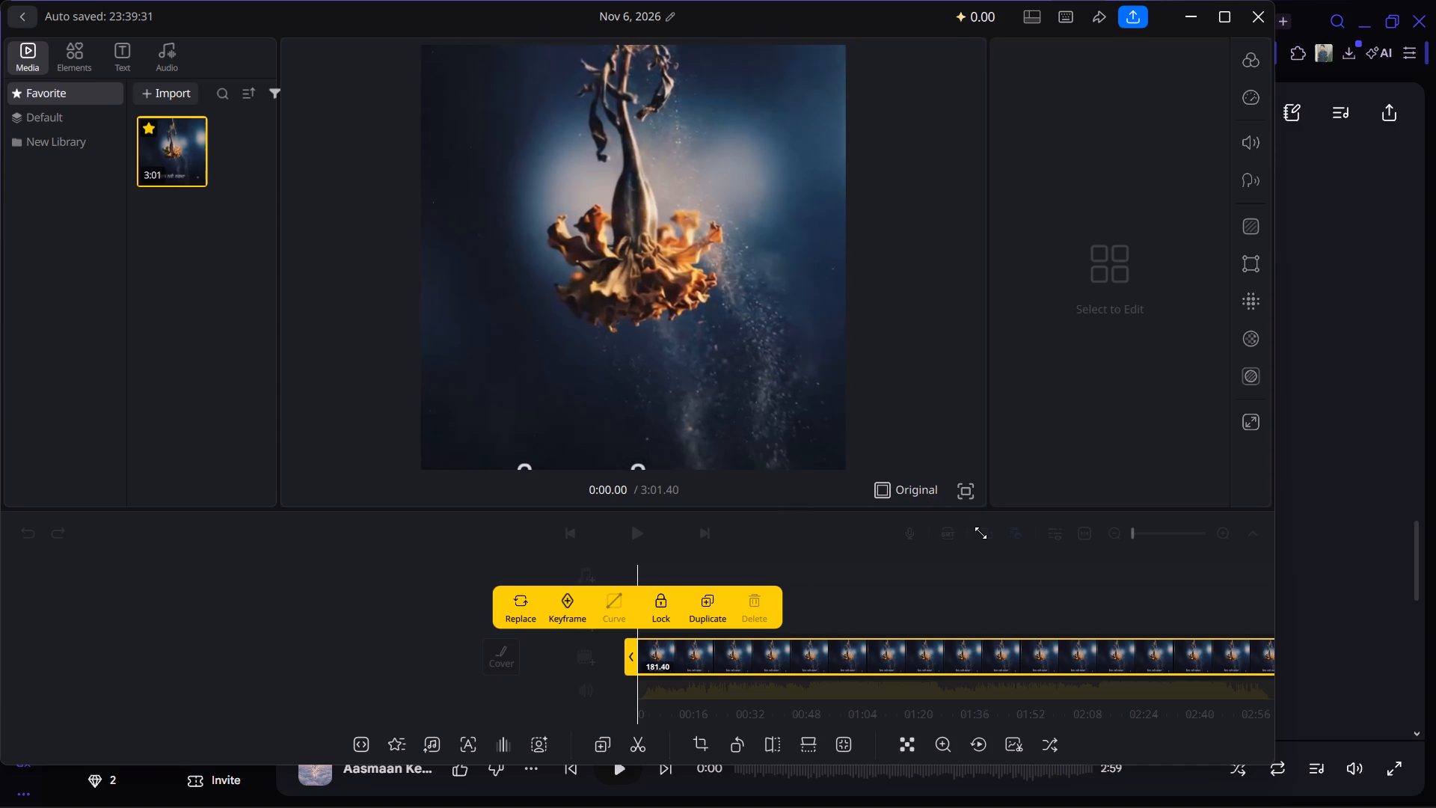
{"action": "left_click_drag", "start_coordinate": [981, 533], "coordinate": [979, 533]}
{"action": "left_click_drag", "start_coordinate": [814, 423], "coordinate": [814, 397]}
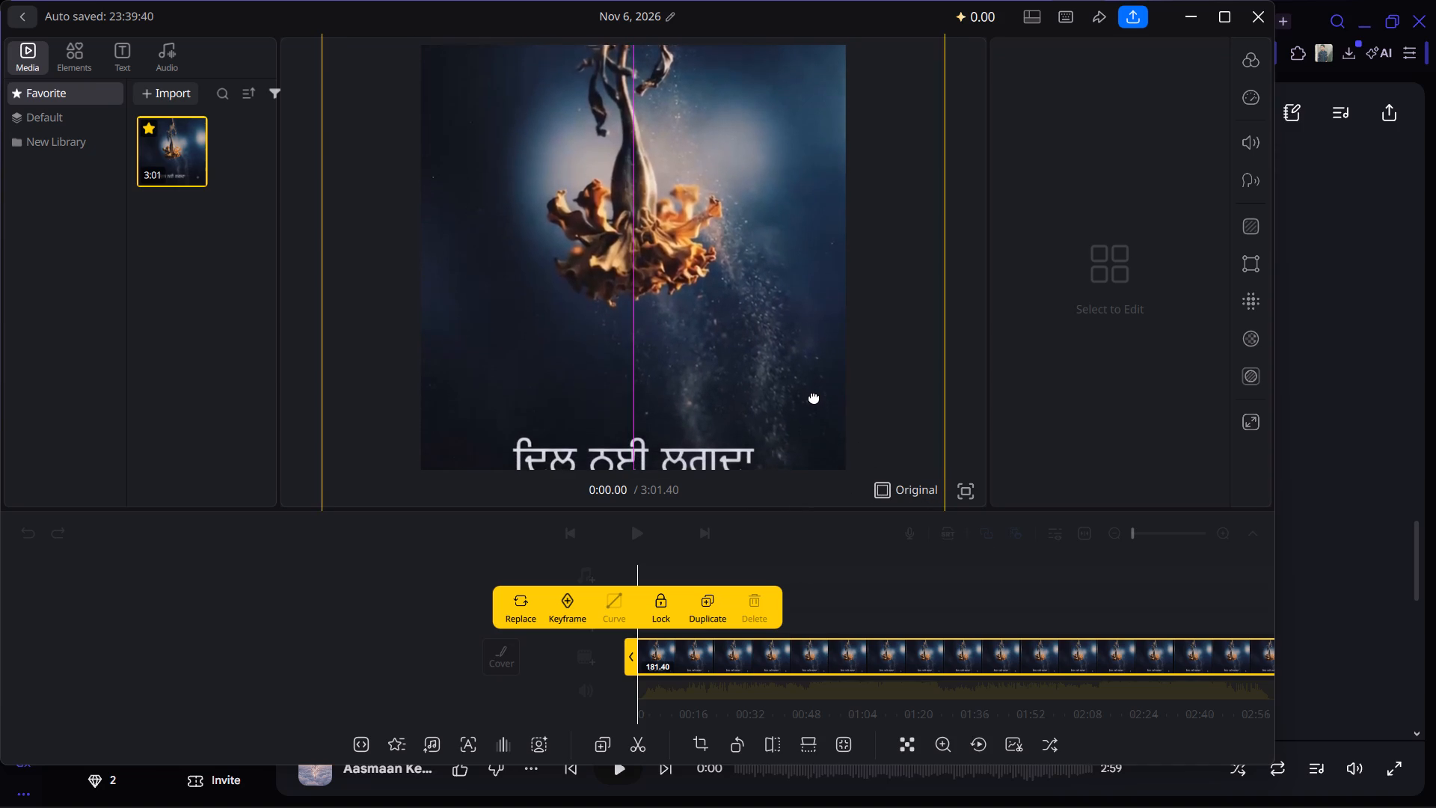
{"action": "left_click_drag", "start_coordinate": [814, 397], "coordinate": [814, 377]}
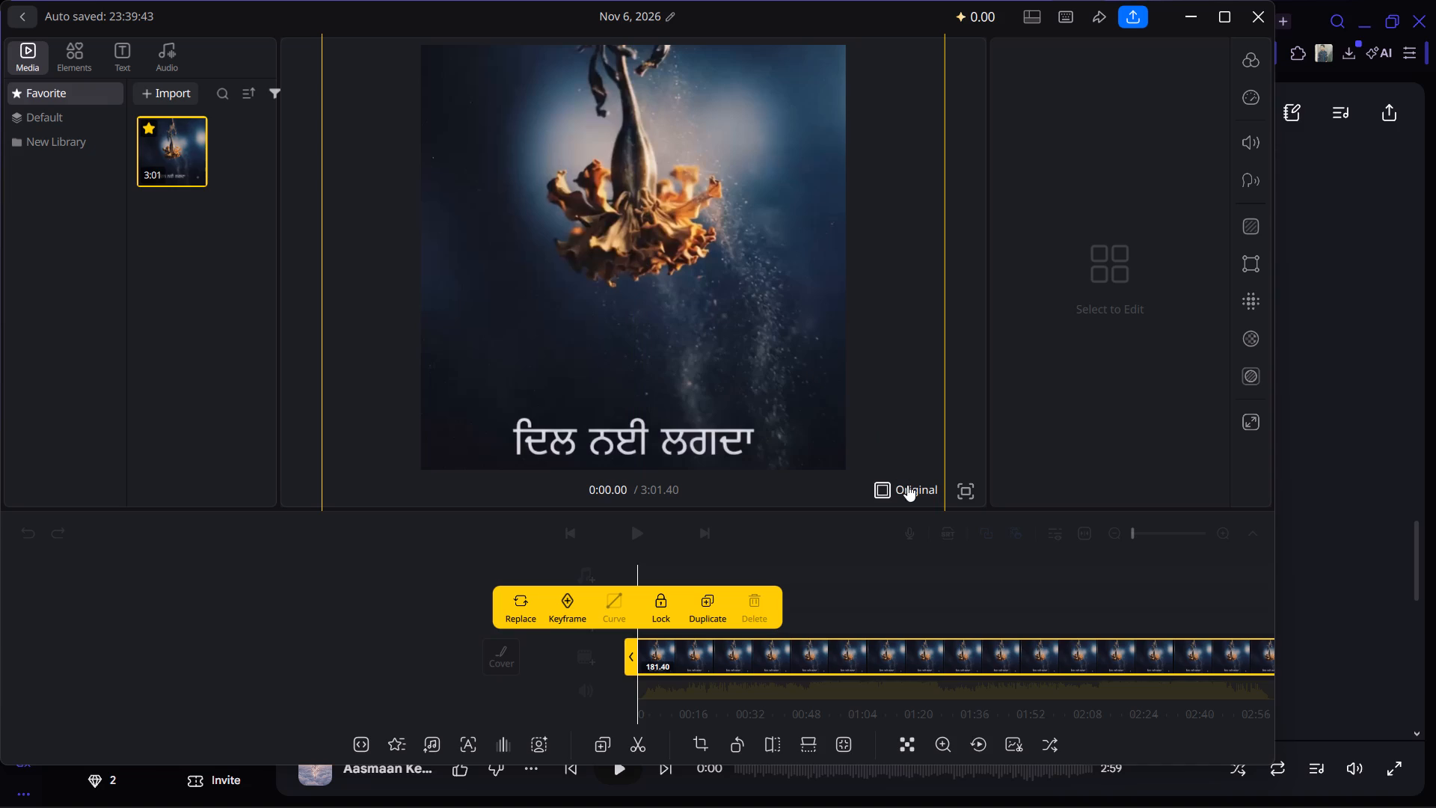
Capture a screenshot of just the star-free preview frame, from its upper-left to its lower-right corner.
{"action": "key", "text": "shift+super+s"}
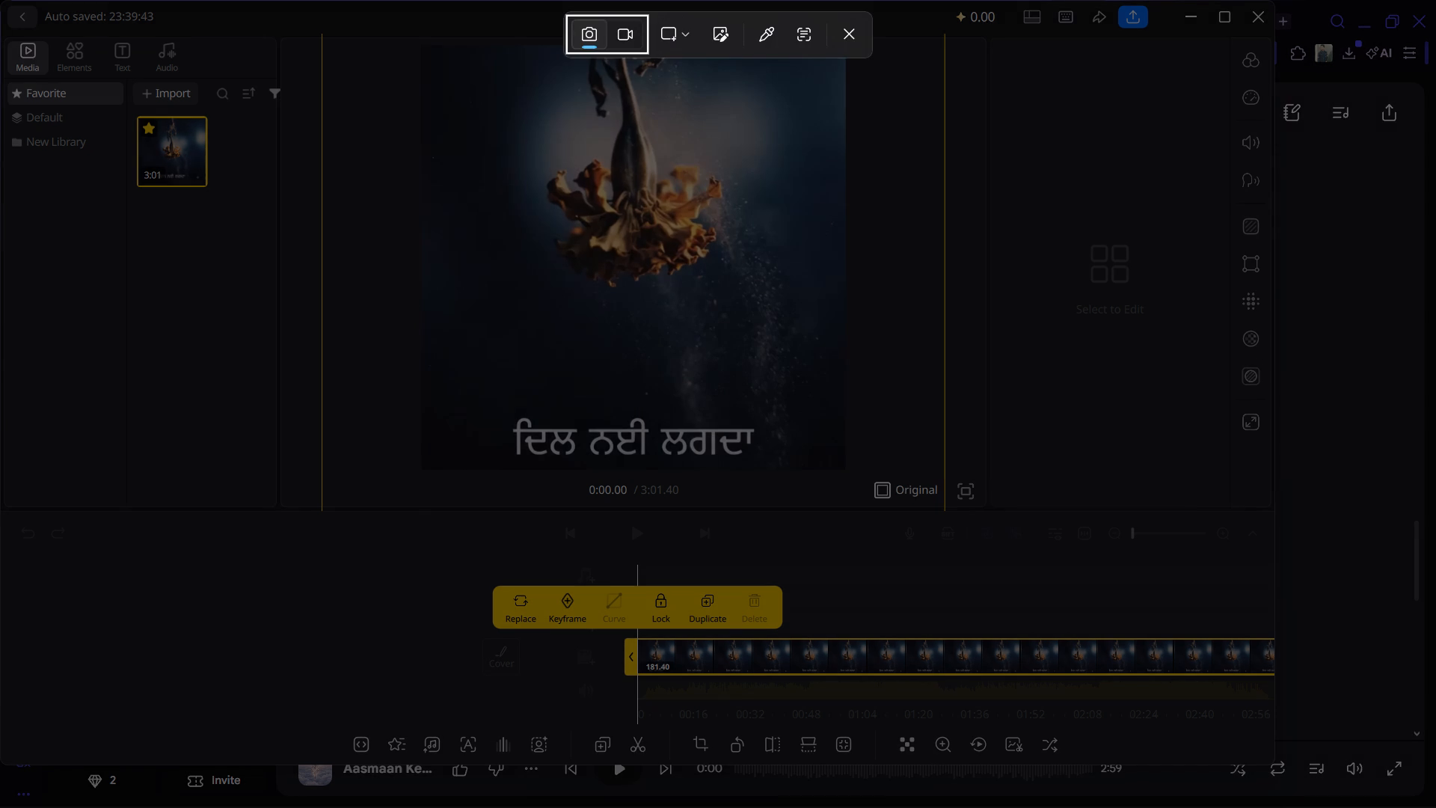
{"action": "left_click_drag", "start_coordinate": [412, 43], "coordinate": [515, 83]}
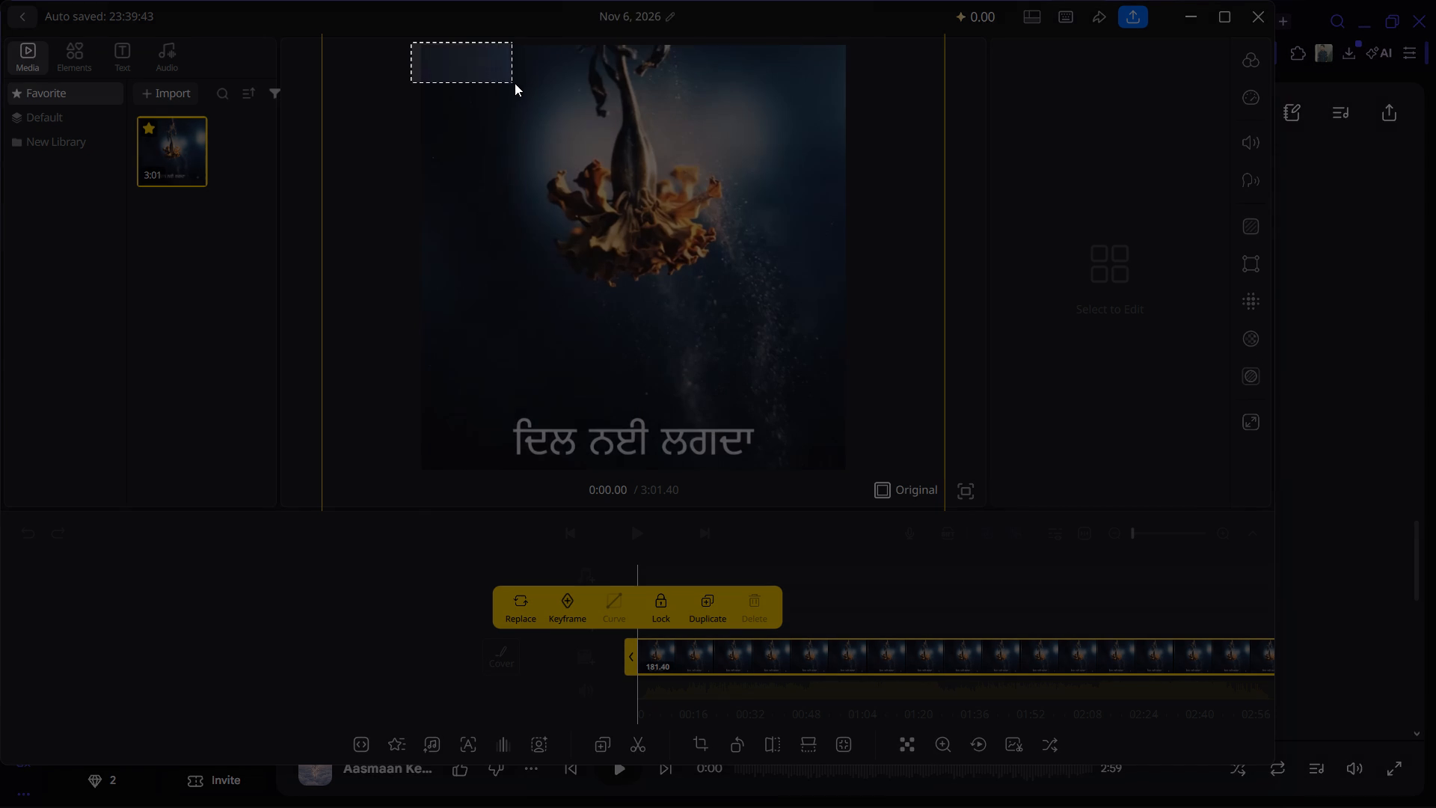
{"action": "left_click_drag", "start_coordinate": [515, 83], "coordinate": [850, 257]}
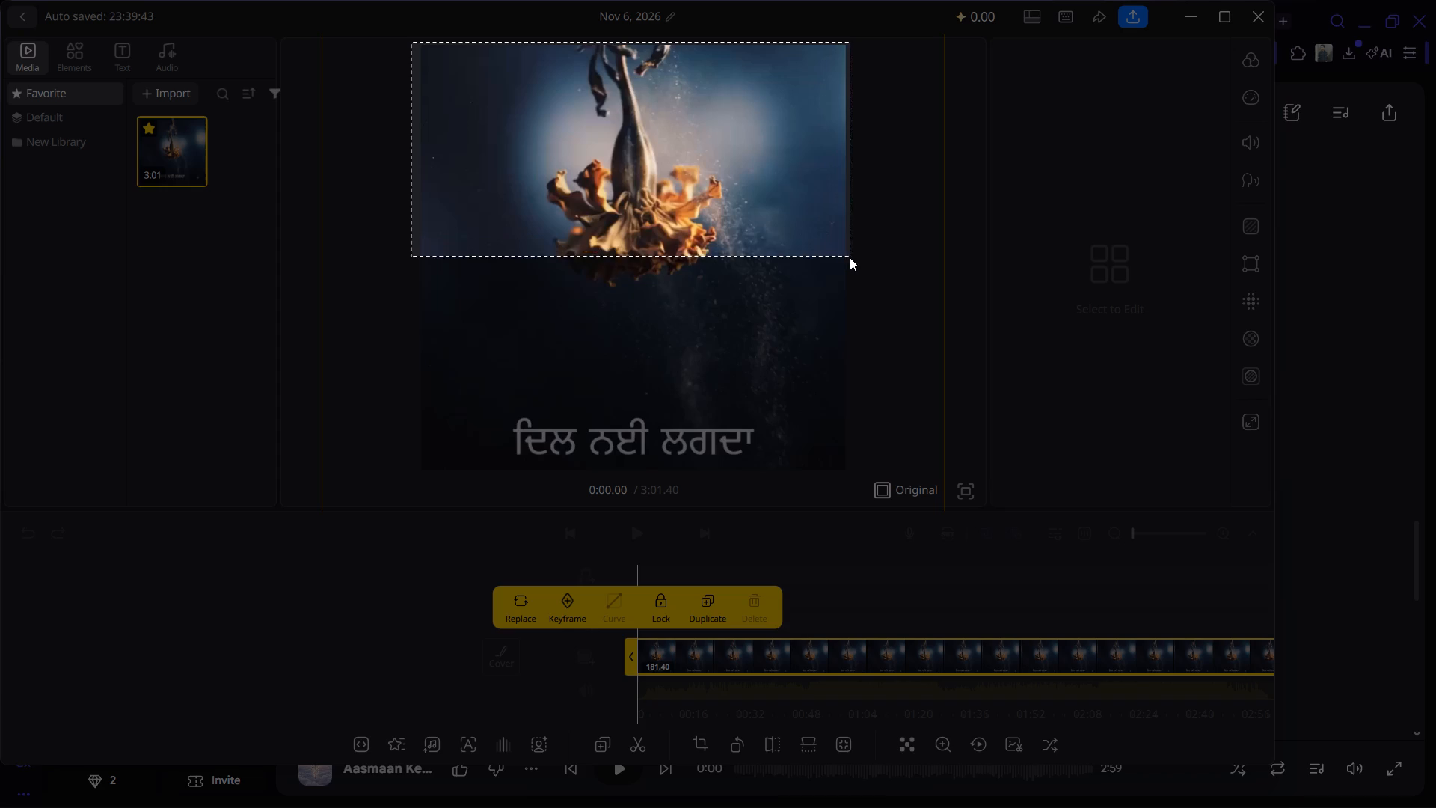
{"action": "left_click_drag", "start_coordinate": [850, 257], "coordinate": [862, 507]}
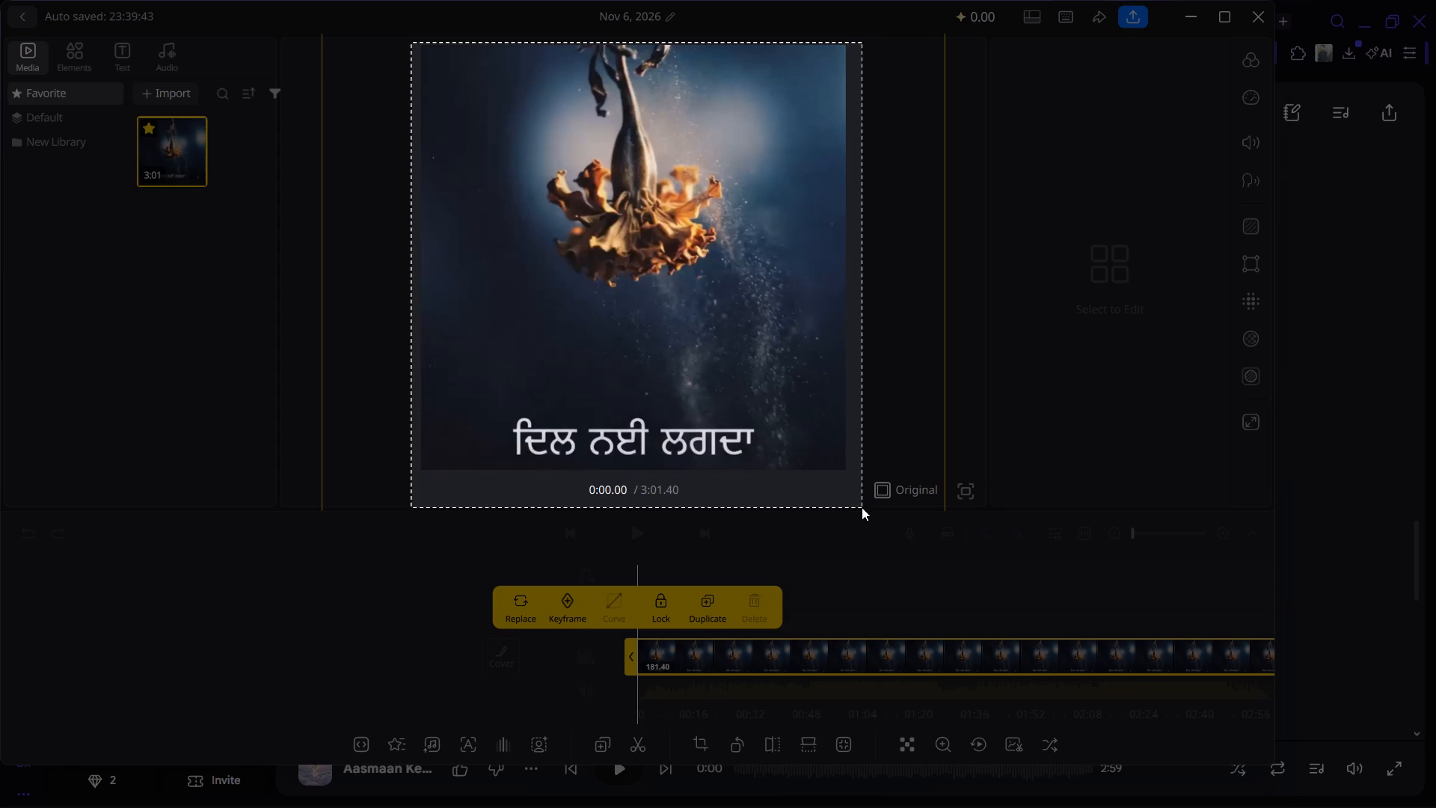
{"action": "left_click_drag", "start_coordinate": [862, 507], "coordinate": [844, 470]}
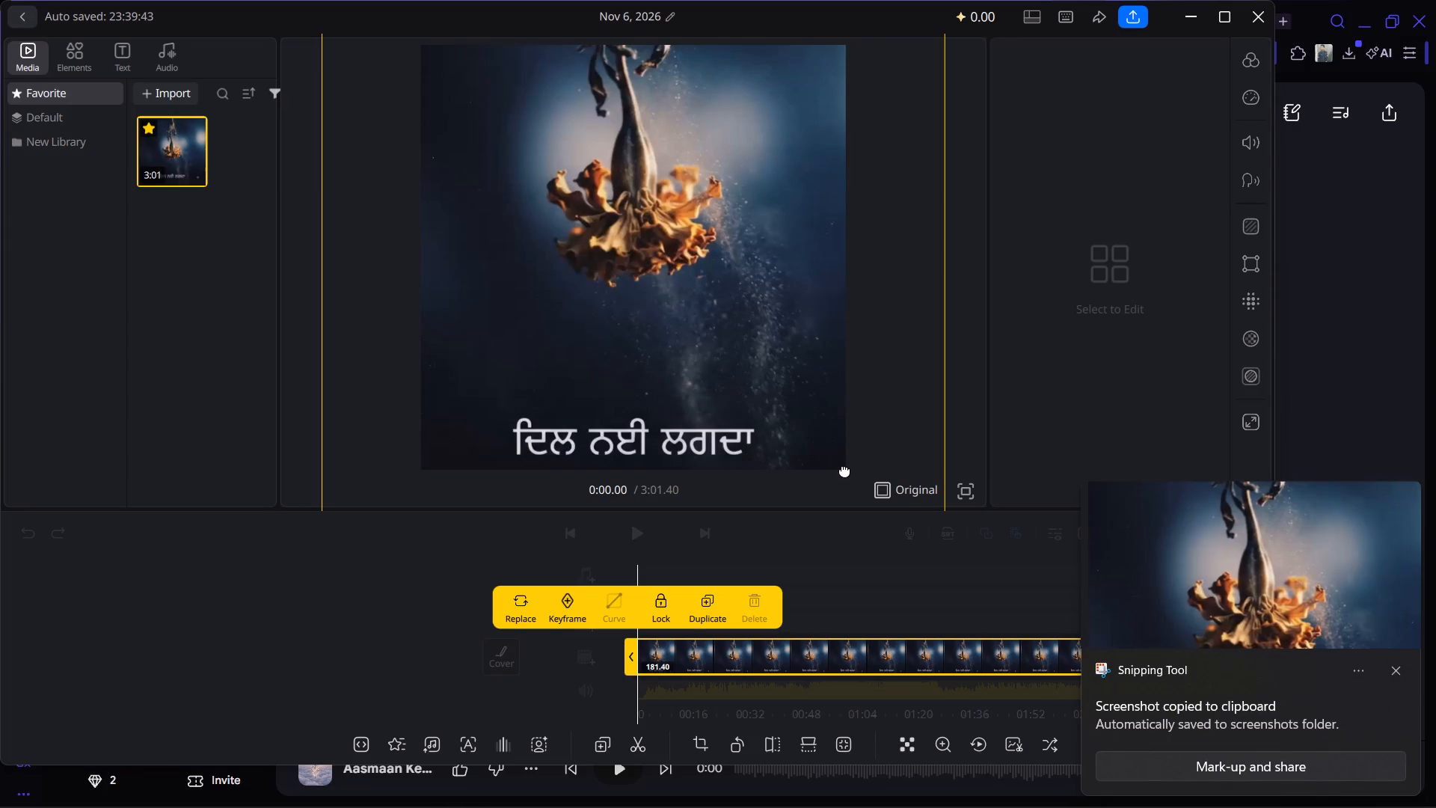
Add the new cover screenshot from the Pictures Screenshots folder as an overlay at the beginning of the timeline.
{"action": "left_click", "coordinate": [742, 653]}
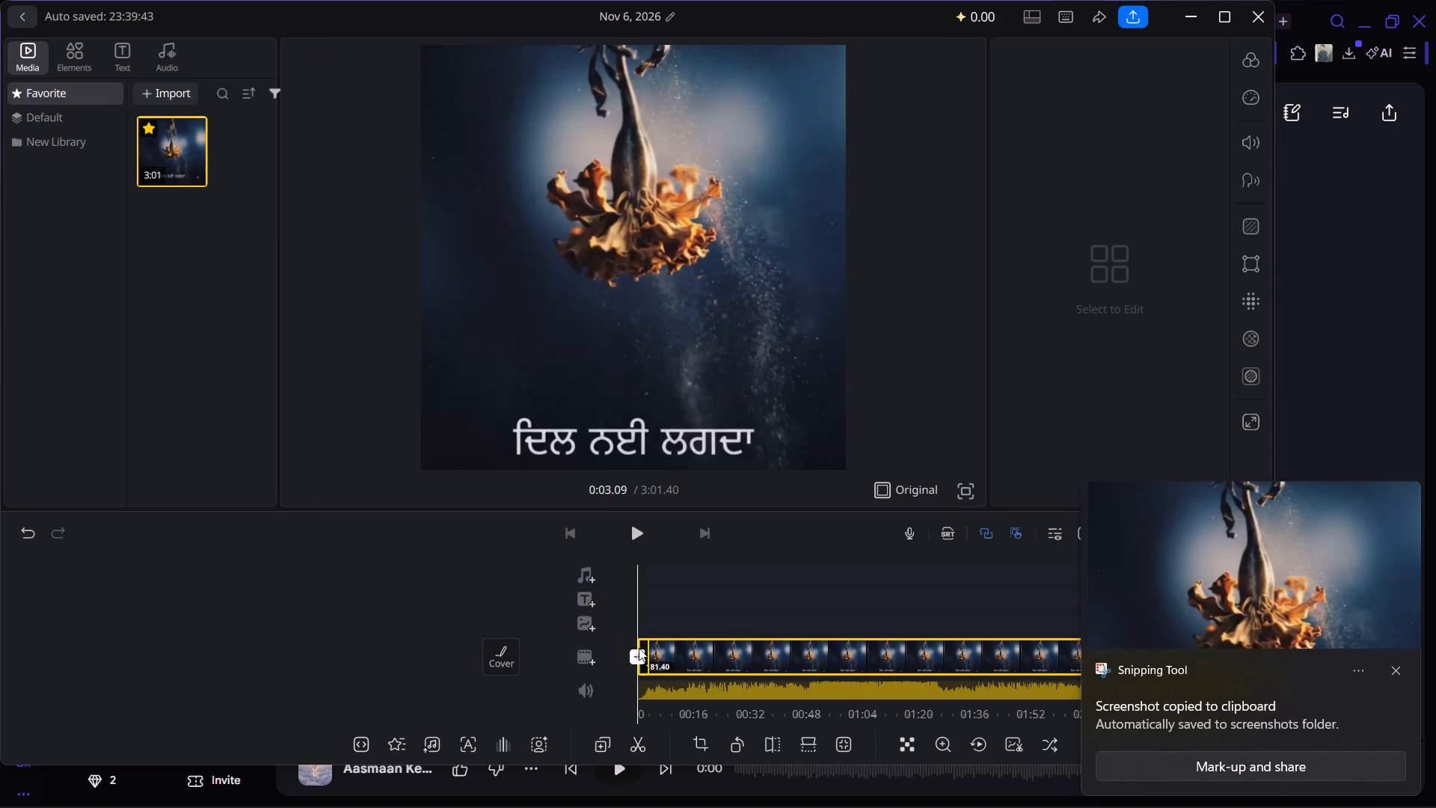
{"action": "left_click", "coordinate": [591, 623]}
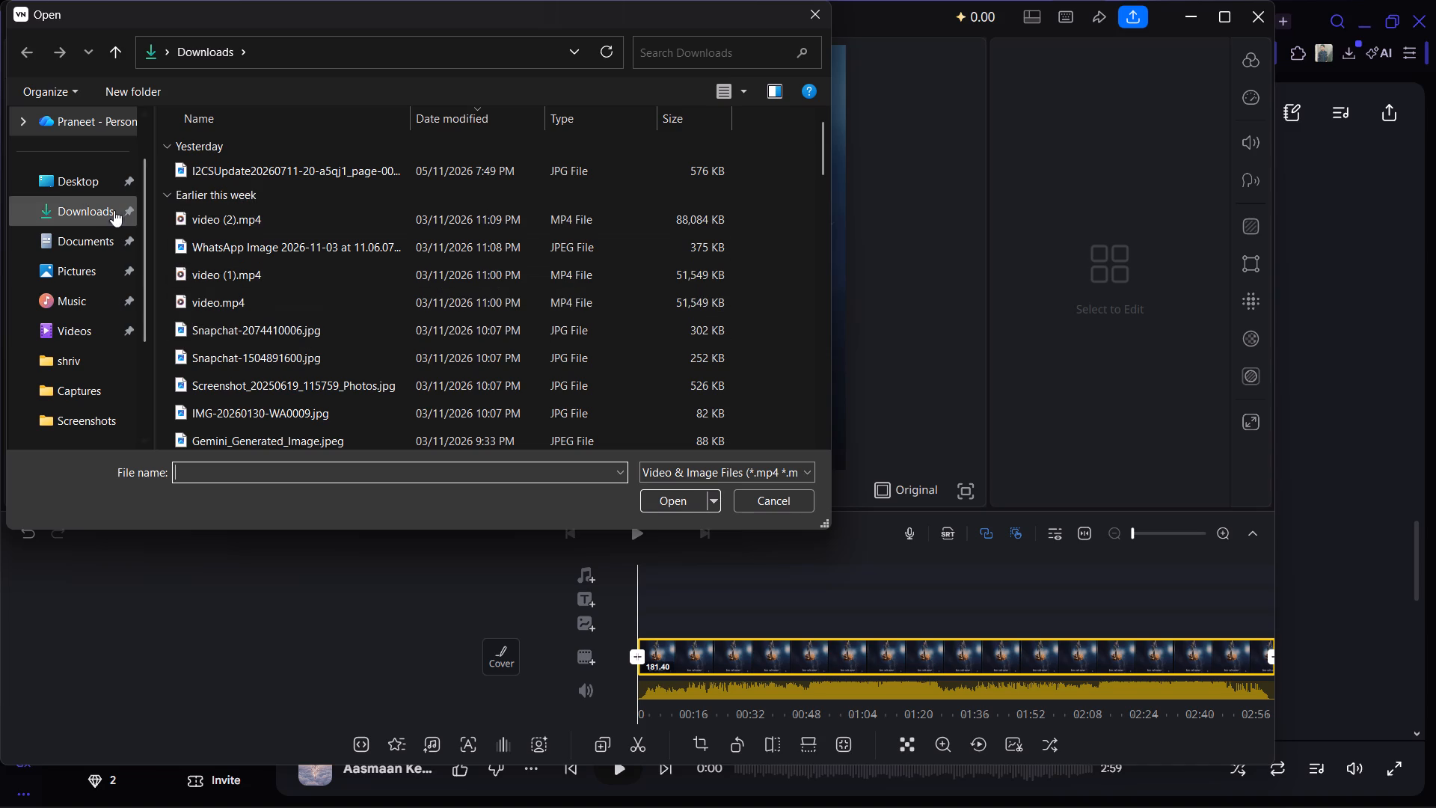
{"action": "left_click", "coordinate": [99, 275]}
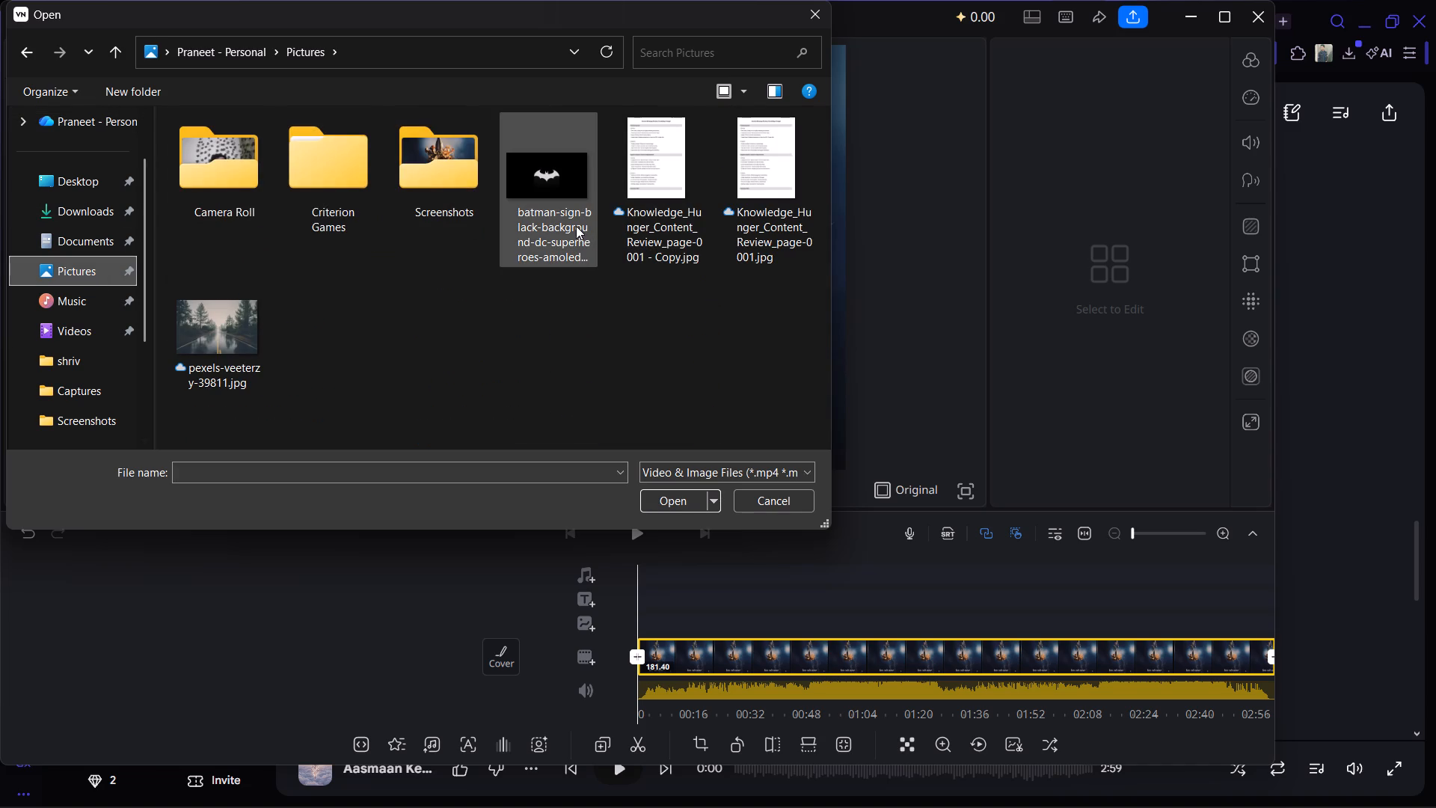
{"action": "left_click", "coordinate": [398, 200]}
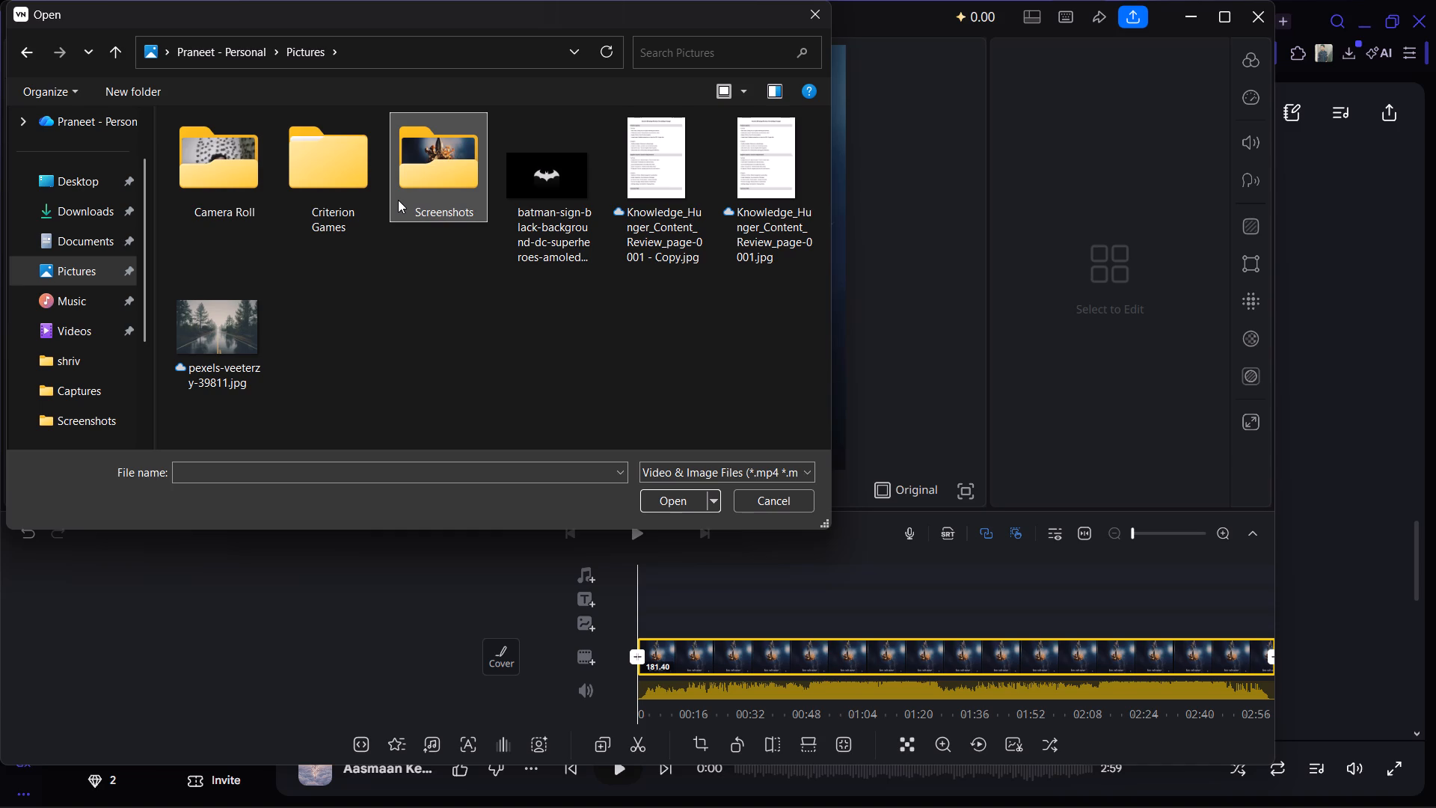
{"action": "left_click", "coordinate": [398, 200]}
{"action": "double_click", "coordinate": [430, 179]}
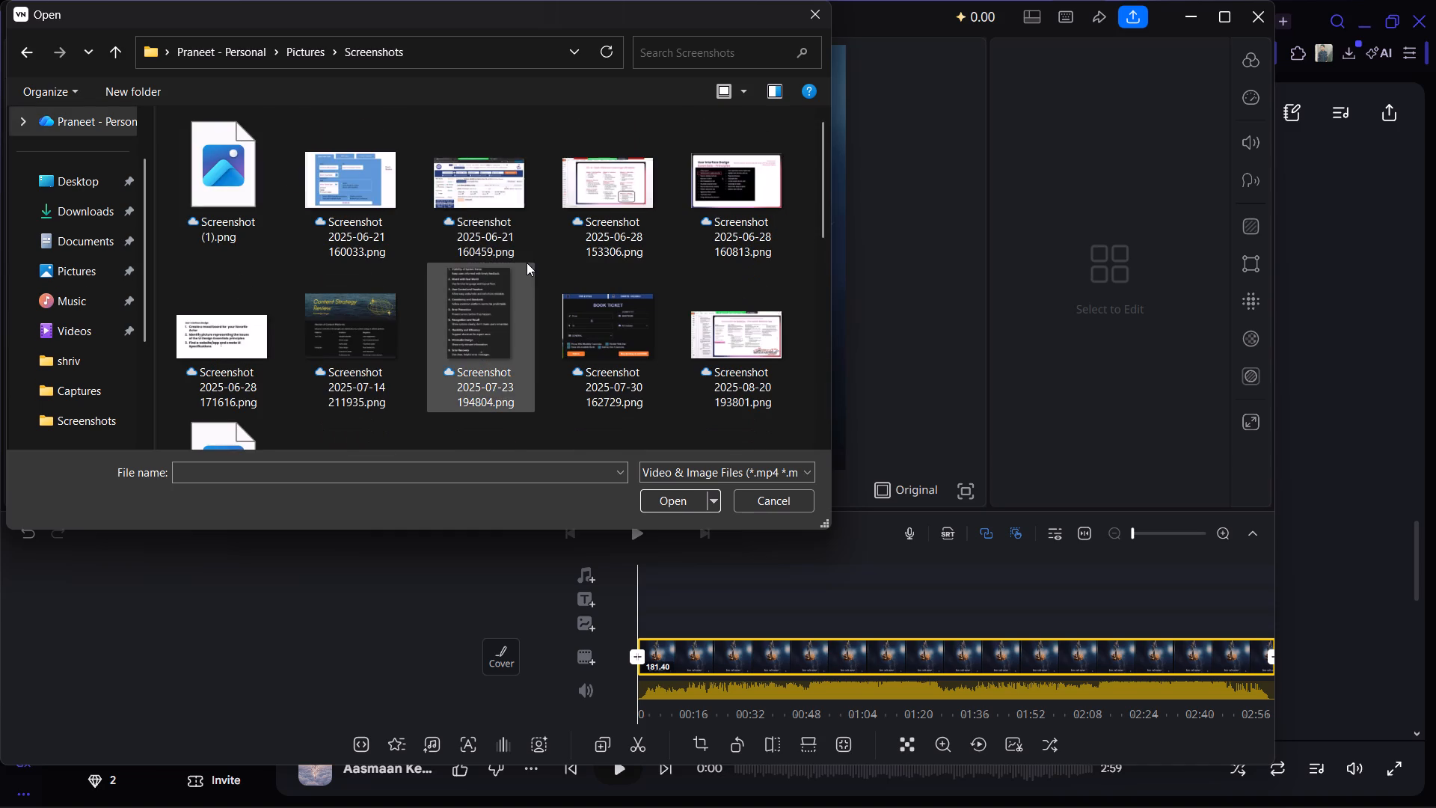
{"action": "scroll", "coordinate": [527, 263], "scroll_direction": "down", "scroll_amount": 6}
{"action": "double_click", "coordinate": [729, 340]}
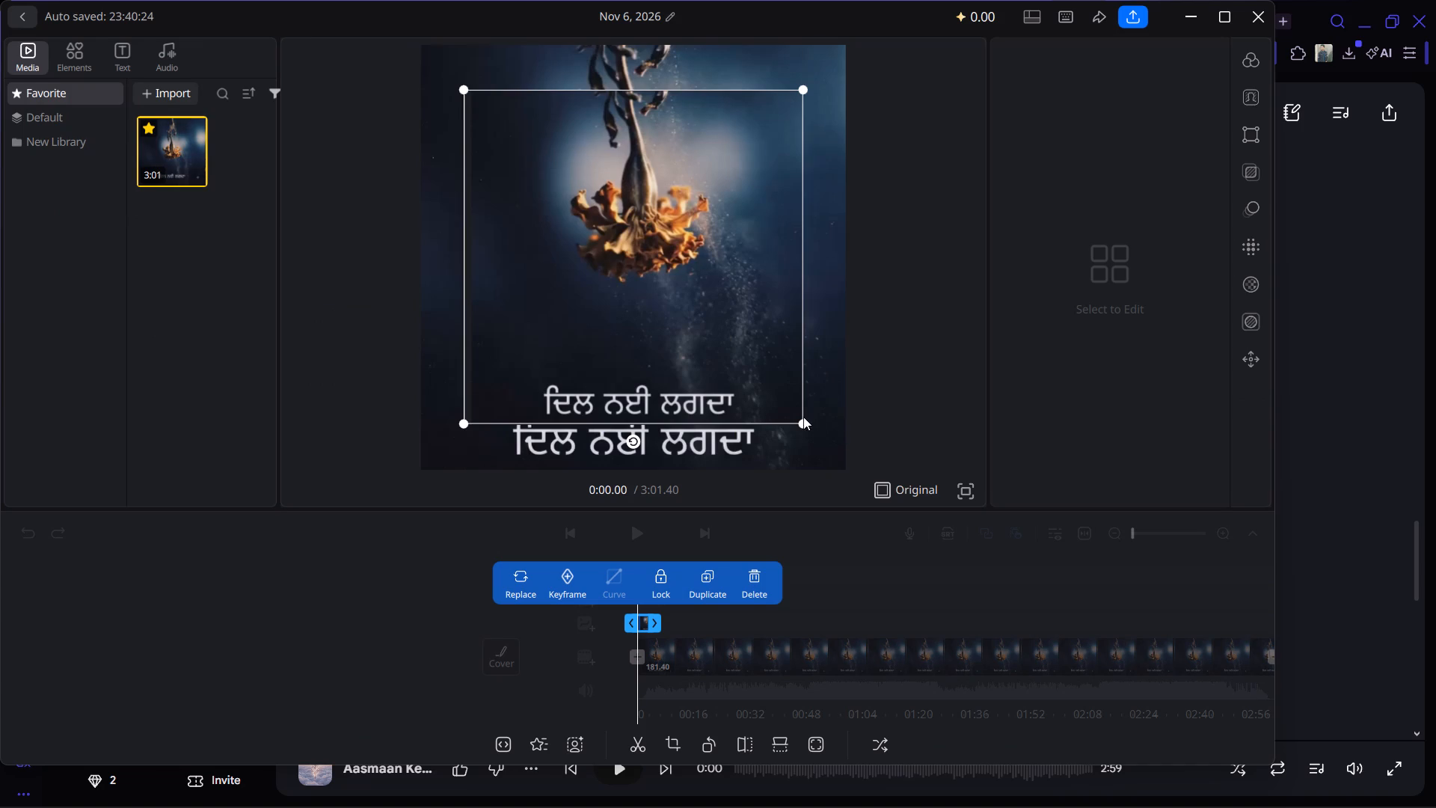
Enlarge the cover overlay in the preview from opposite corners until it fills nearly the whole frame and hides the video's title.
{"action": "left_click_drag", "start_coordinate": [805, 423], "coordinate": [829, 460]}
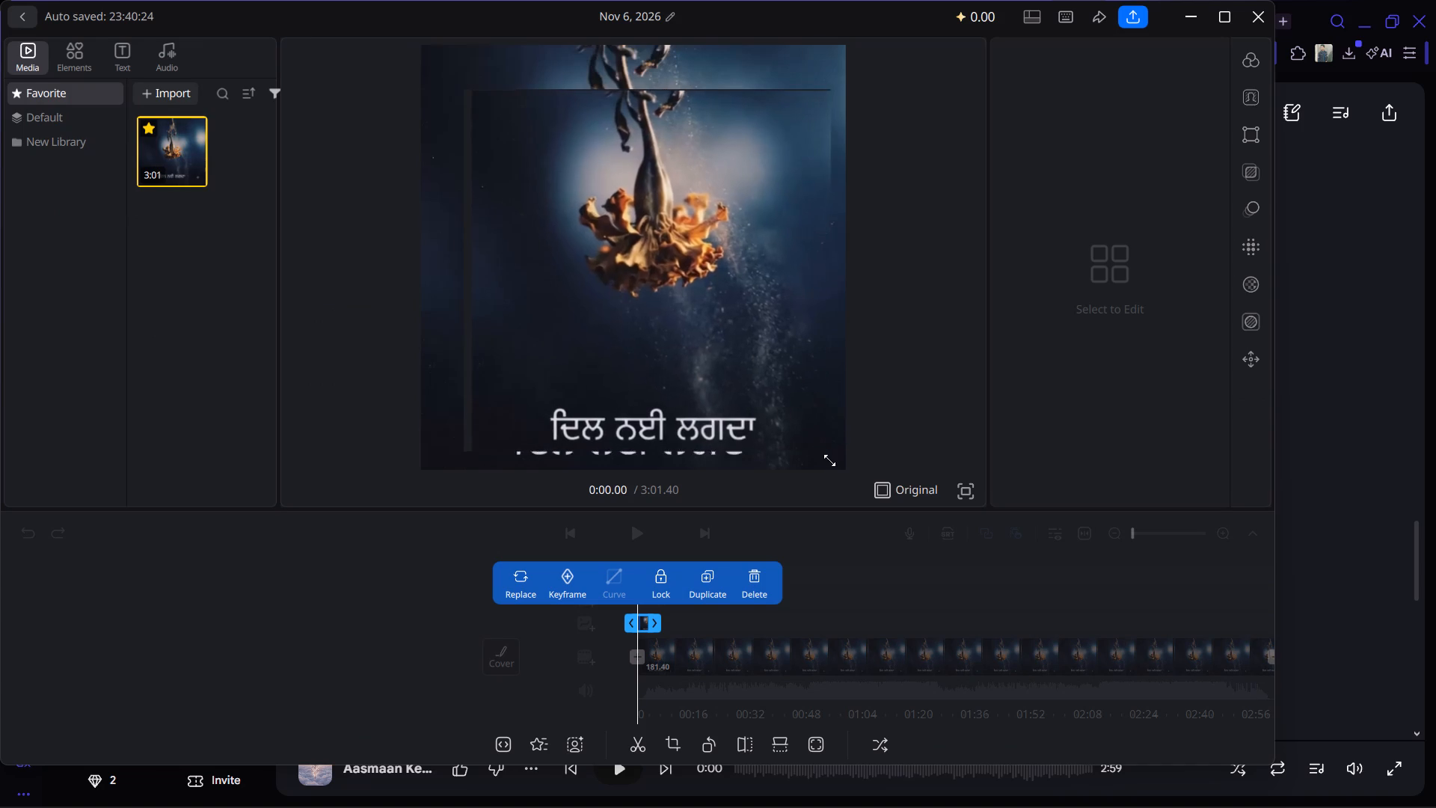
{"action": "left_click_drag", "start_coordinate": [829, 460], "coordinate": [832, 468]}
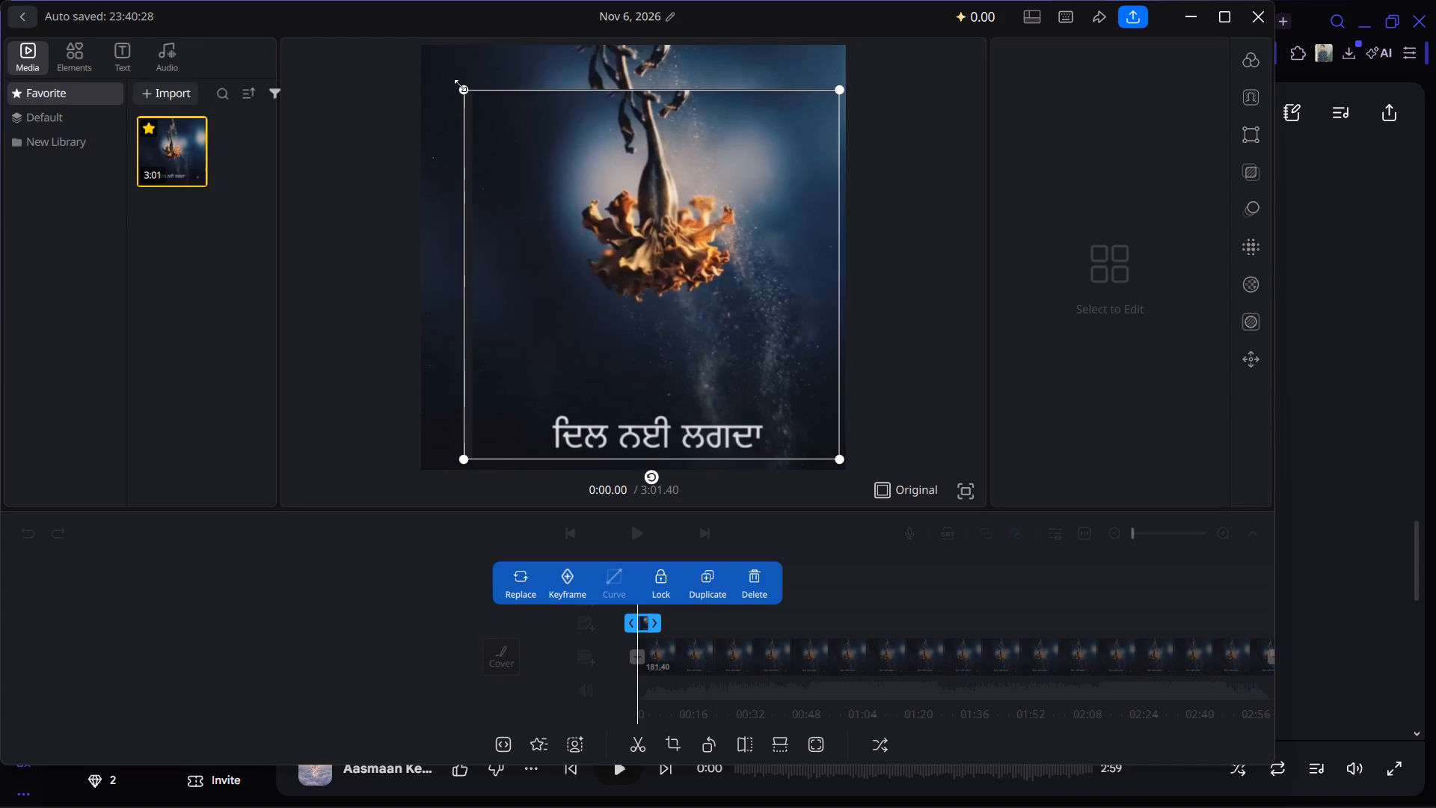
{"action": "left_click_drag", "start_coordinate": [460, 85], "coordinate": [419, 25]}
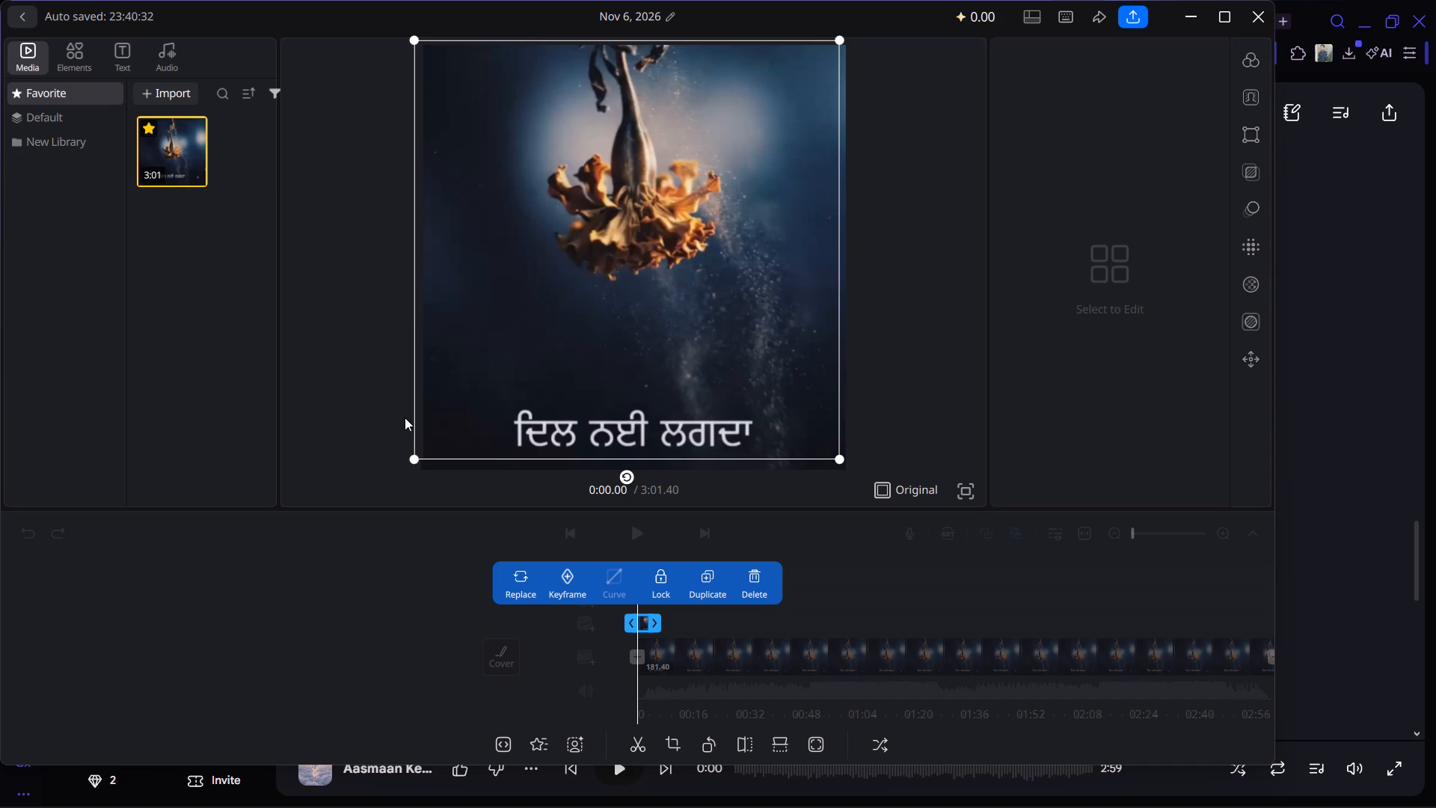
{"action": "left_click", "coordinate": [414, 455]}
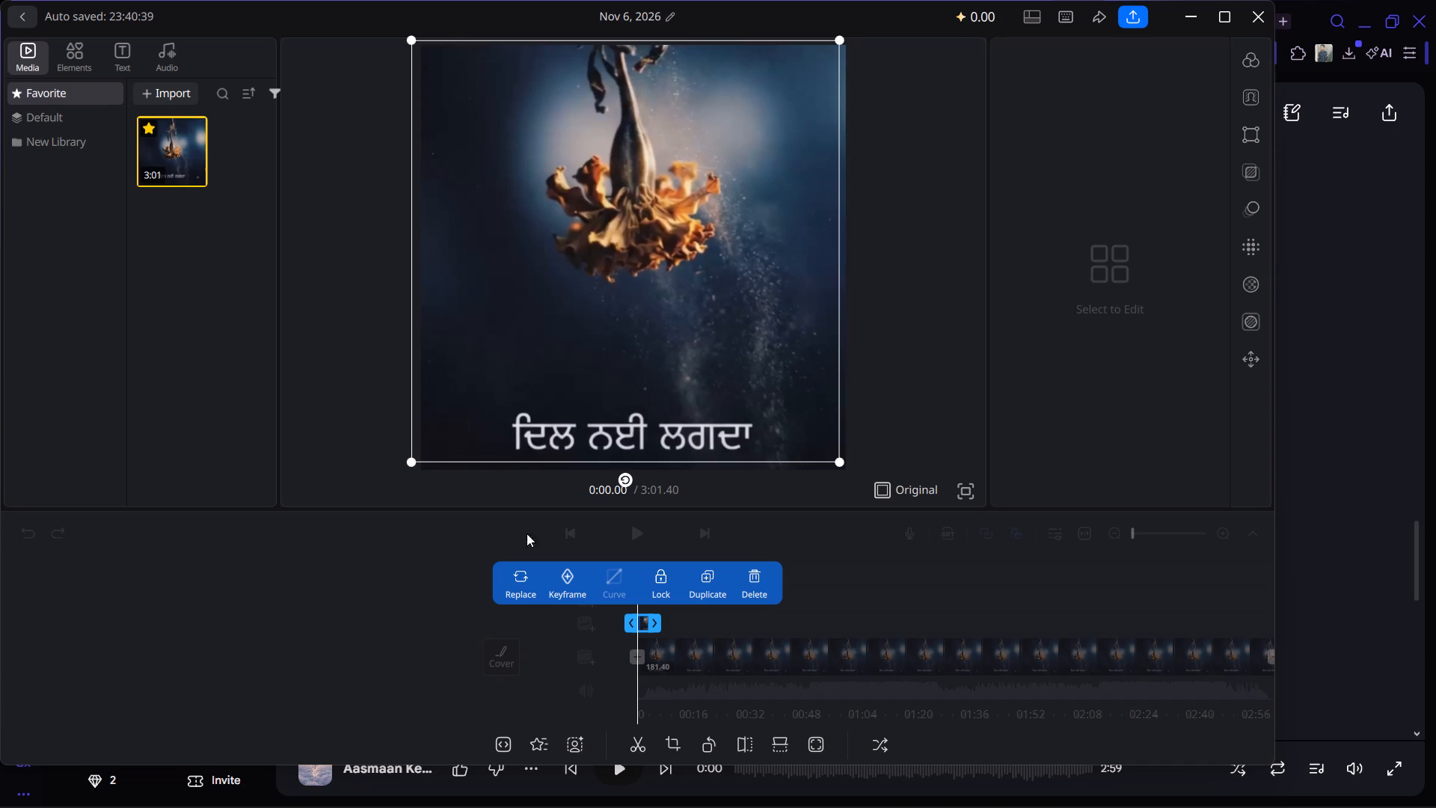
Extend the cover overlay on the timeline to about 183 seconds, just past the end of the main video clip.
{"action": "left_click_drag", "start_coordinate": [657, 622], "coordinate": [718, 622]}
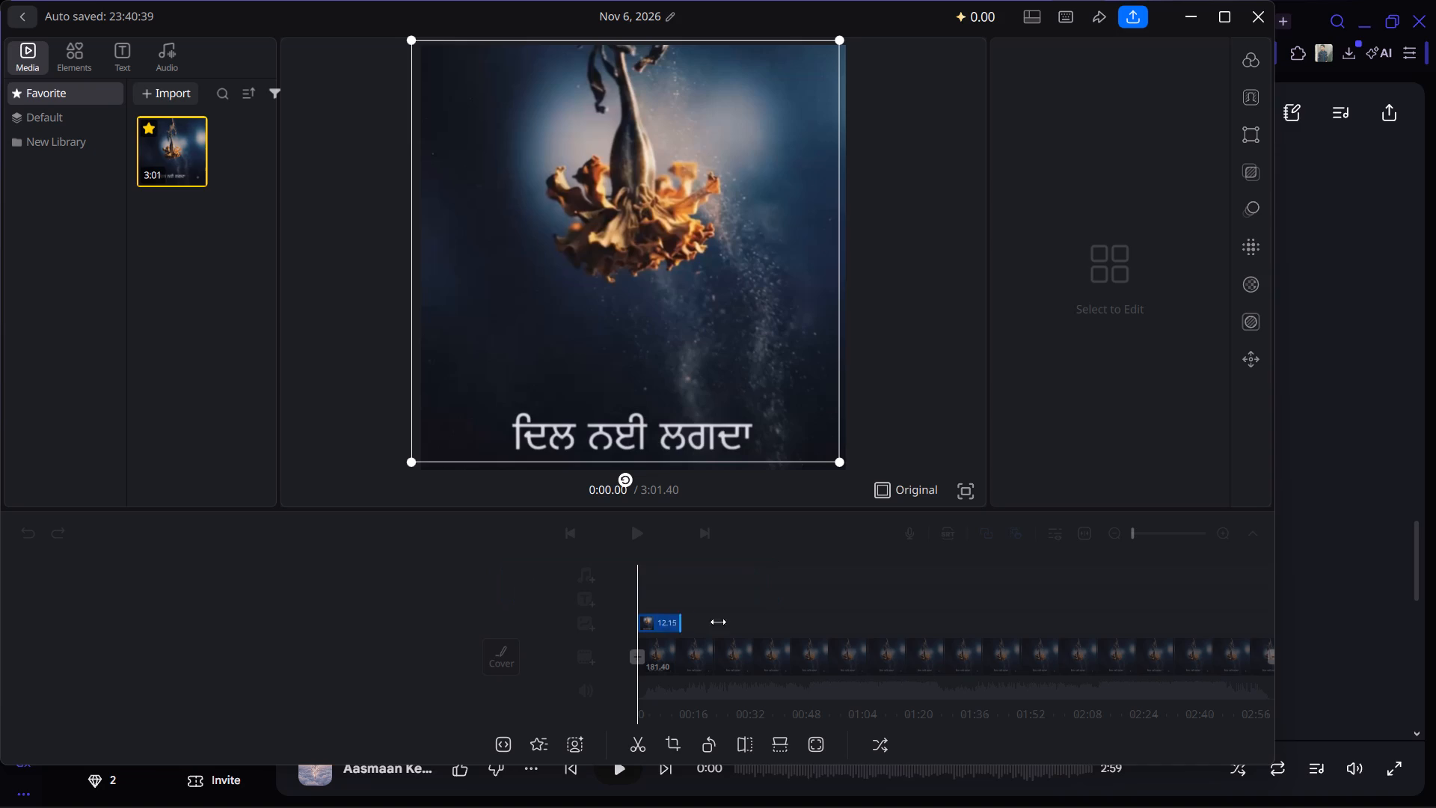
{"action": "left_click_drag", "start_coordinate": [718, 622], "coordinate": [452, 539]}
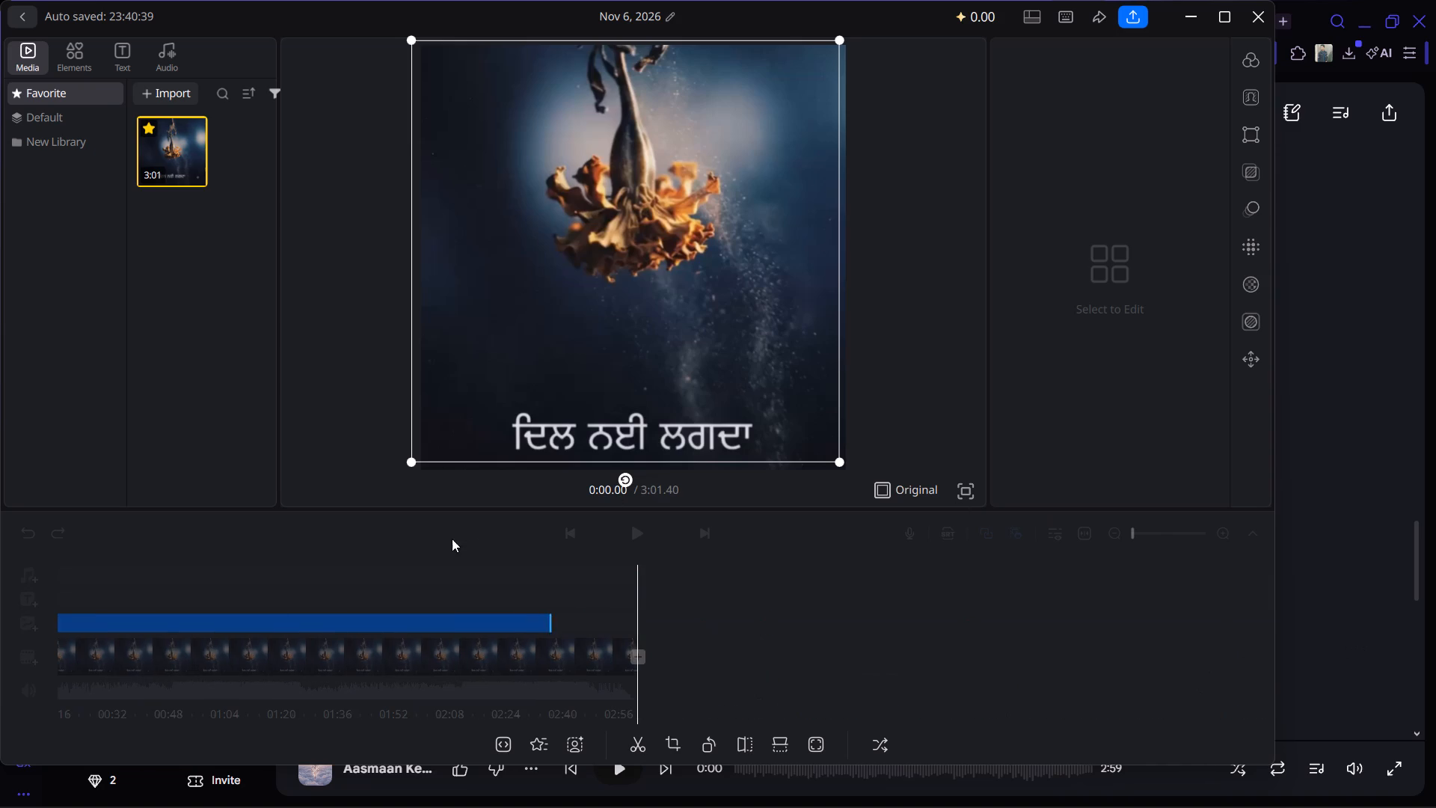
{"action": "left_click_drag", "start_coordinate": [452, 539], "coordinate": [558, 569]}
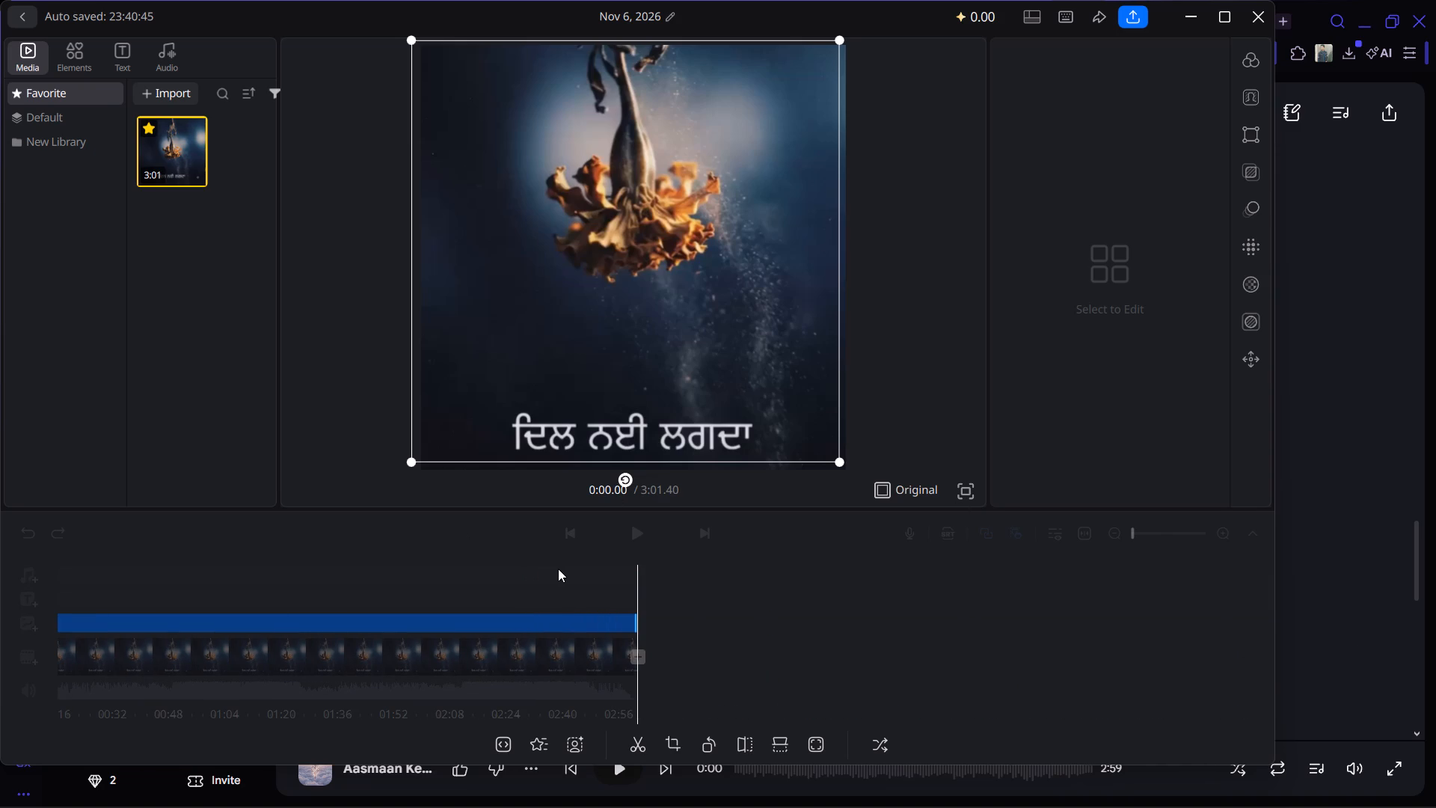
{"action": "left_click_drag", "start_coordinate": [558, 569], "coordinate": [559, 570]}
{"action": "left_click_drag", "start_coordinate": [559, 570], "coordinate": [566, 570]}
{"action": "left_click_drag", "start_coordinate": [566, 570], "coordinate": [566, 568]}
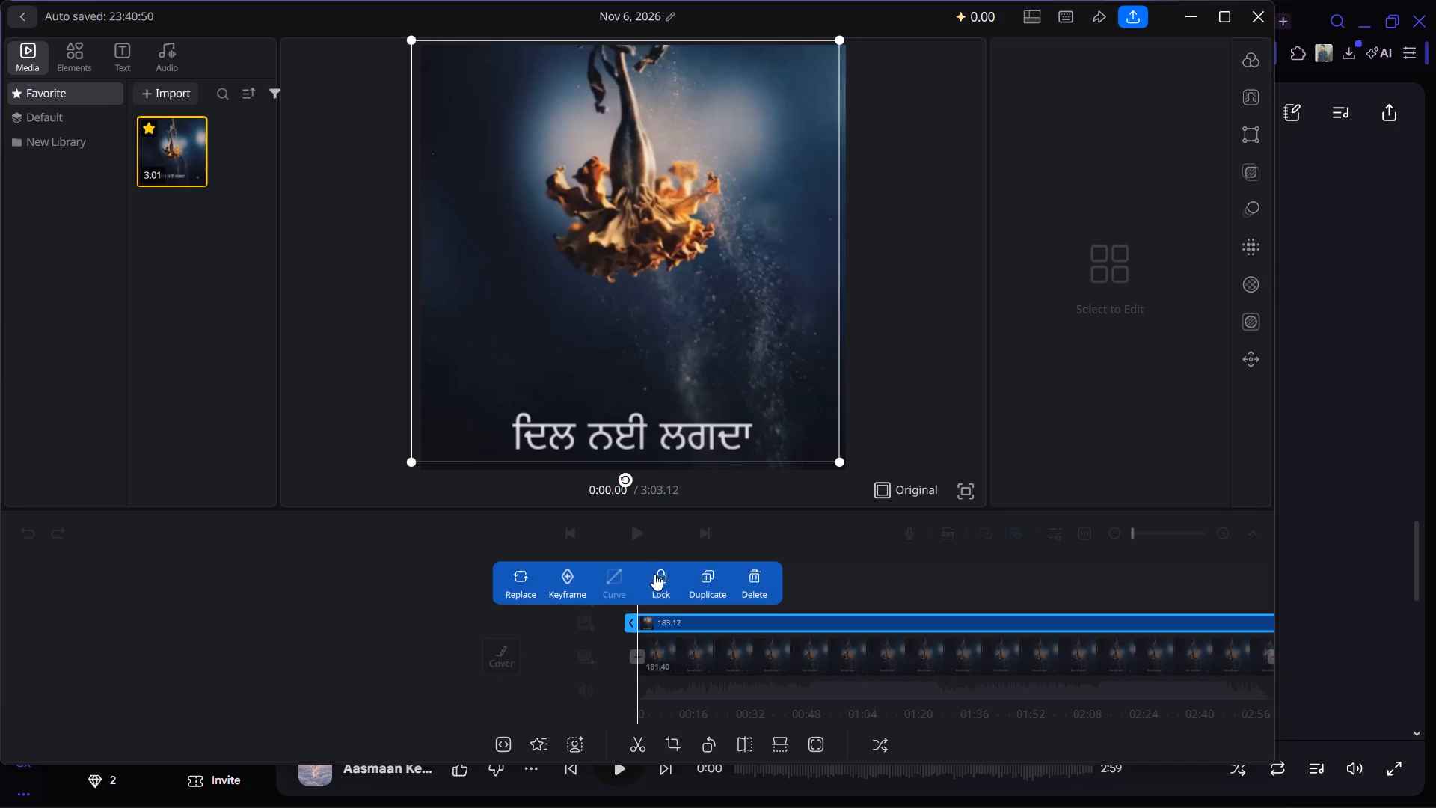
Lock the extended cover overlay on the timeline.
{"action": "left_click", "coordinate": [658, 575]}
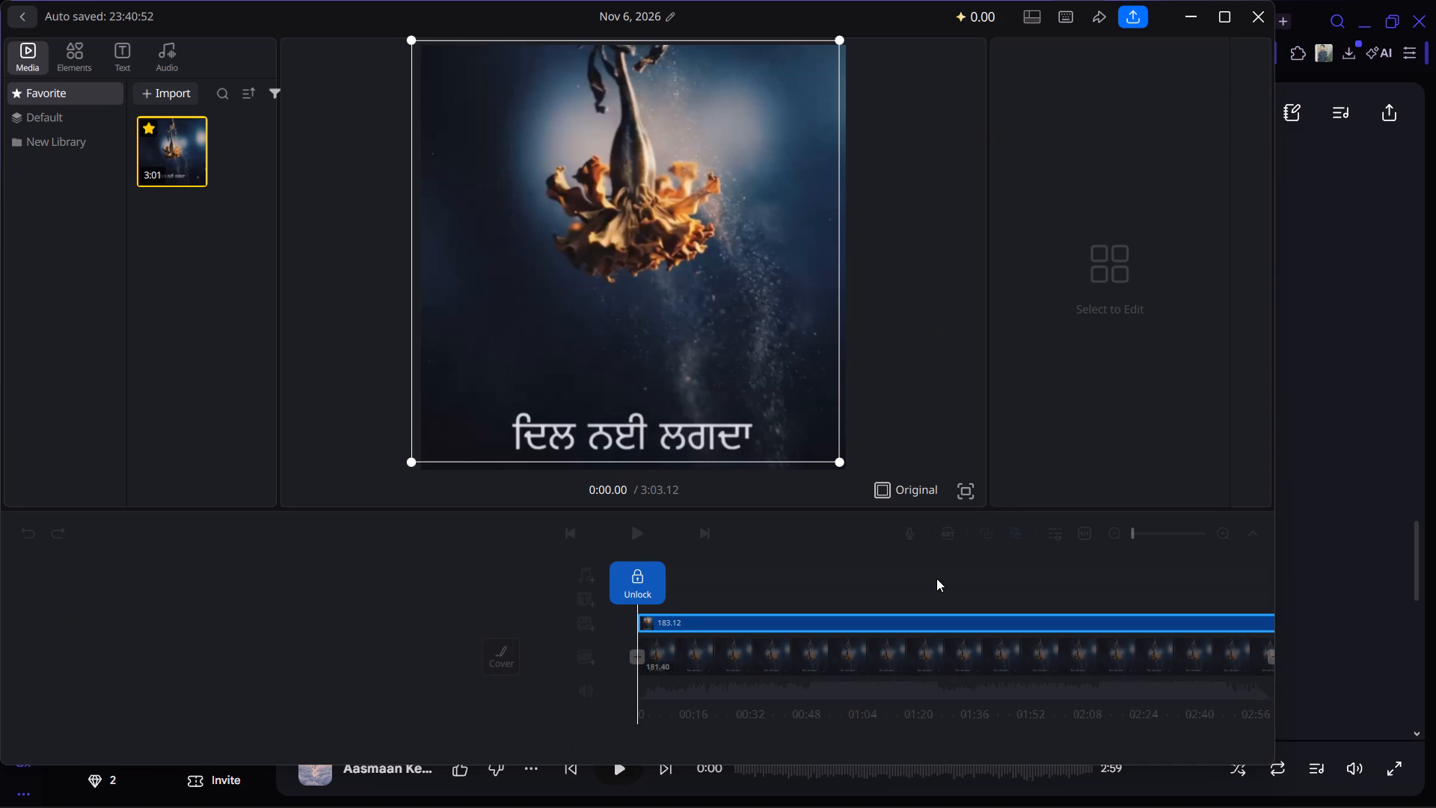
{"action": "left_click_drag", "start_coordinate": [936, 578], "coordinate": [355, 672]}
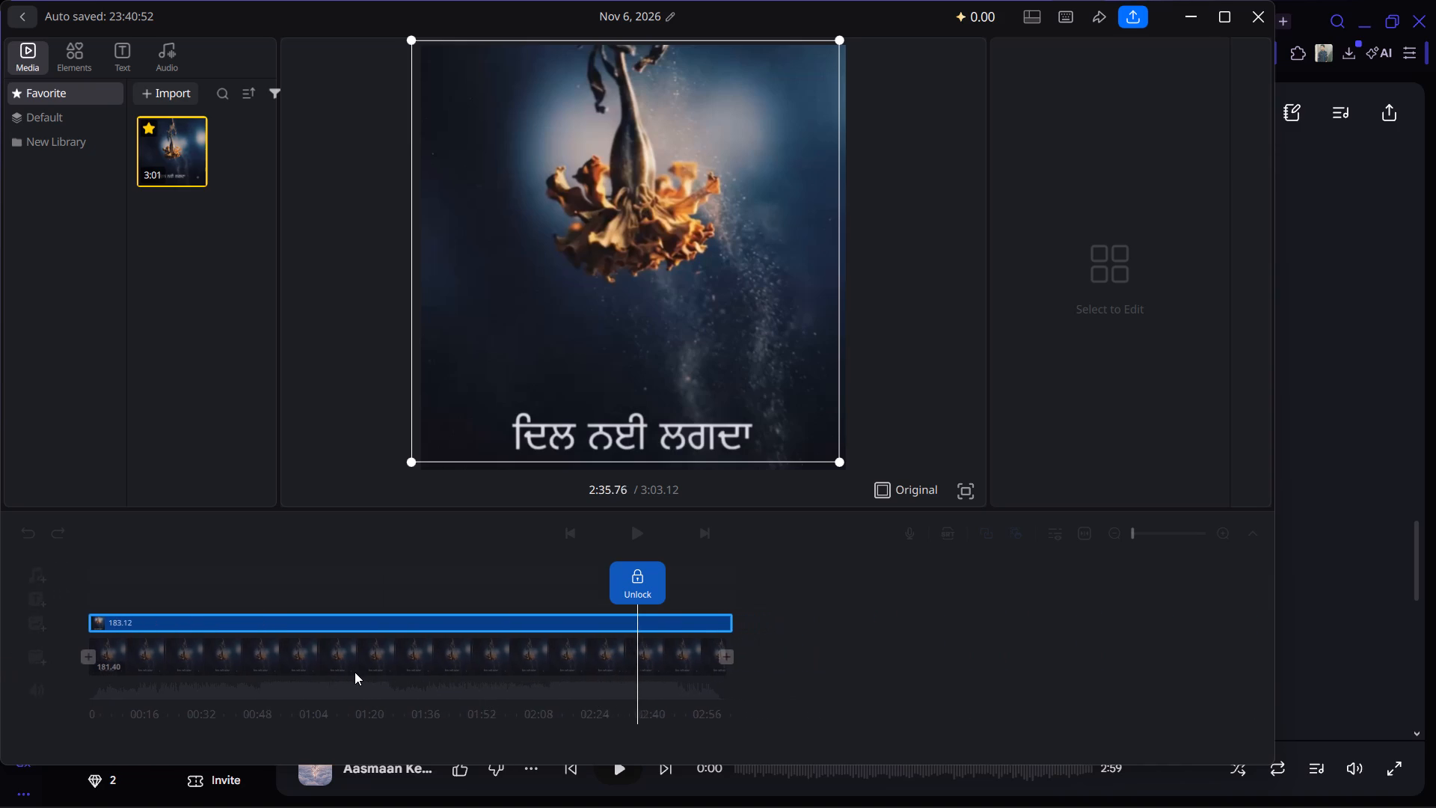
Export the covered video to the VN folder in Videos with automatic quality at 720p and 30 fps.
{"action": "left_click_drag", "start_coordinate": [355, 672], "coordinate": [349, 673]}
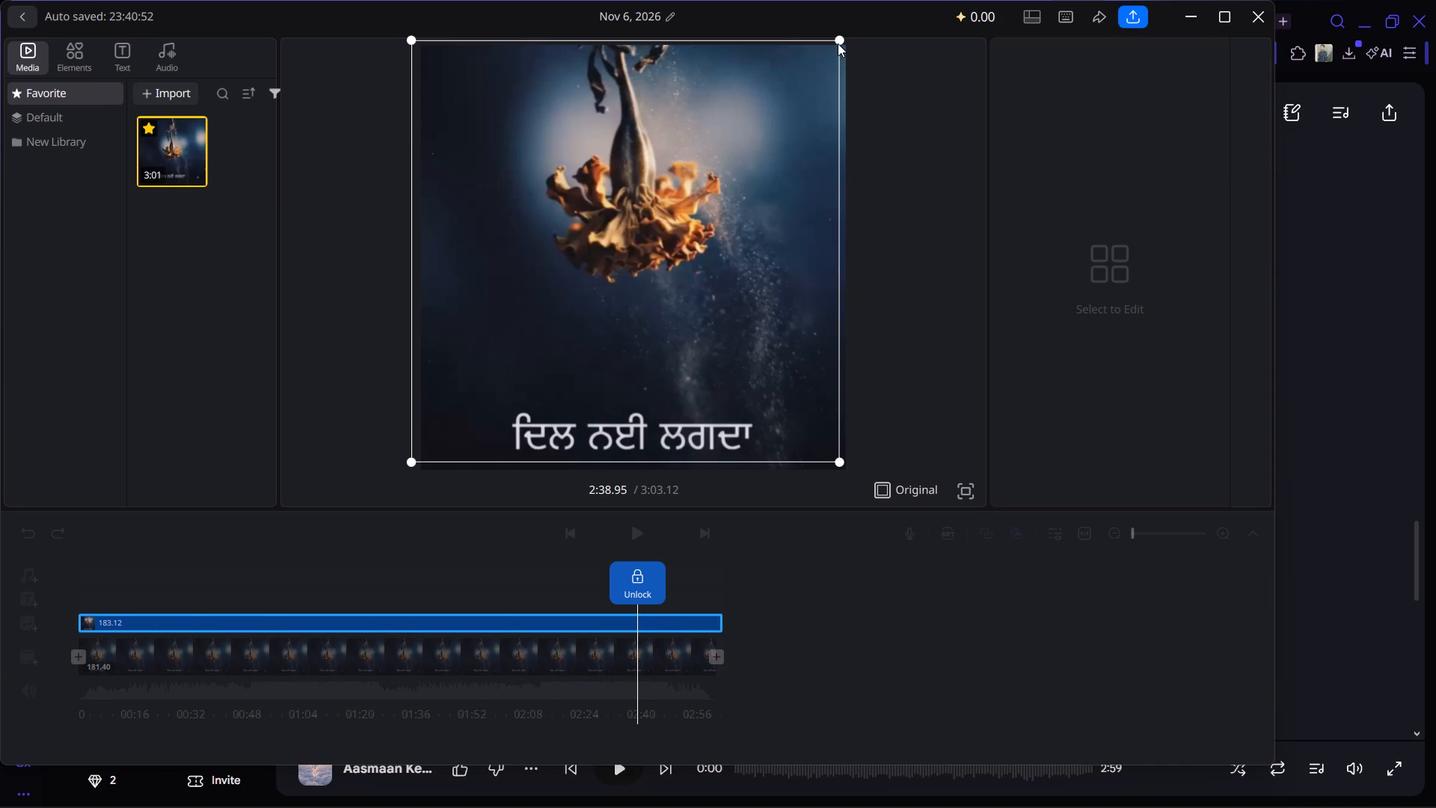
{"action": "left_click_drag", "start_coordinate": [837, 38], "coordinate": [969, 76]}
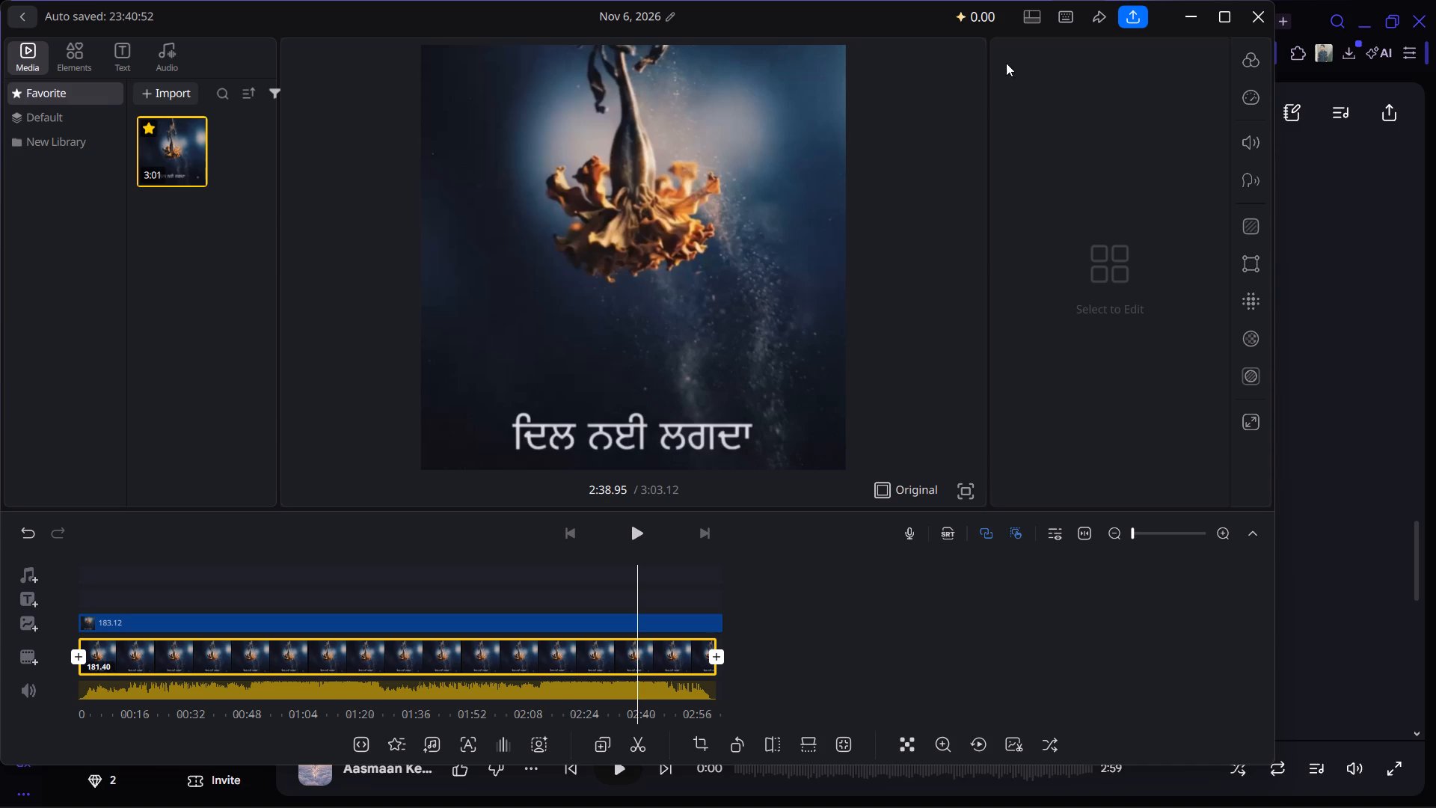
{"action": "left_click", "coordinate": [1131, 11]}
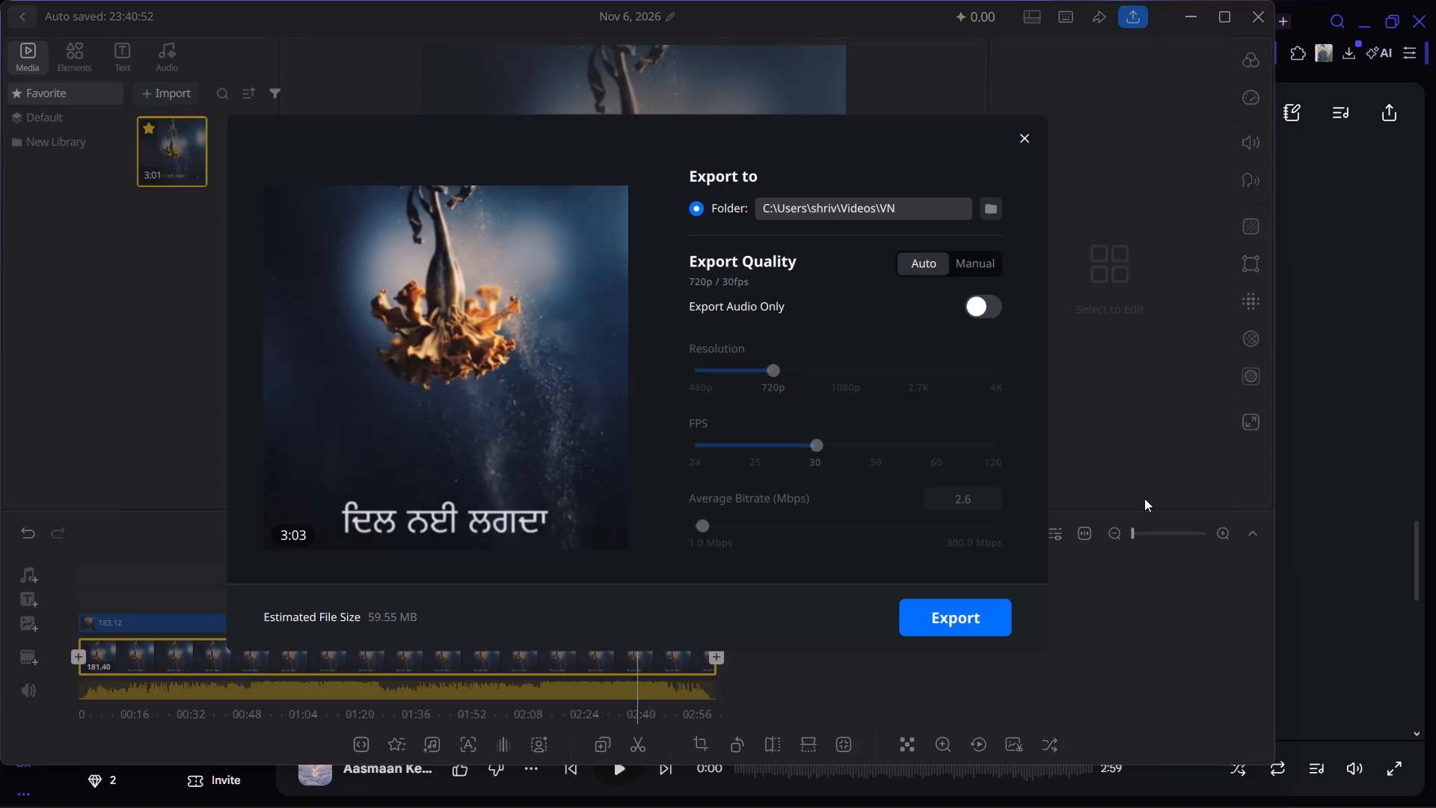
{"action": "left_click", "coordinate": [957, 619]}
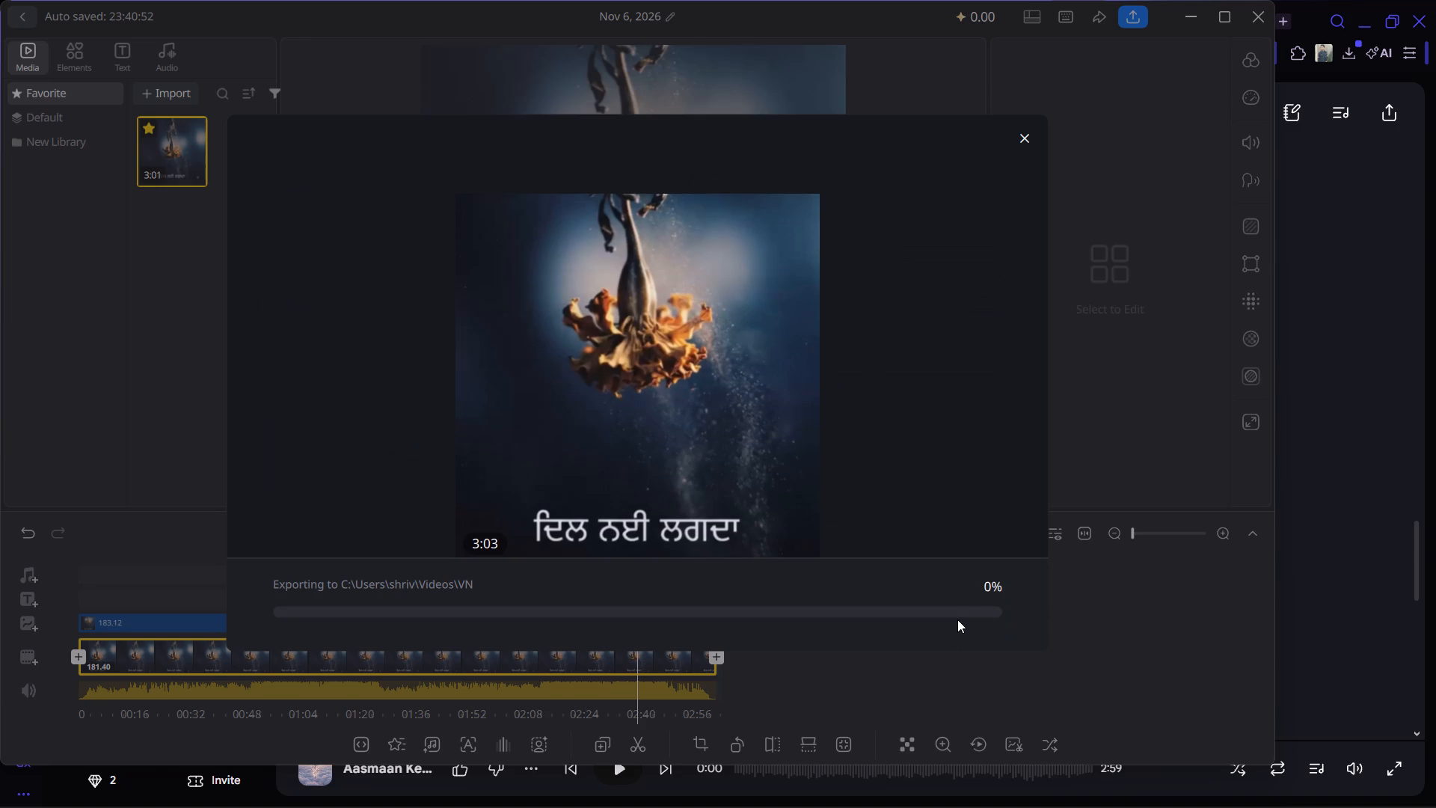